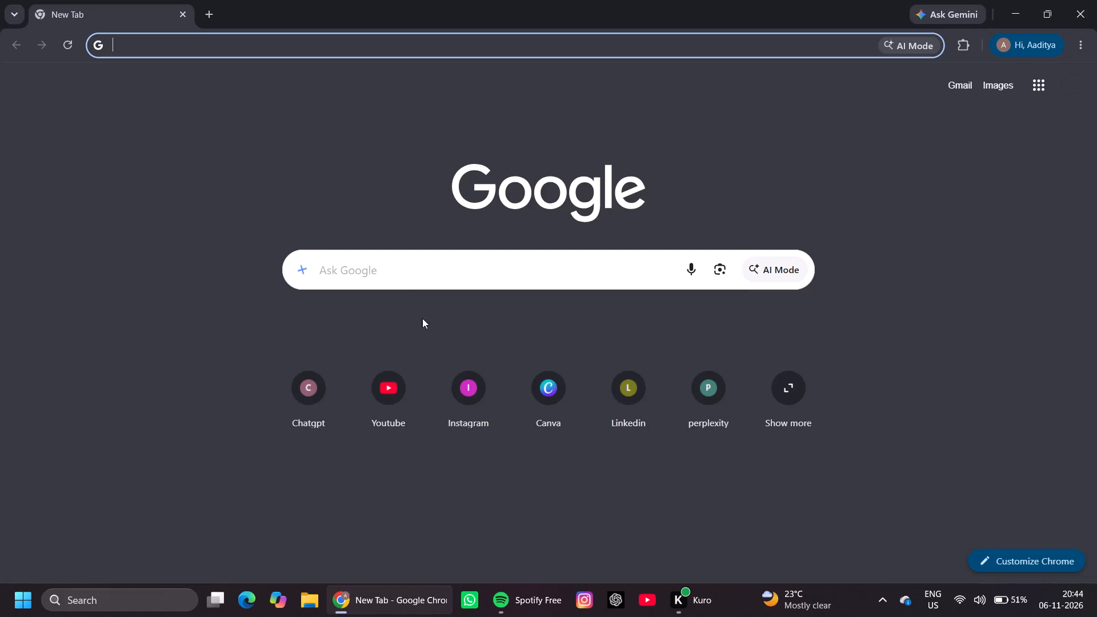
# Open the seminar presentation on electric vehicle powertrains in Canva and view its content page and Historical Background page.
pyautogui.click(554, 411)
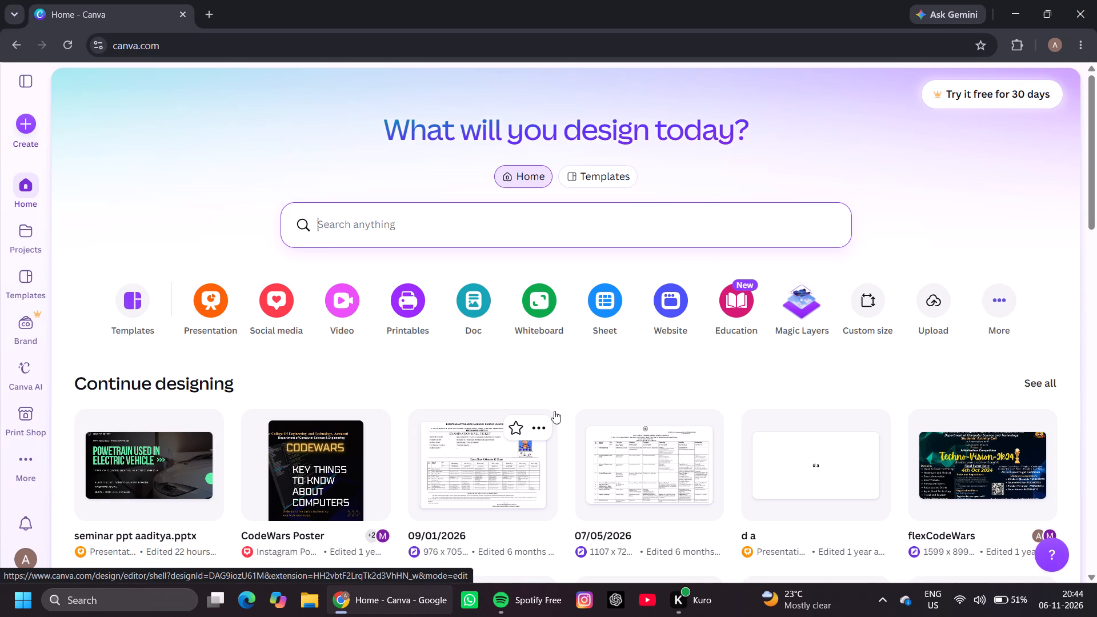
pyautogui.doubleClick(137, 498)
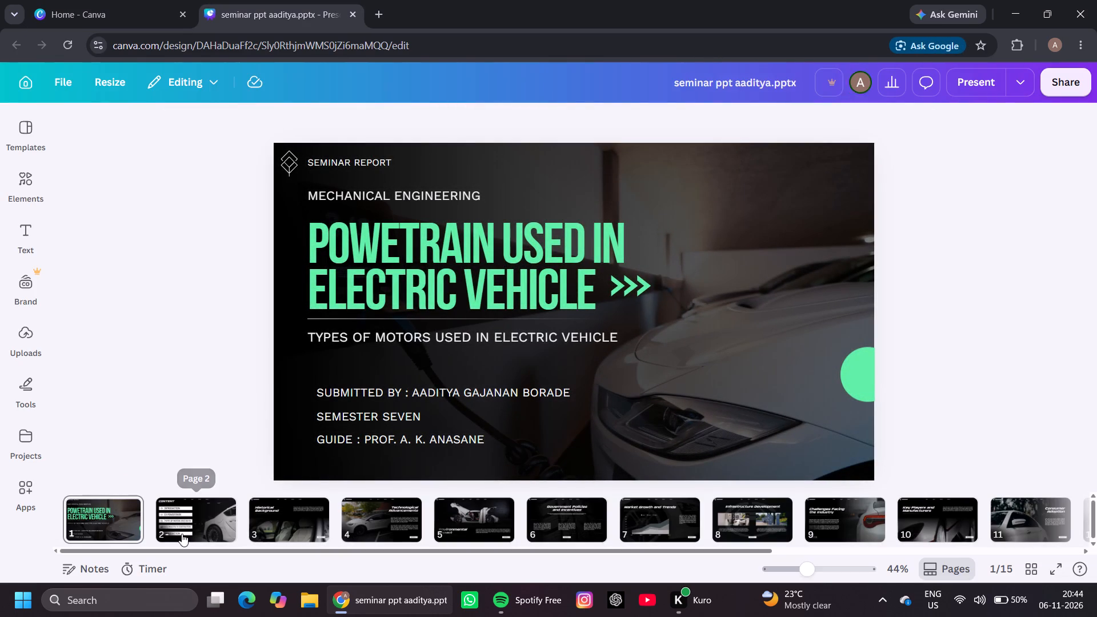
pyautogui.click(182, 534)
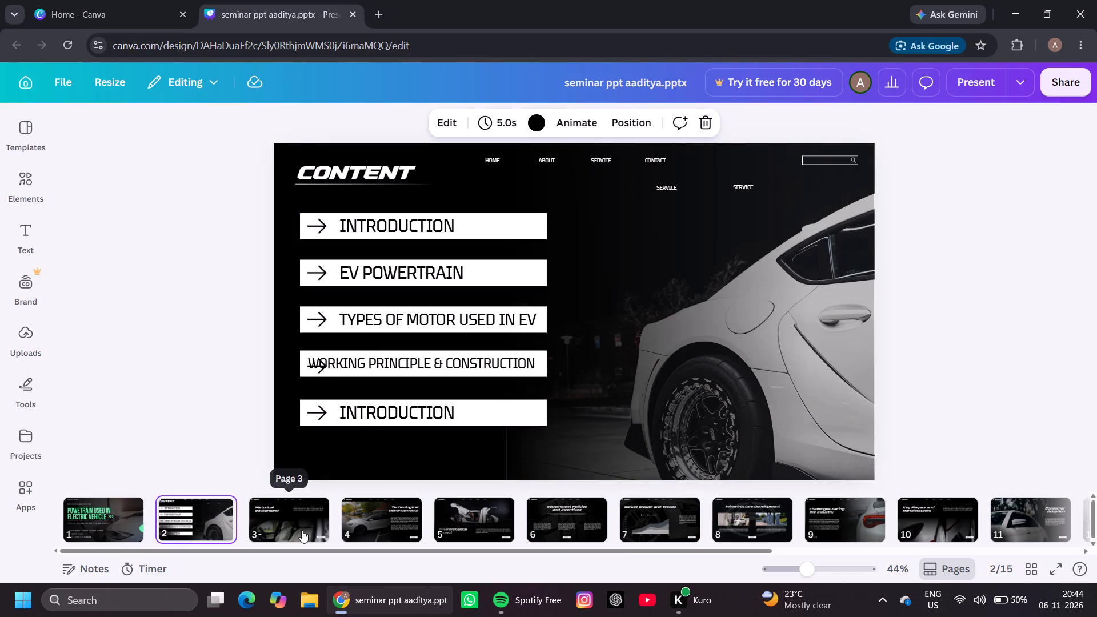
pyautogui.click(302, 530)
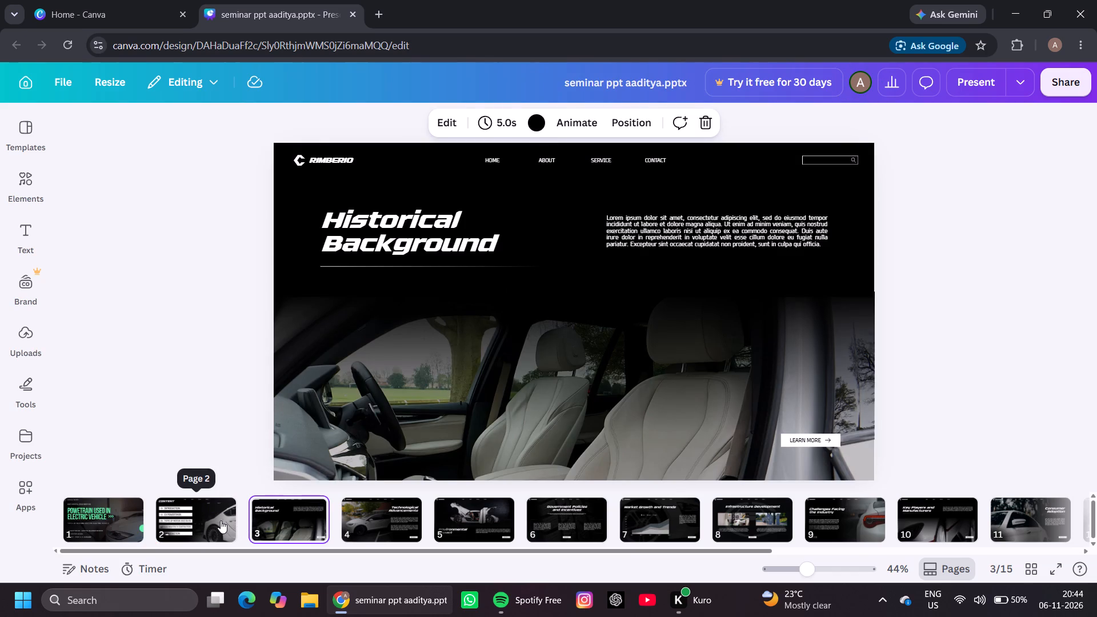
# Switch to WhatsApp.
pyautogui.click(465, 616)
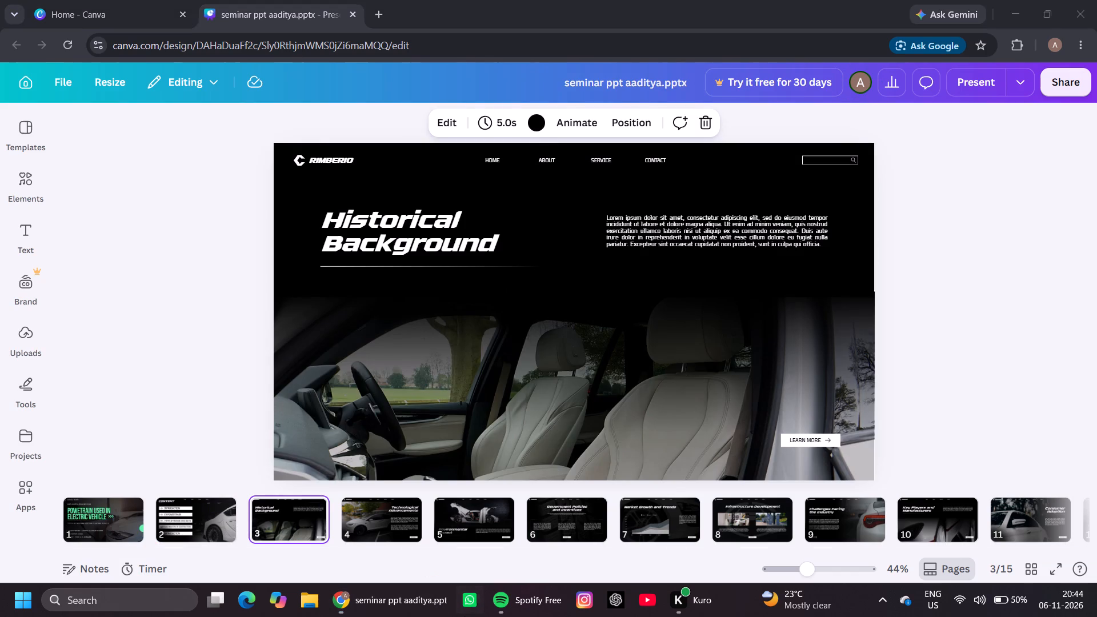
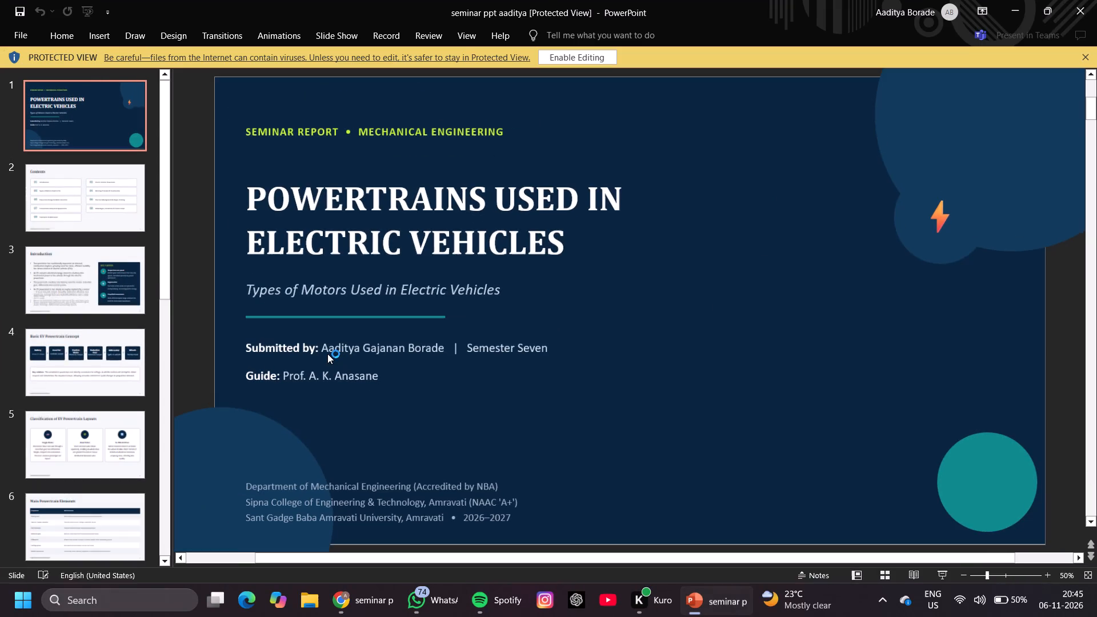
# In the PowerPoint seminar deck, enable editing and copy all the bullet text from the Introduction slide.
pyautogui.click(71, 186)
pyautogui.click(114, 291)
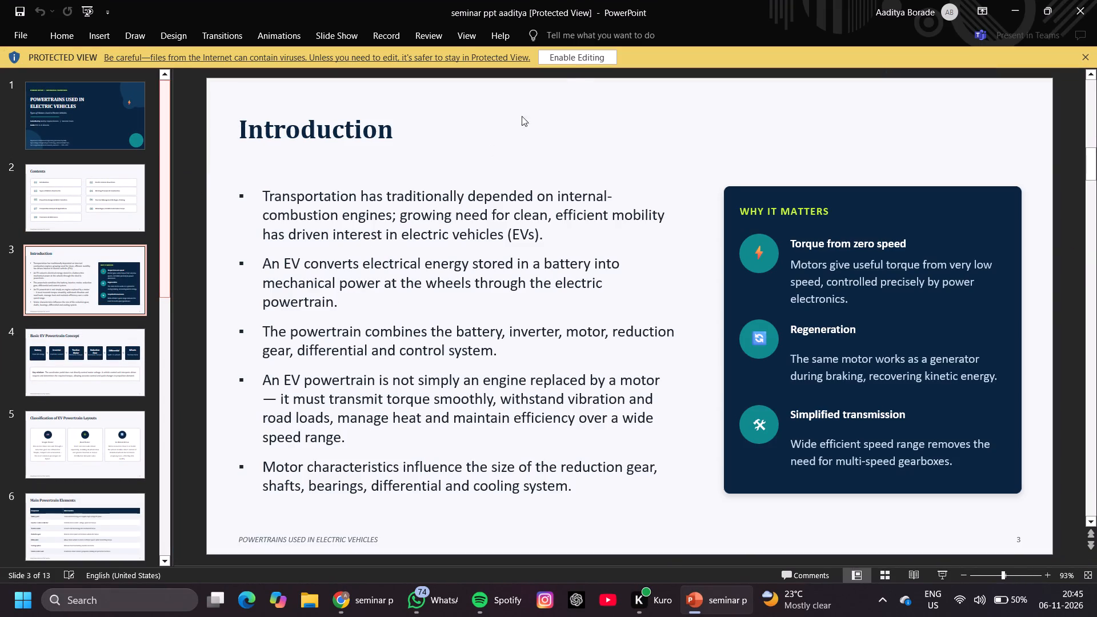
pyautogui.click(572, 50)
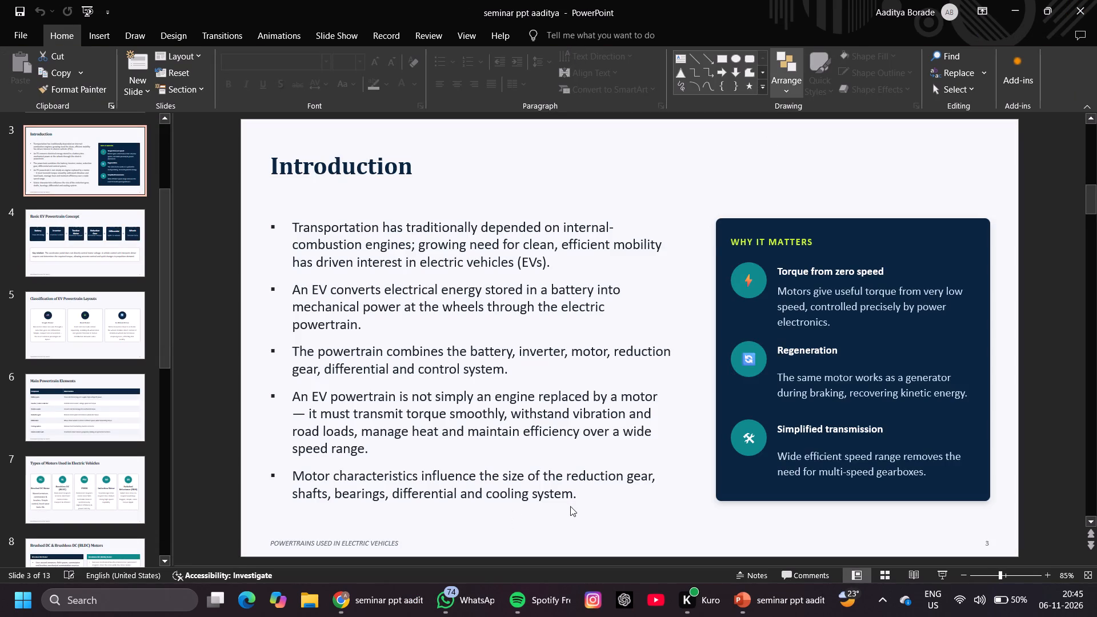
pyautogui.moveTo(578, 495); pyautogui.dragTo(320, 238)
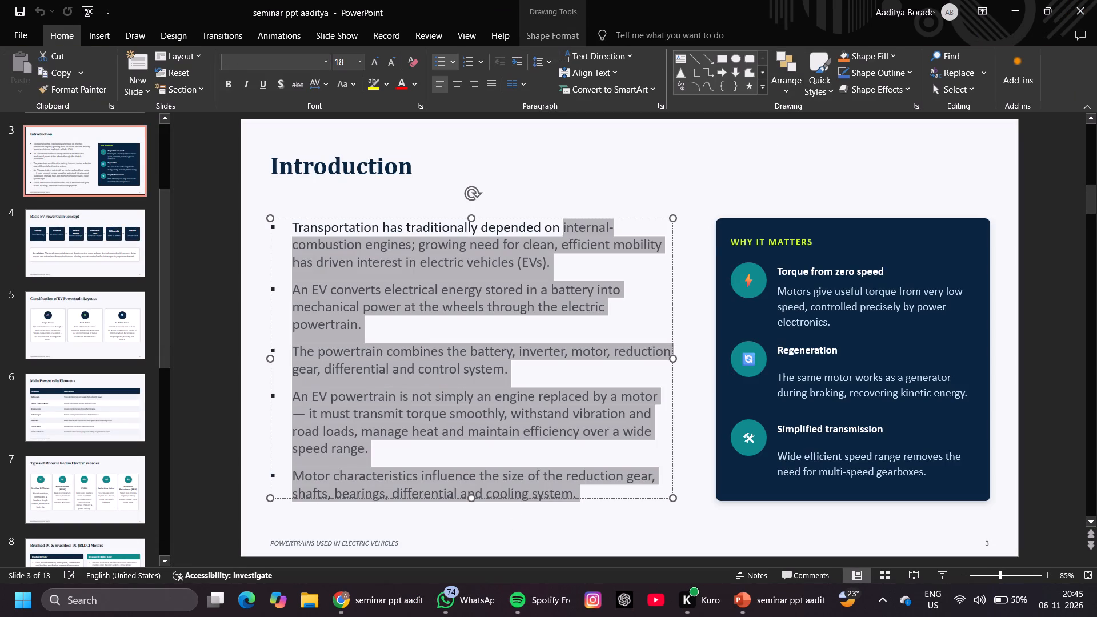
pyautogui.moveTo(320, 238); pyautogui.dragTo(308, 230)
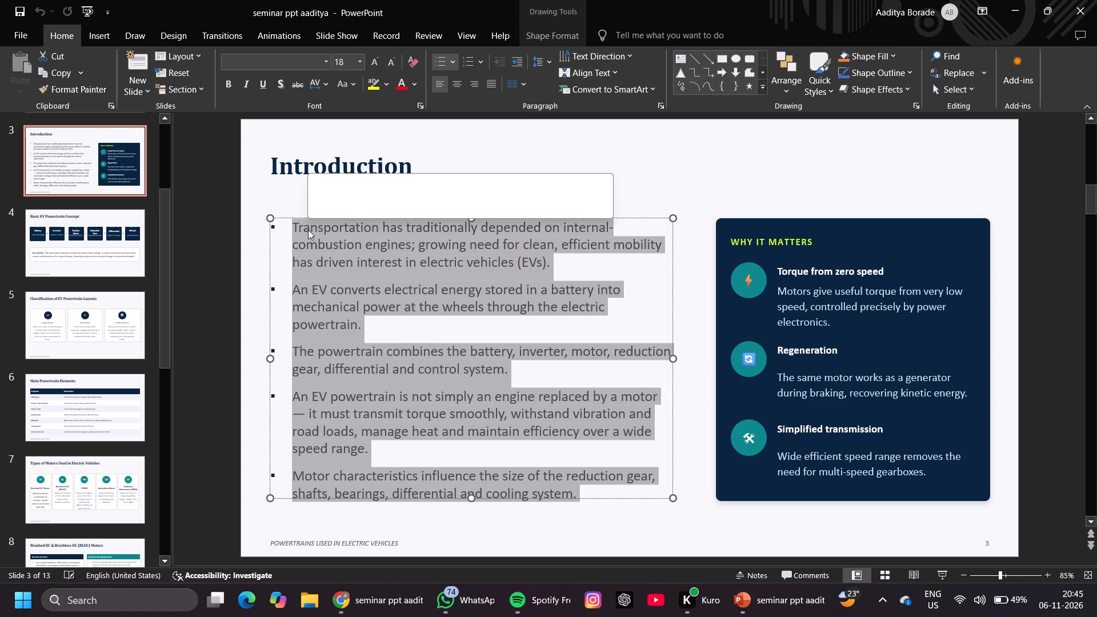
pyautogui.hotkey('ctrl', 'c')
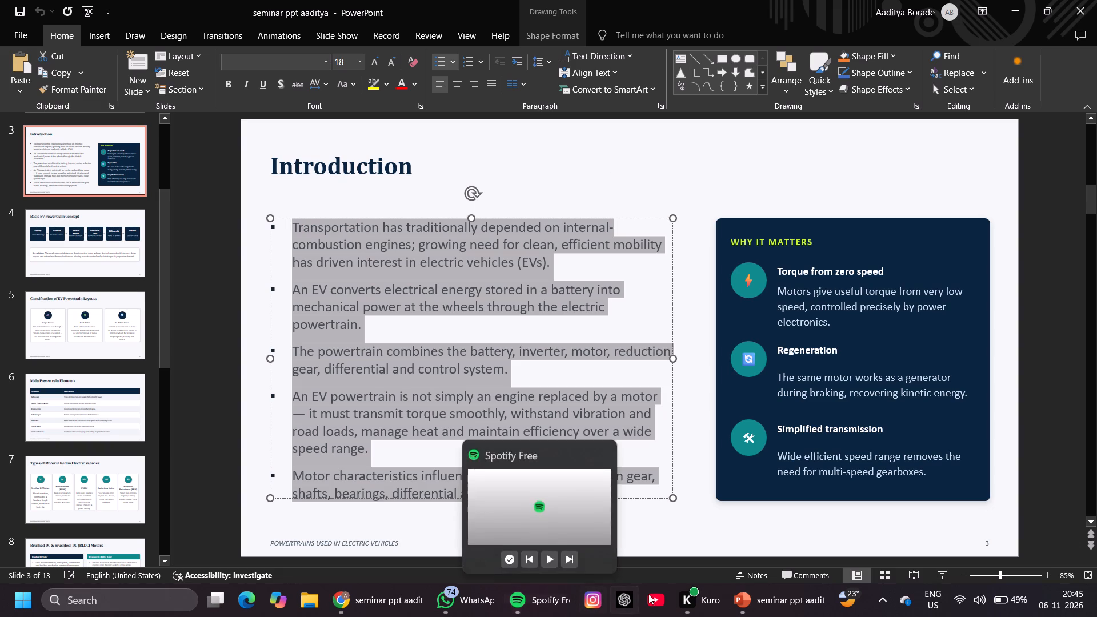
# Switch to the Canva presentation and replace the lorem ipsum paragraph on the Historical Background page with the copied Introduction bullets.
pyautogui.click(398, 600)
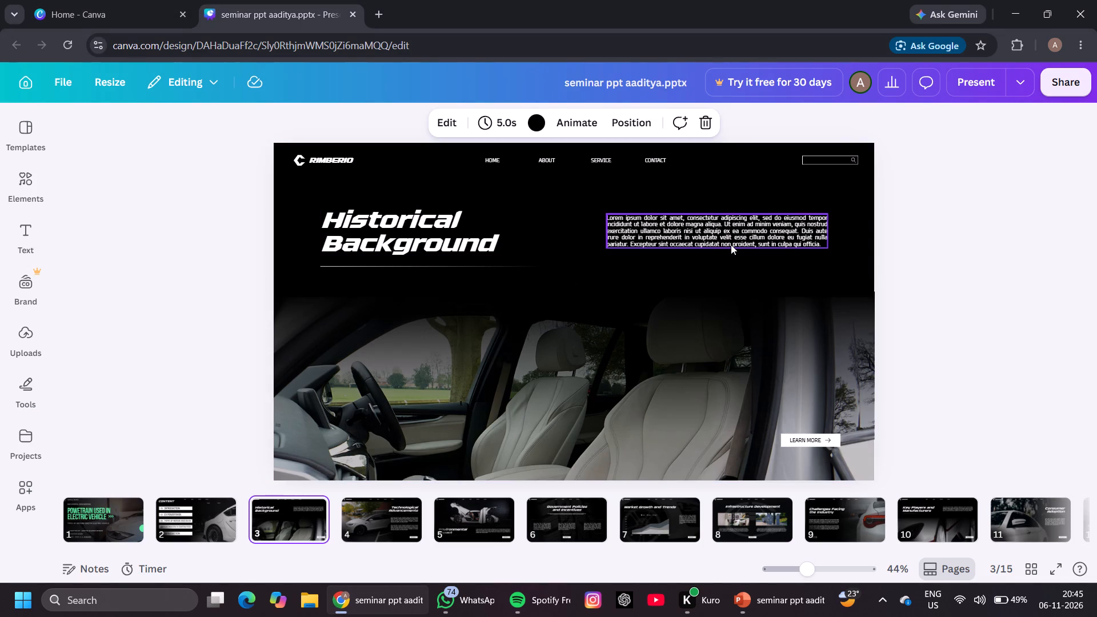
pyautogui.click(824, 242)
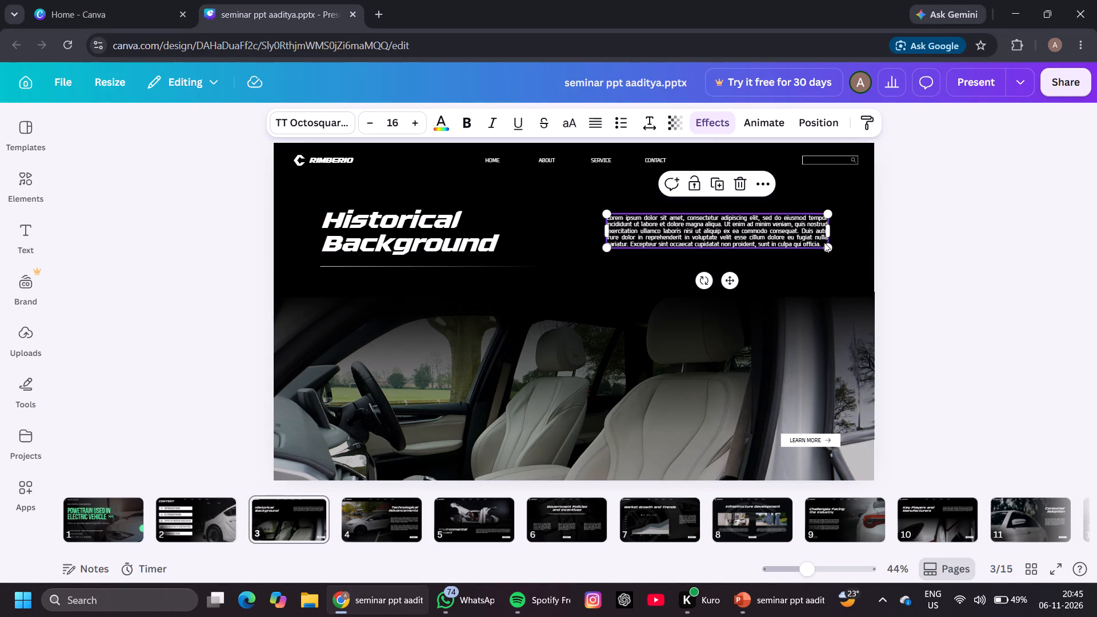
pyautogui.click(820, 242)
pyautogui.click(820, 242)
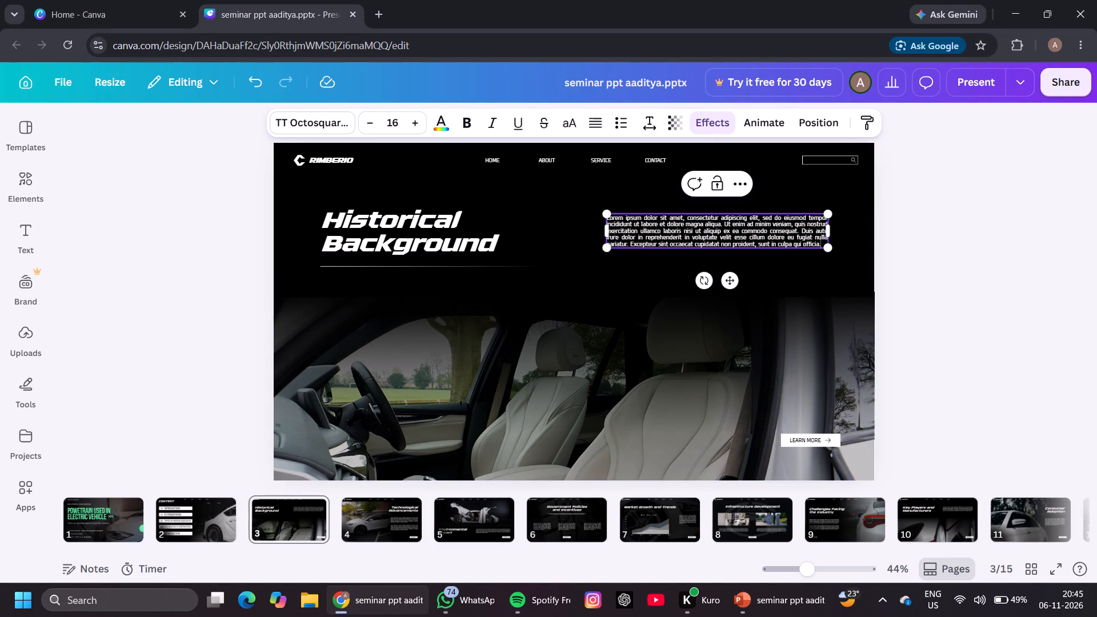
pyautogui.press('BackSpace')
pyautogui.press('BackSpace')
pyautogui.press('BackSpace')
pyautogui.press('BackSpace')
pyautogui.press('BackSpace')
pyautogui.press('BackSpace')
pyautogui.press('BackSpace')
pyautogui.press('BackSpace')
pyautogui.press('BackSpace')
pyautogui.press('BackSpace')
pyautogui.press('BackSpace')
pyautogui.press('BackSpace')
pyautogui.press('BackSpace')
pyautogui.press('BackSpace')
pyautogui.press('BackSpace')
pyautogui.press('BackSpace')
pyautogui.press('BackSpace')
pyautogui.press('BackSpace')
pyautogui.press('BackSpace')
pyautogui.press('BackSpace')
pyautogui.press('BackSpace')
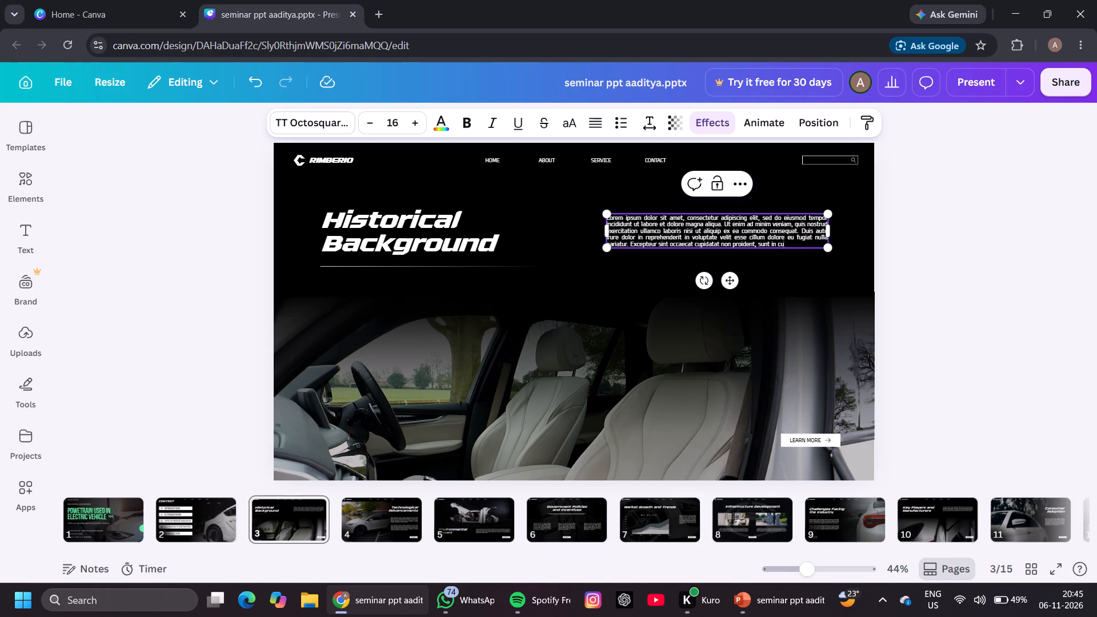
pyautogui.click(820, 242)
pyautogui.moveTo(777, 243); pyautogui.dragTo(619, 221)
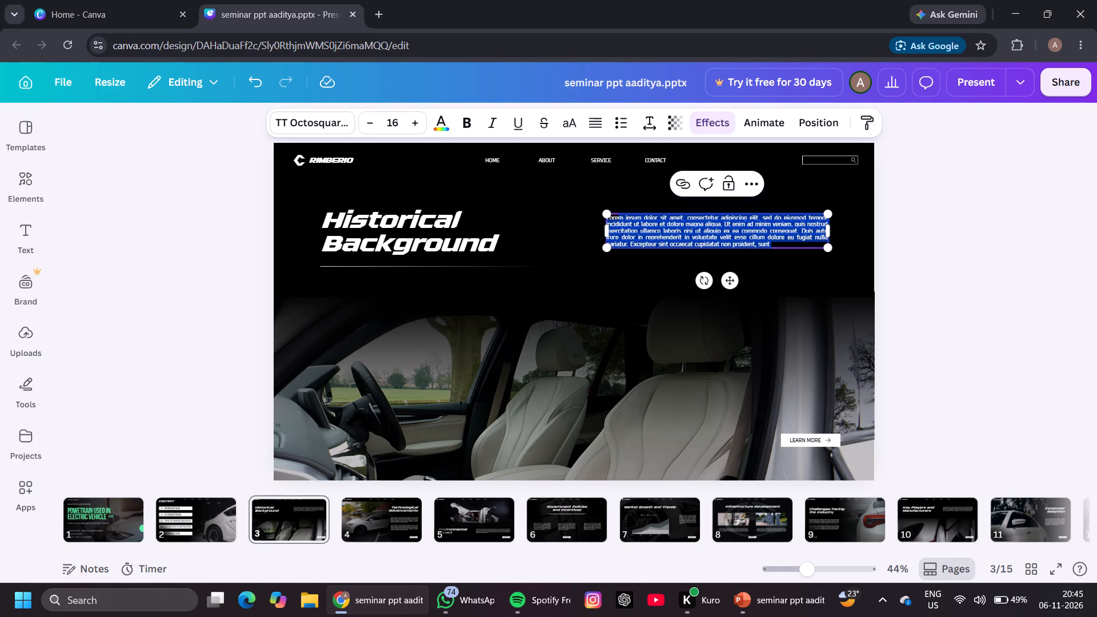
pyautogui.press('BackSpace')
pyautogui.press('BackSpace')
pyautogui.press('BackSpace')
pyautogui.press('BackSpace')
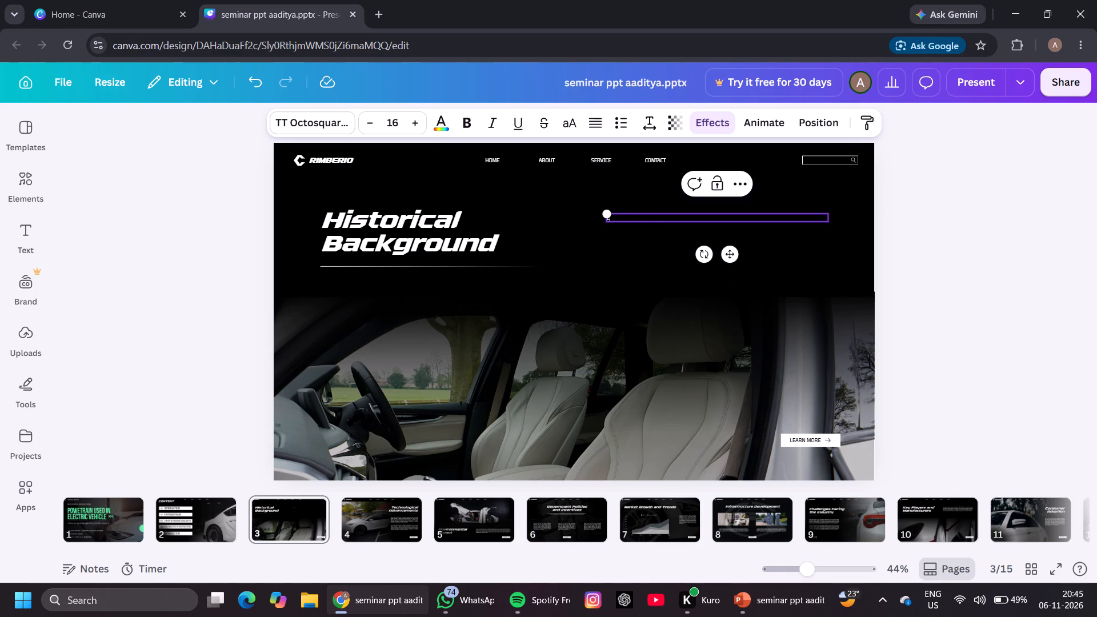
pyautogui.press('BackSpace')
pyautogui.hotkey('ctrl', 'v')
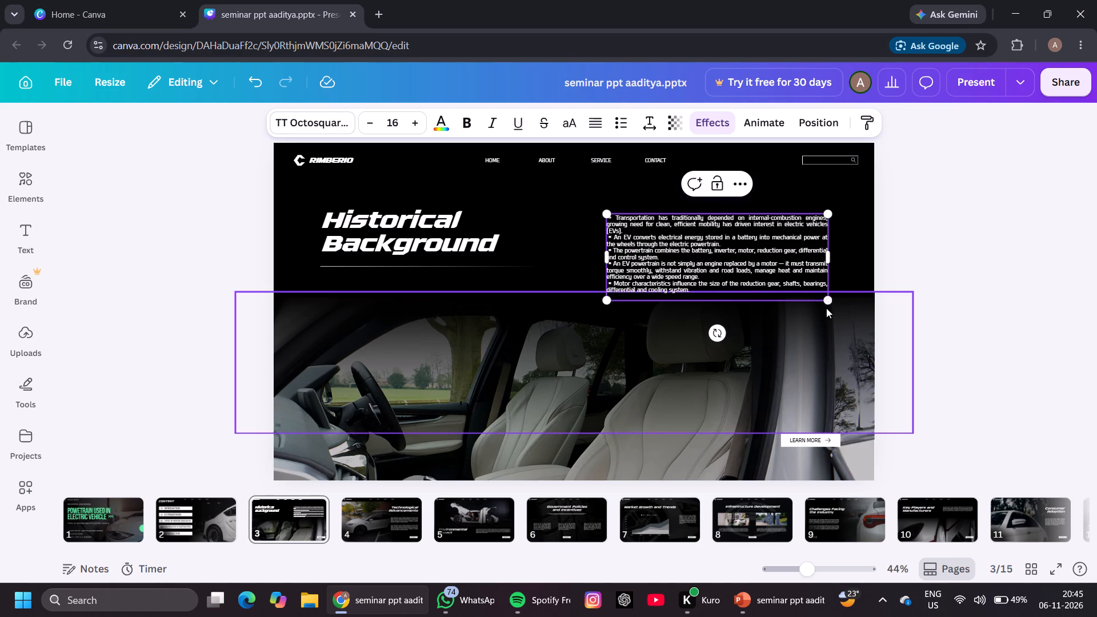
# Move the pasted bullet text down over the car interior photo and enlarge it to about font size 26.4.
pyautogui.moveTo(828, 305); pyautogui.dragTo(808, 465)
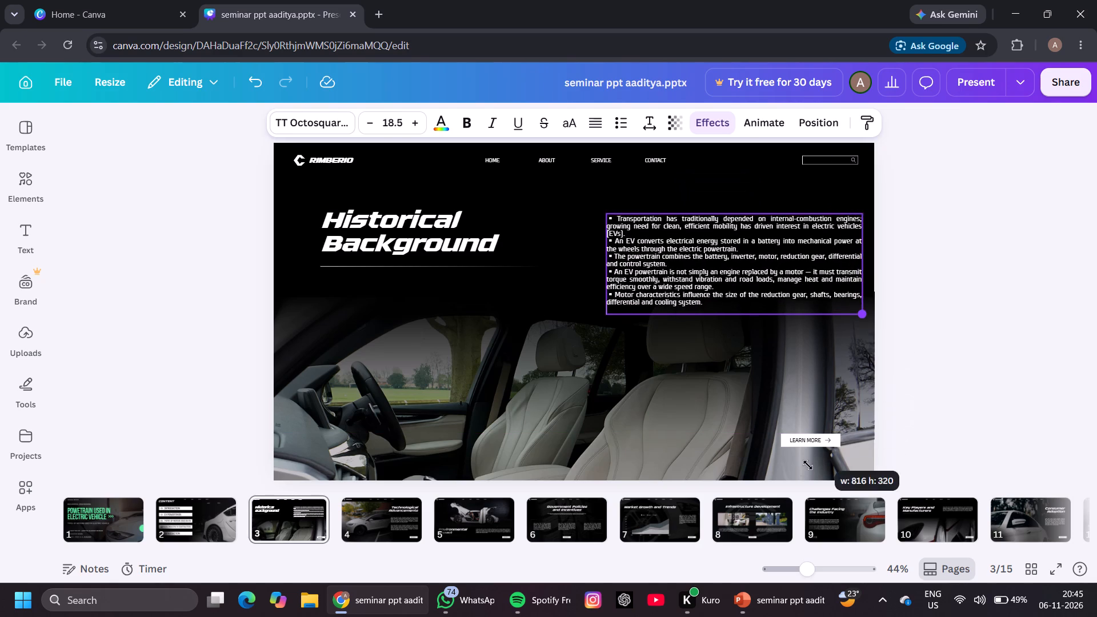
pyautogui.moveTo(808, 465); pyautogui.dragTo(805, 487)
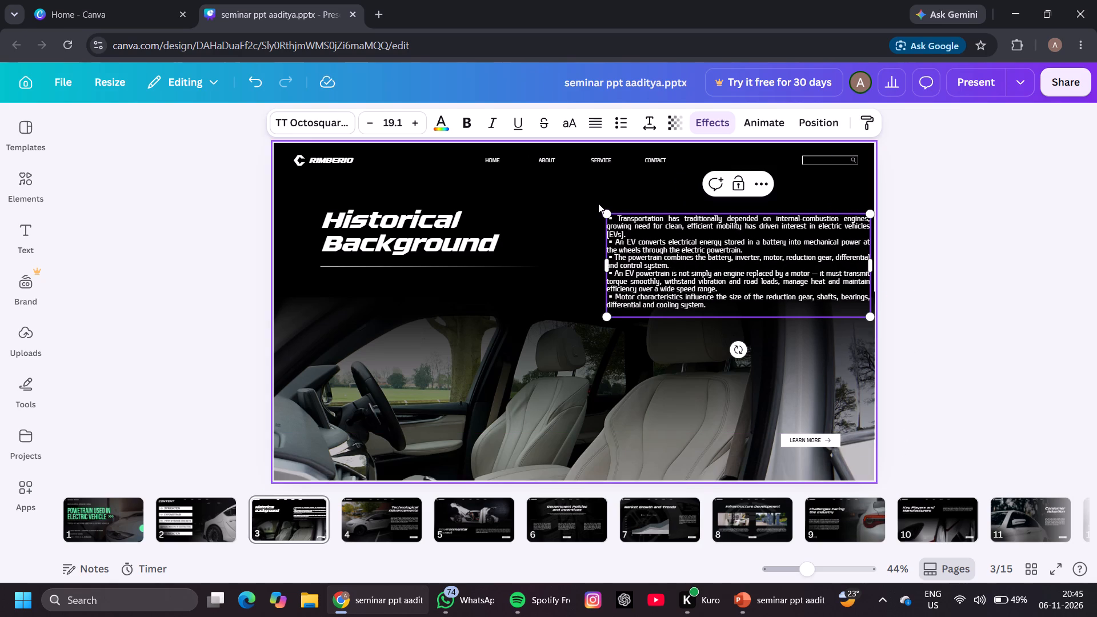
pyautogui.moveTo(634, 213); pyautogui.dragTo(599, 221)
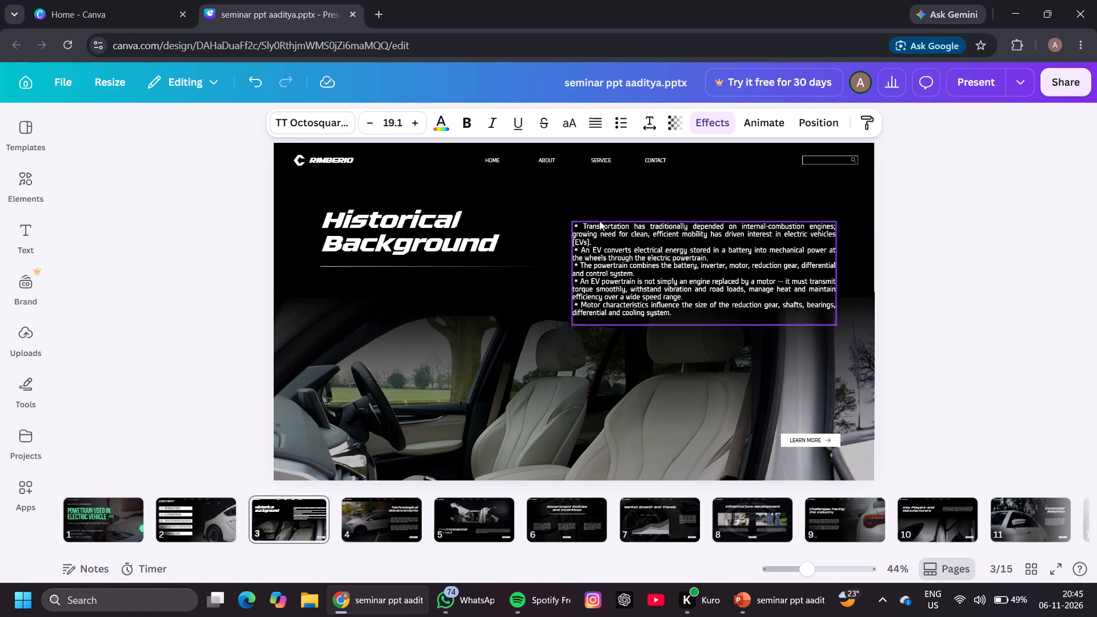
pyautogui.moveTo(599, 221); pyautogui.dragTo(537, 279)
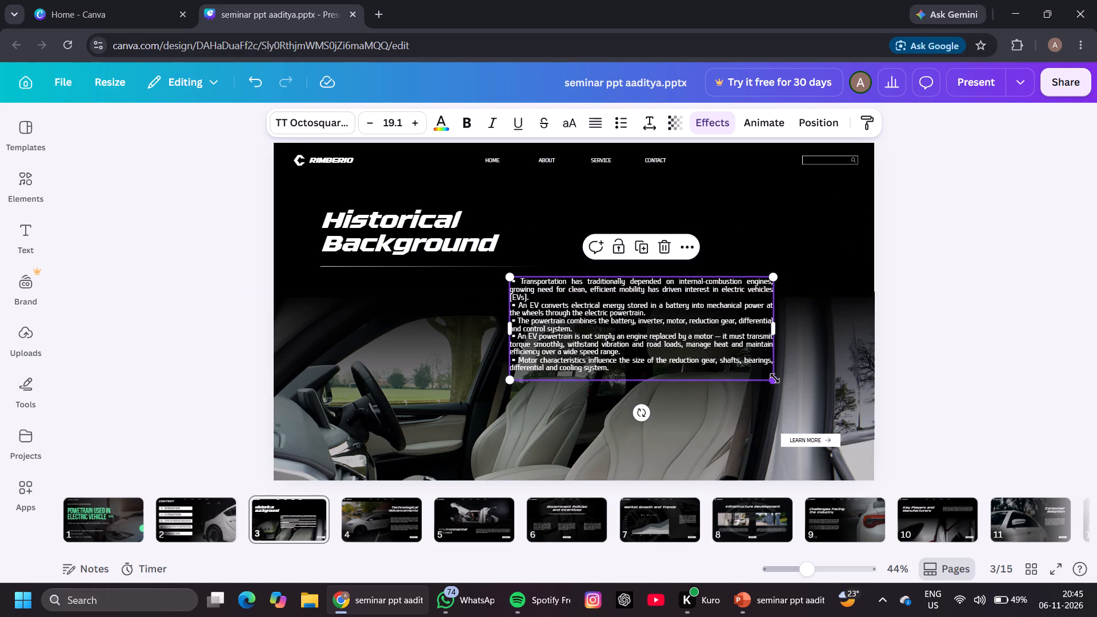
pyautogui.moveTo(775, 378); pyautogui.dragTo(833, 521)
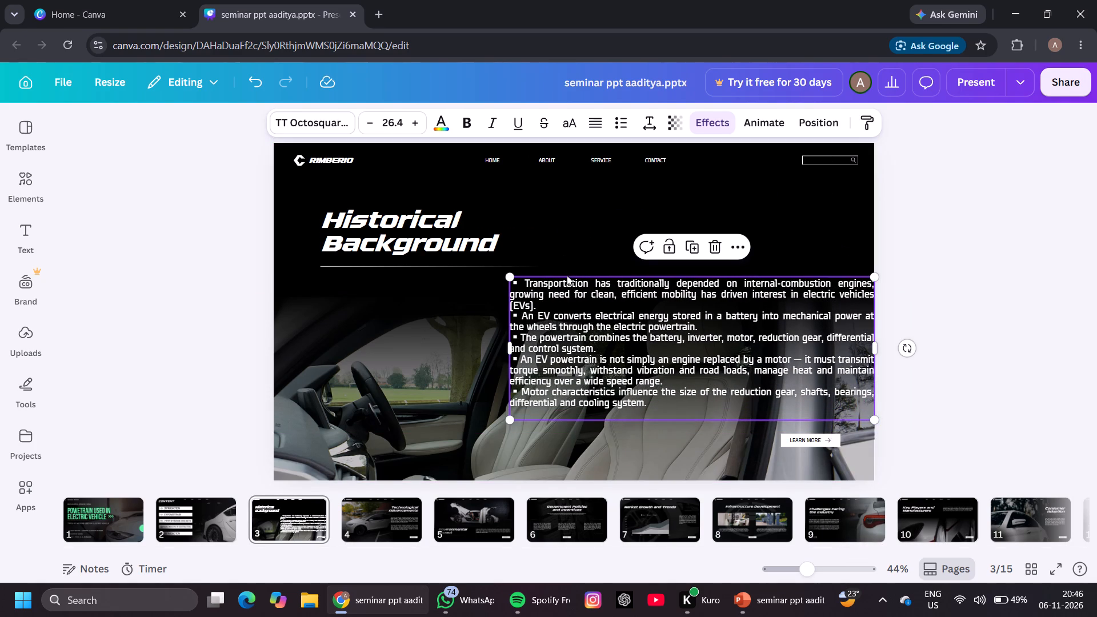
# Place the bullet text block beneath the Historical Background heading and scale it up to about font size 30.
pyautogui.click(469, 321)
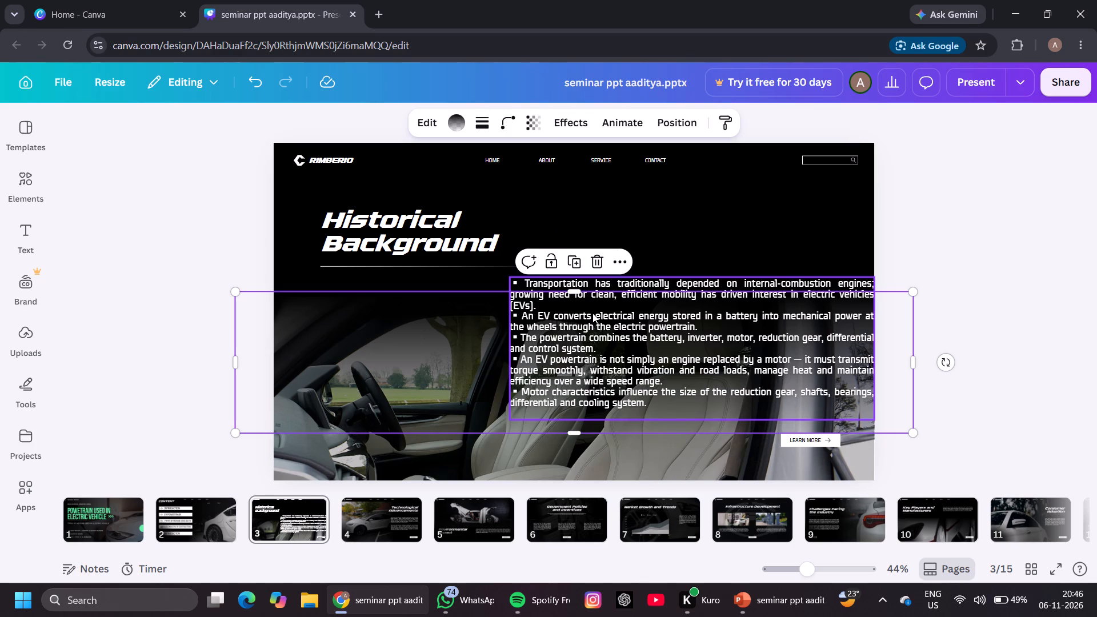
pyautogui.click(592, 313)
pyautogui.moveTo(592, 313); pyautogui.dragTo(407, 331)
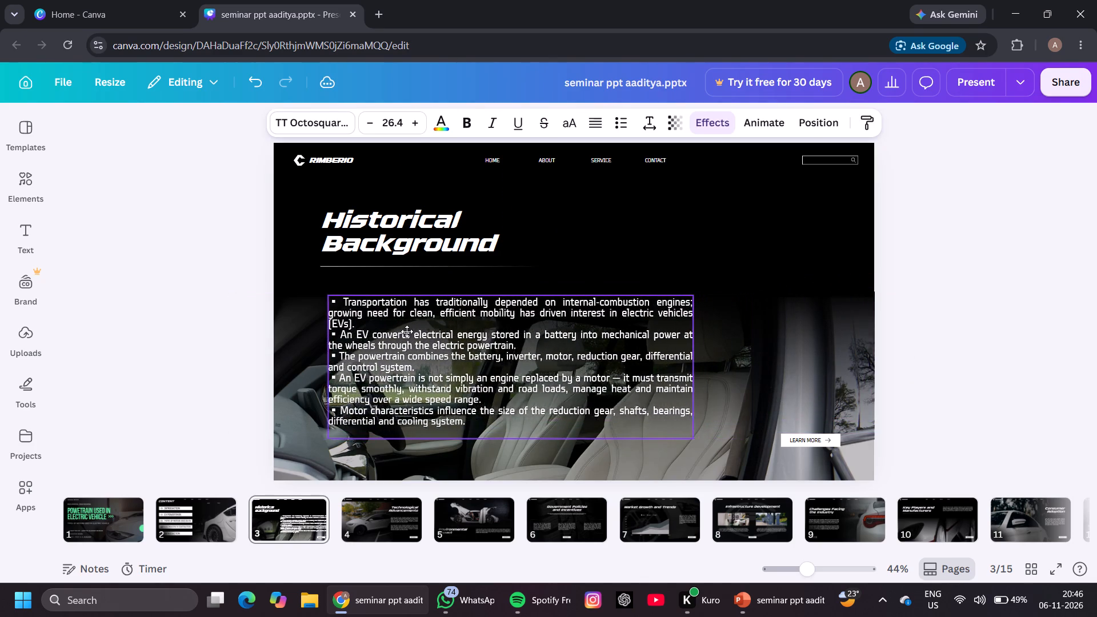
pyautogui.moveTo(407, 331); pyautogui.dragTo(383, 330)
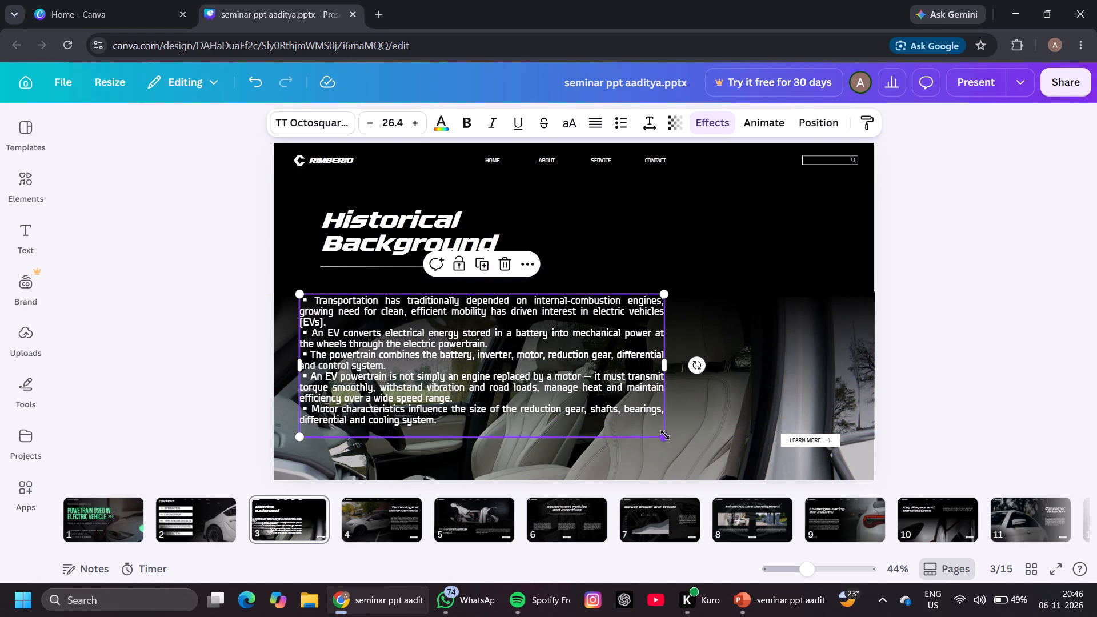
pyautogui.moveTo(665, 435); pyautogui.dragTo(709, 469)
pyautogui.click(752, 234)
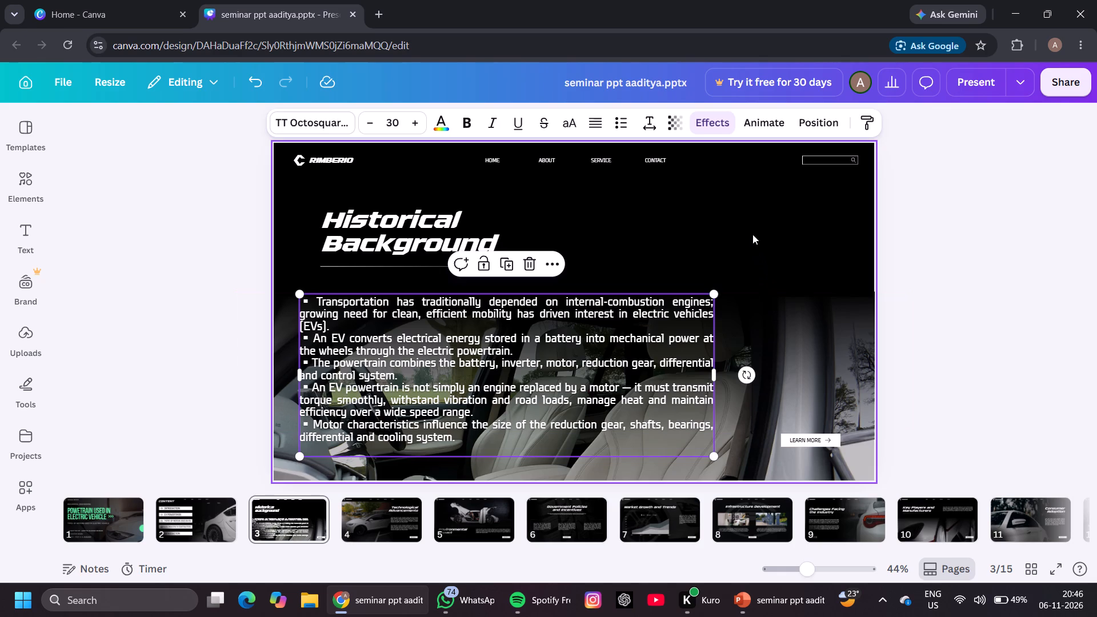
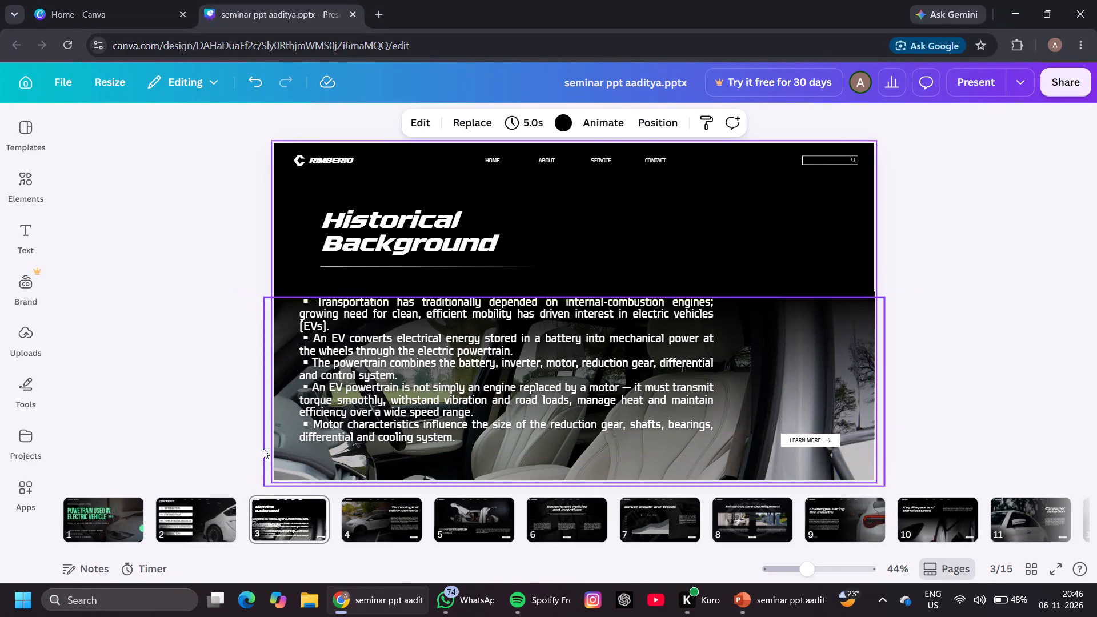
# On the Content page, move the dark gradient overlay and the car photo down toward the lower-right corner, partly off the page.
pyautogui.click(126, 535)
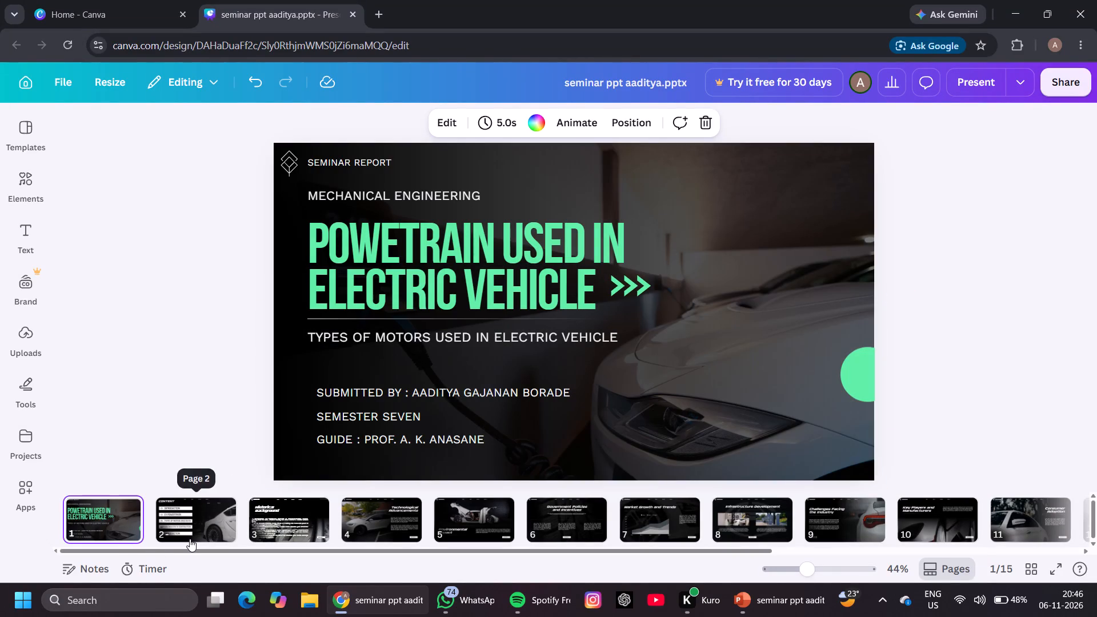
pyautogui.click(190, 539)
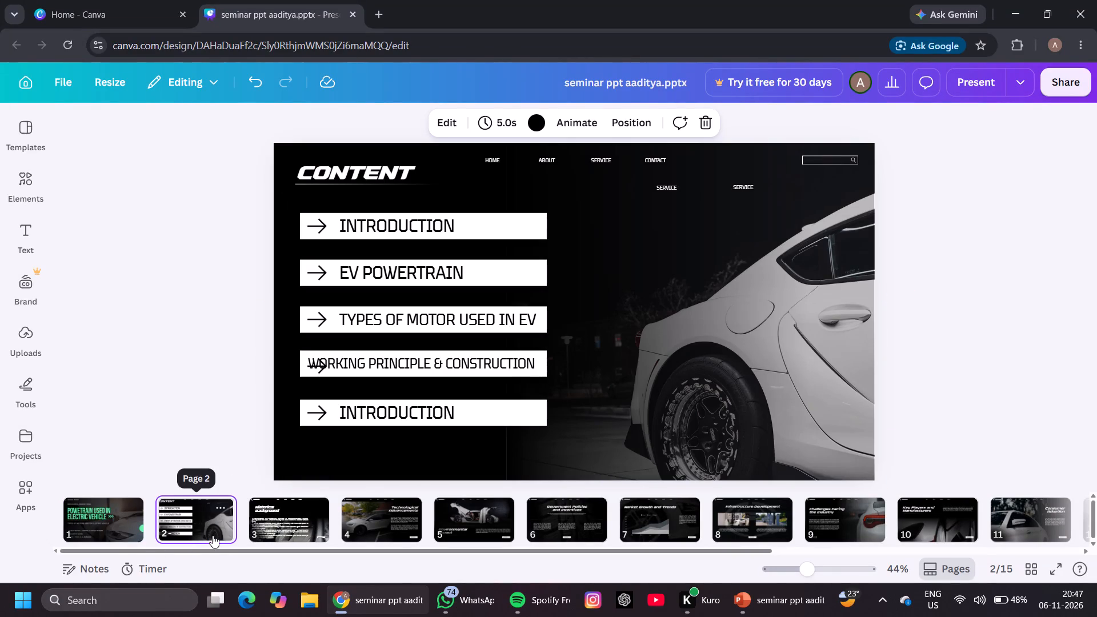
pyautogui.rightClick(213, 535)
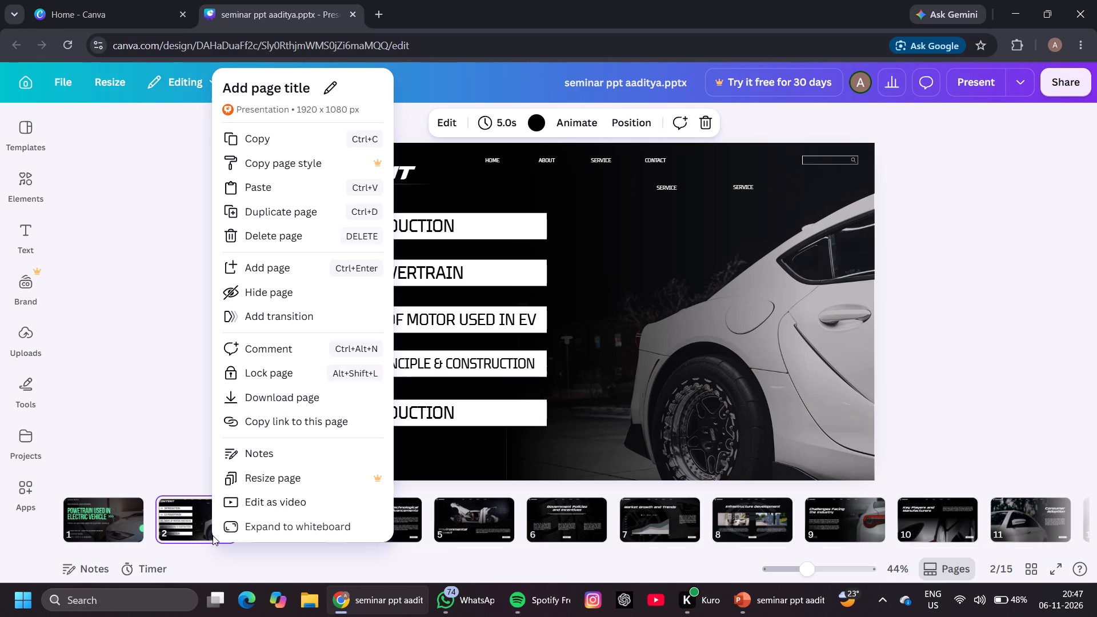
pyautogui.click(195, 324)
pyautogui.moveTo(691, 256); pyautogui.dragTo(923, 367)
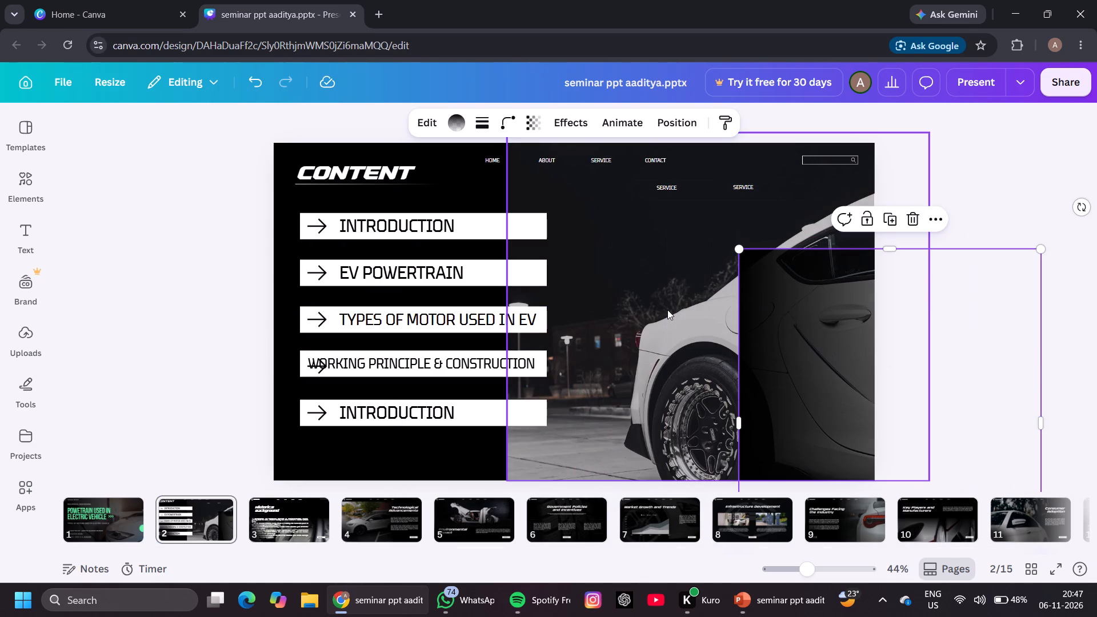
pyautogui.moveTo(667, 310); pyautogui.dragTo(874, 447)
pyautogui.moveTo(652, 350); pyautogui.dragTo(669, 364)
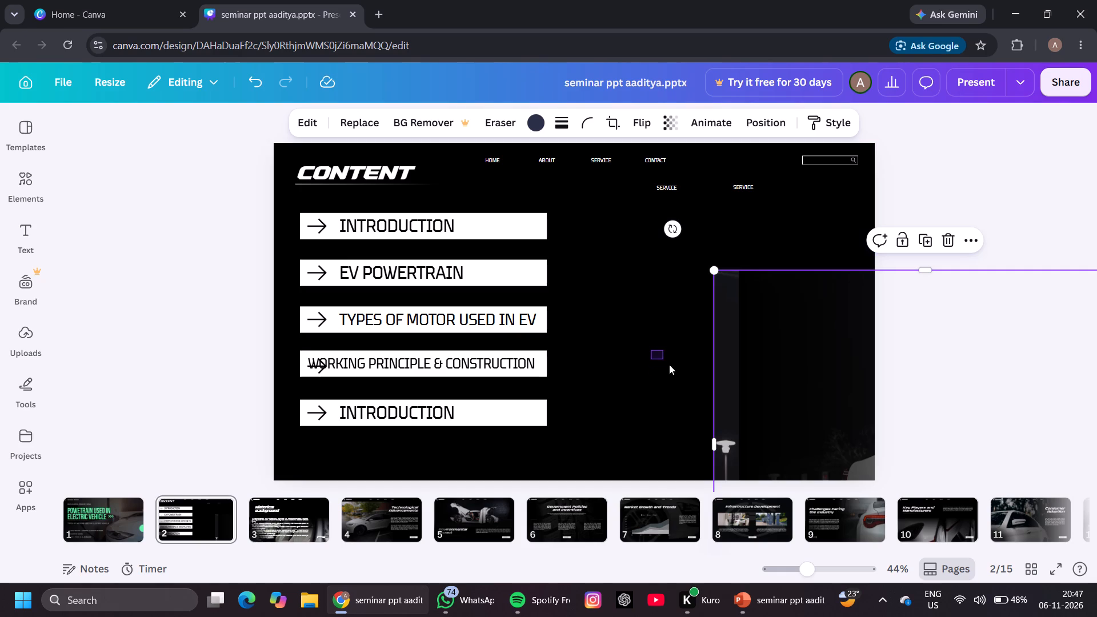
pyautogui.moveTo(669, 364); pyautogui.dragTo(702, 415)
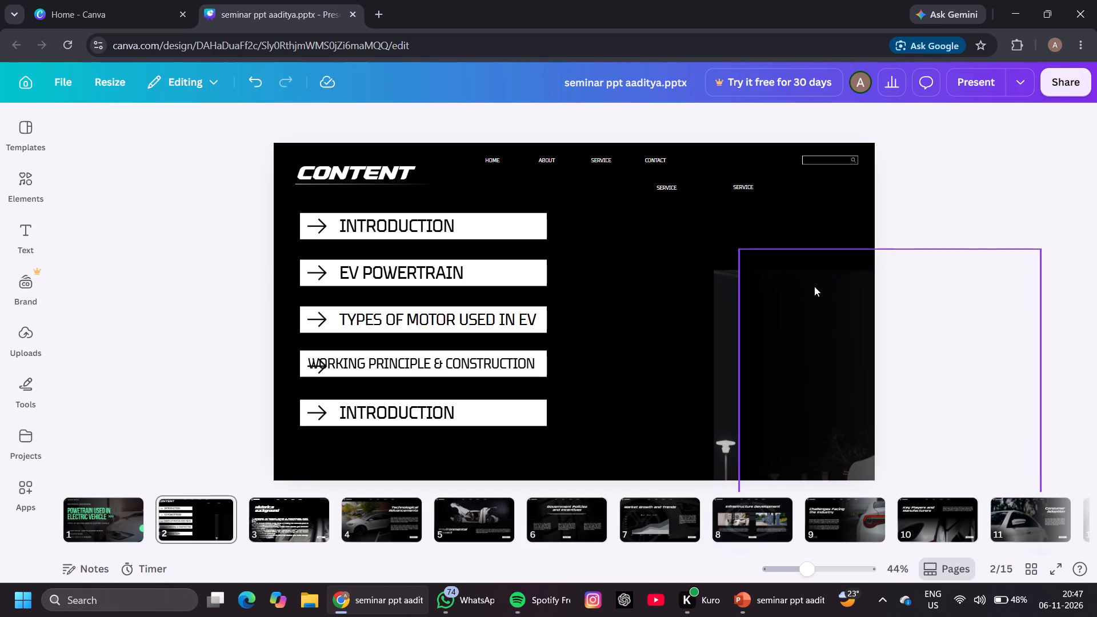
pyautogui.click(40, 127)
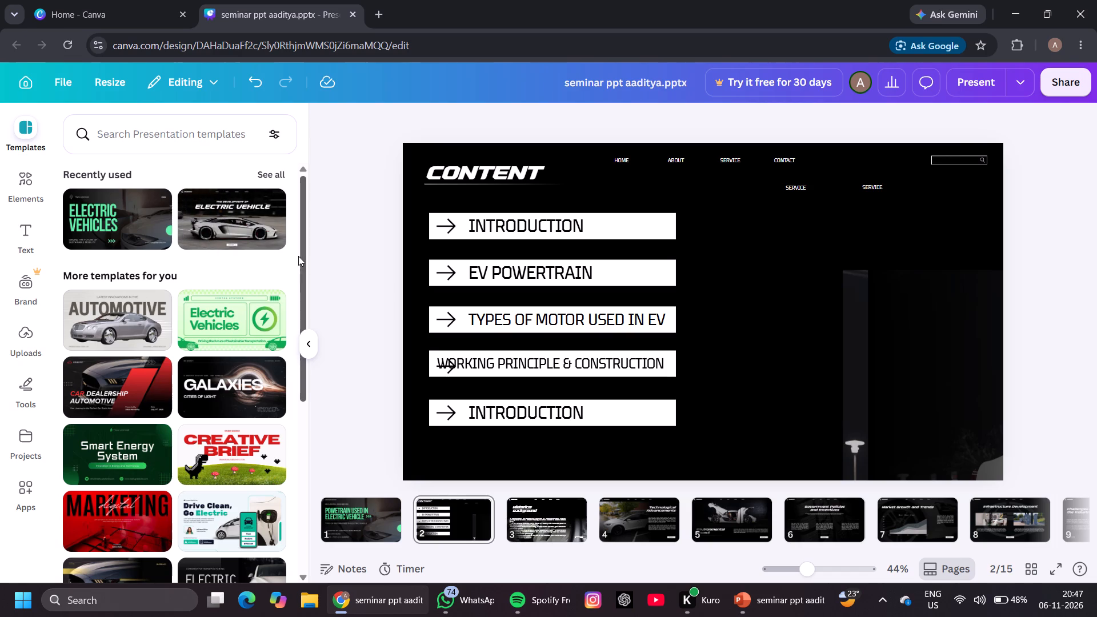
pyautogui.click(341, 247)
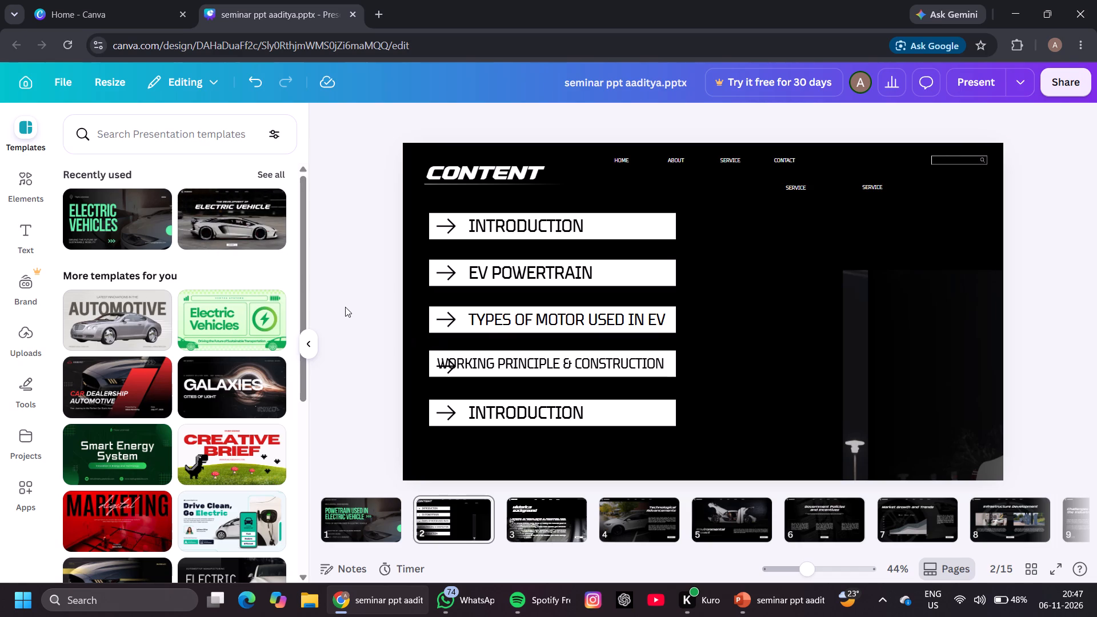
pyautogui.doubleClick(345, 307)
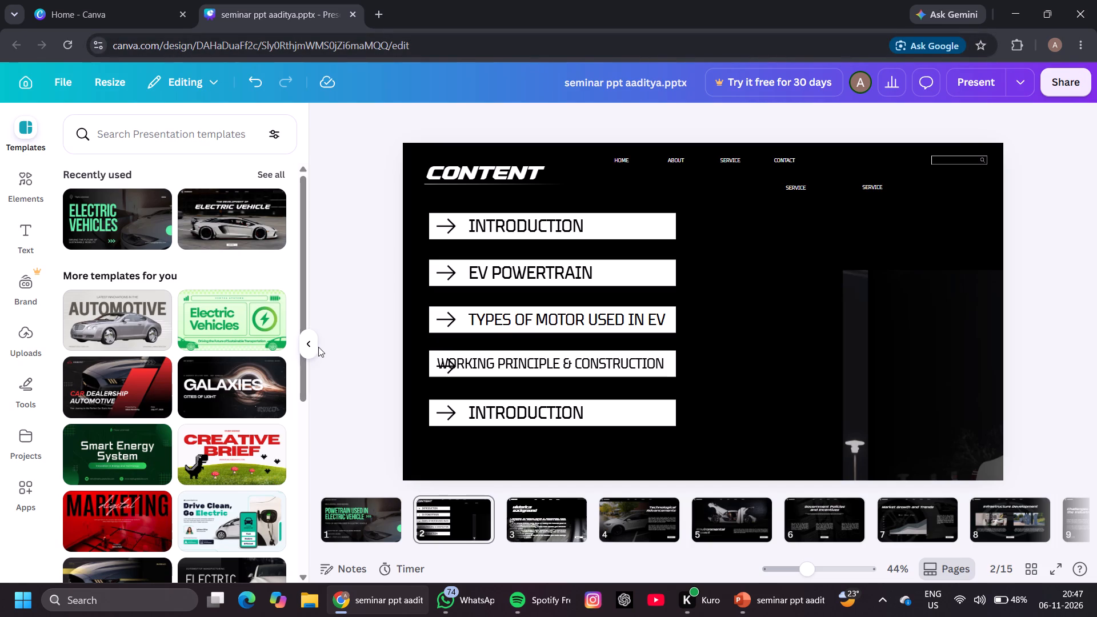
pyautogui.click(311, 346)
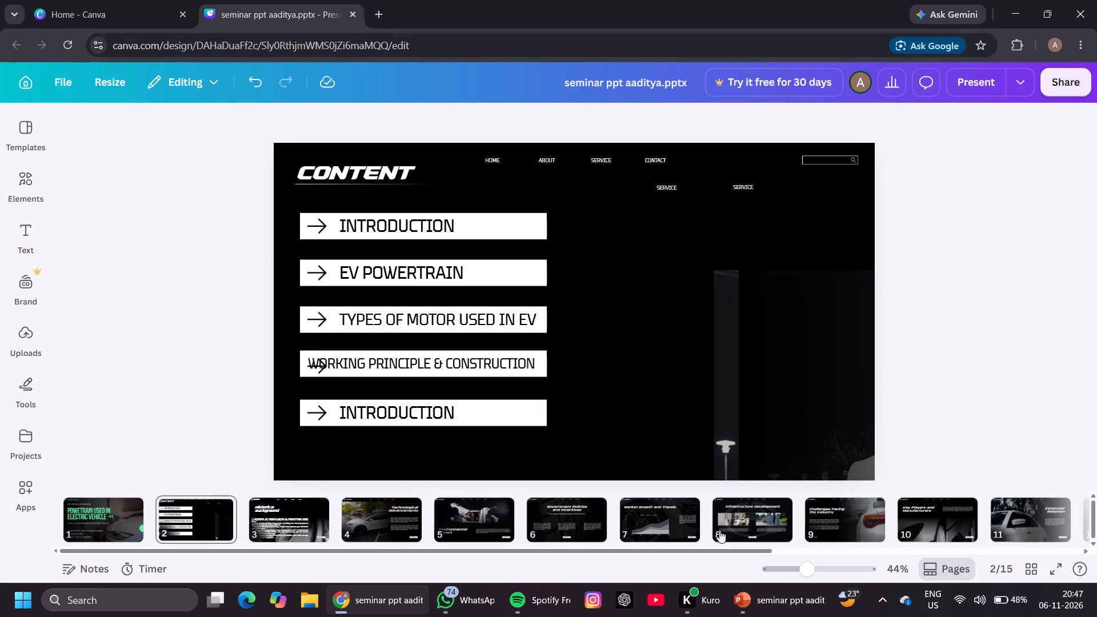
# Select the Content page's background for replacement and upload the seminar PowerPoint file from the computer.
pyautogui.click(956, 567)
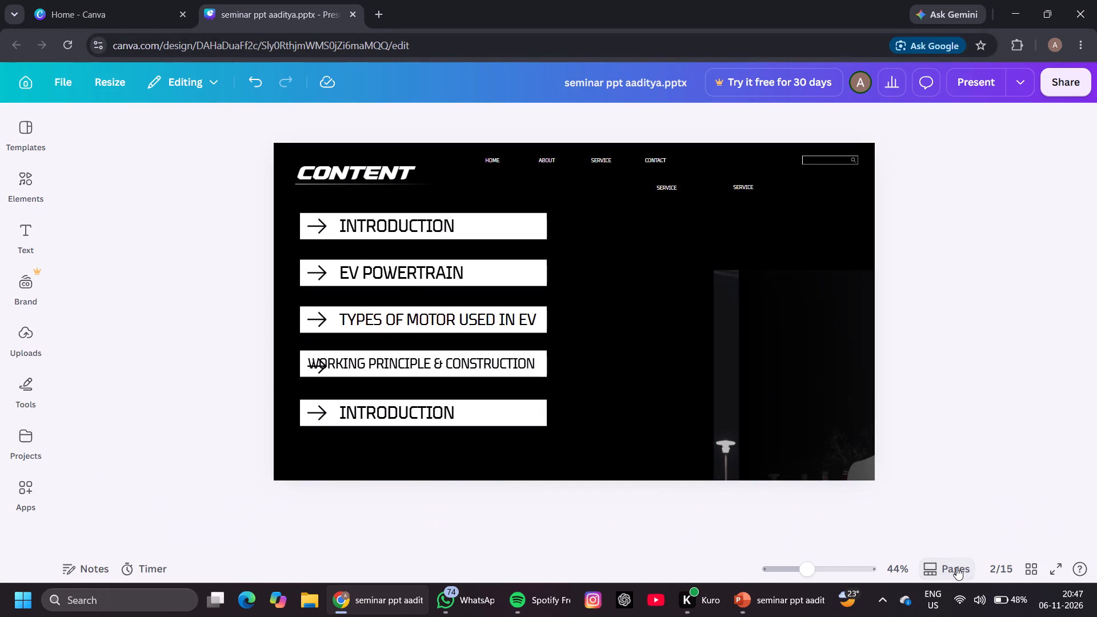
pyautogui.scroll(6, 555, 237)
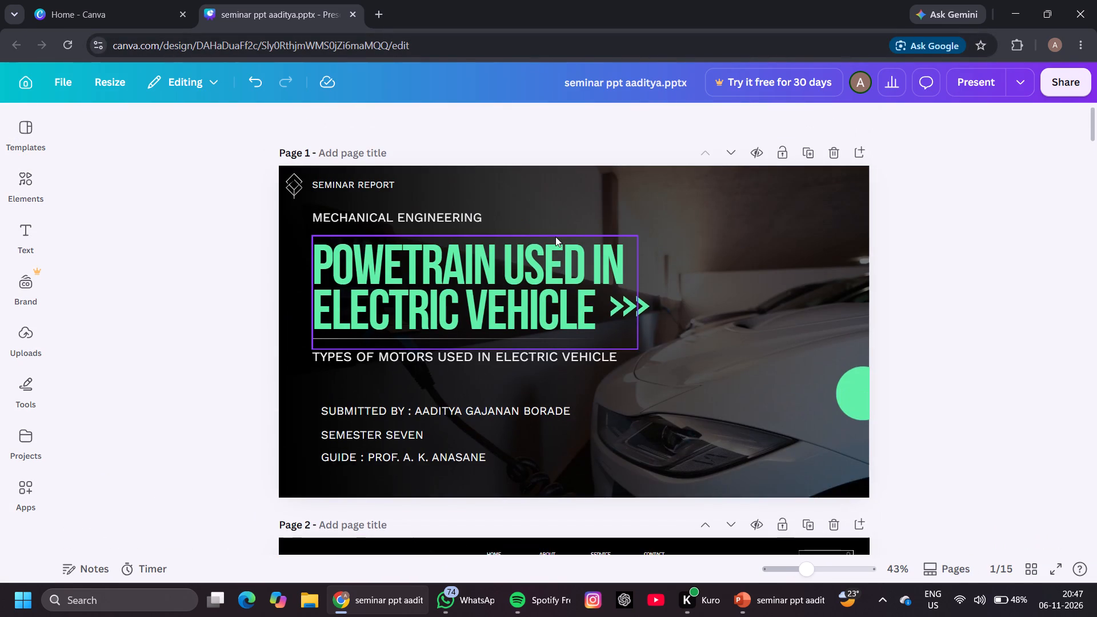
pyautogui.scroll(-4, 555, 237)
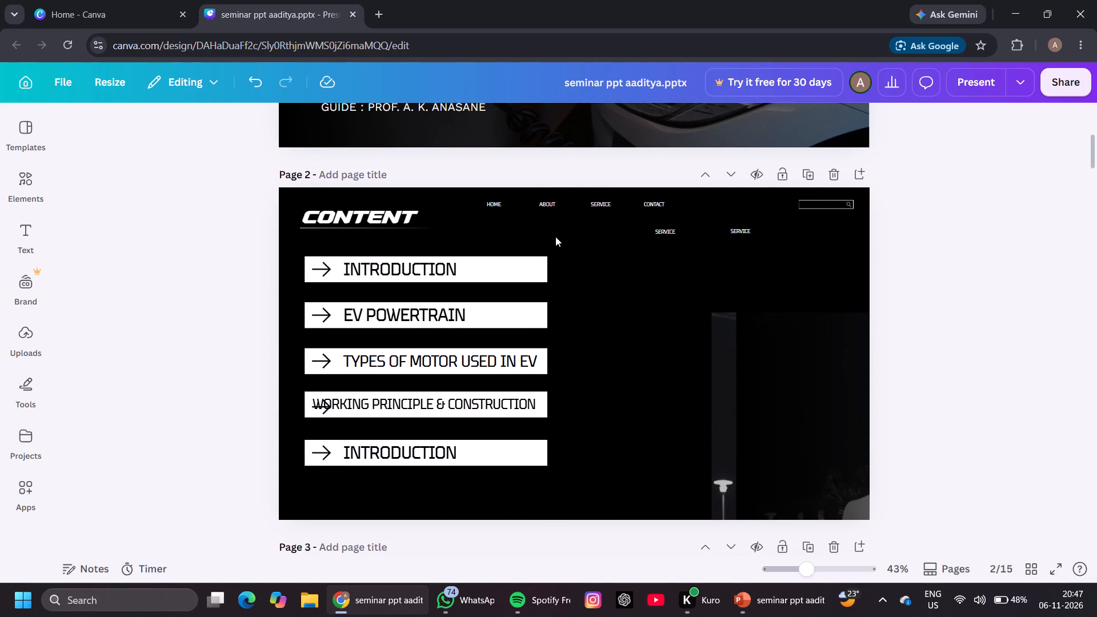
pyautogui.click(555, 237)
pyautogui.rightClick(626, 244)
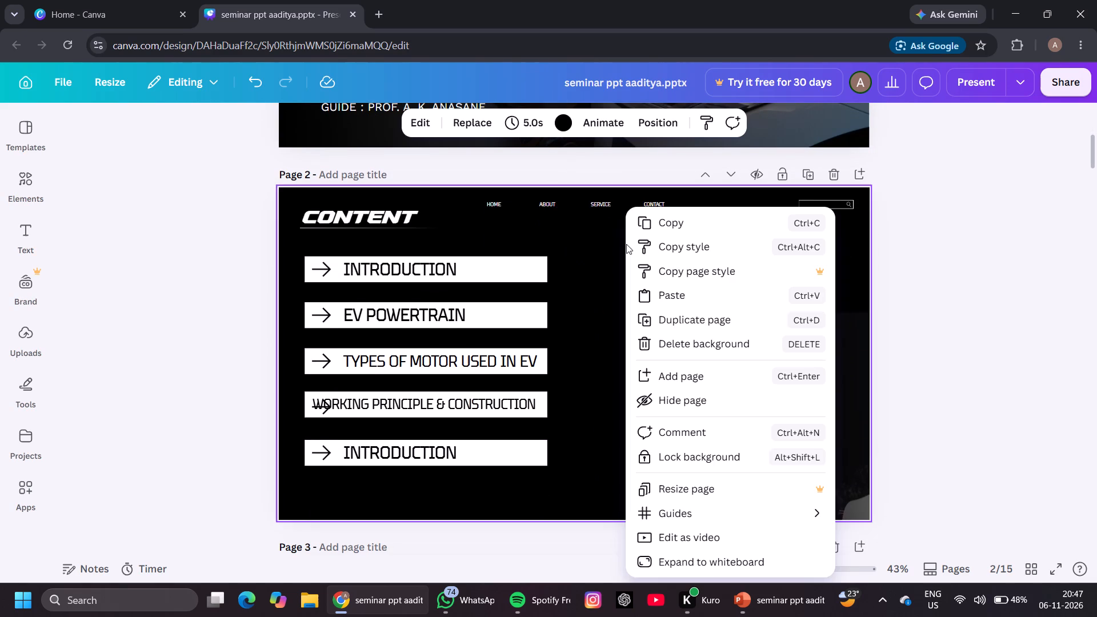
pyautogui.click(482, 114)
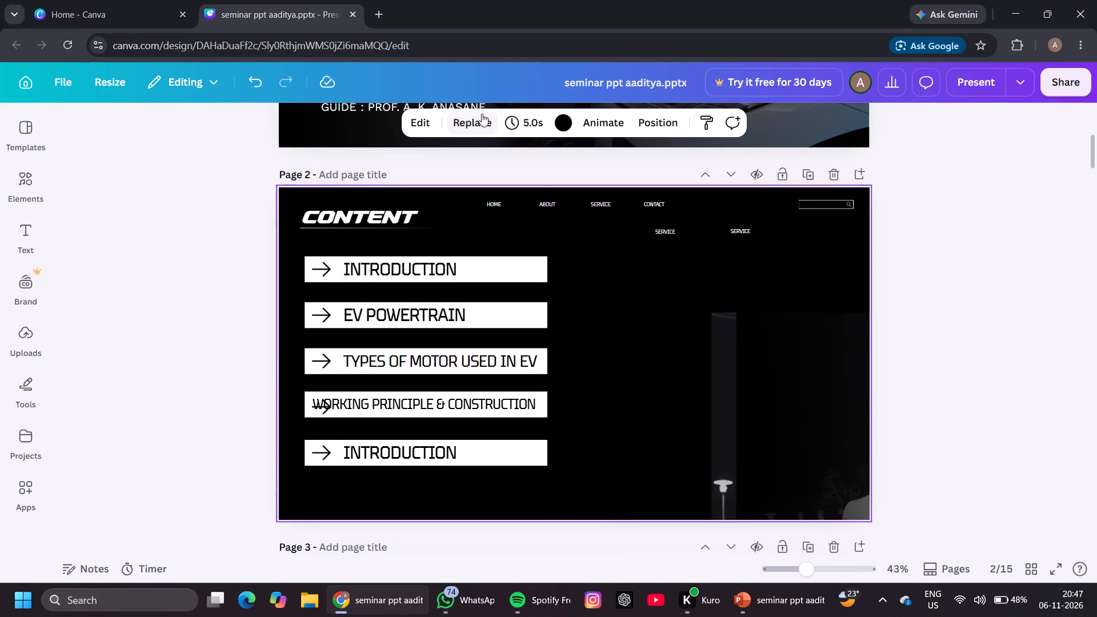
pyautogui.click(482, 114)
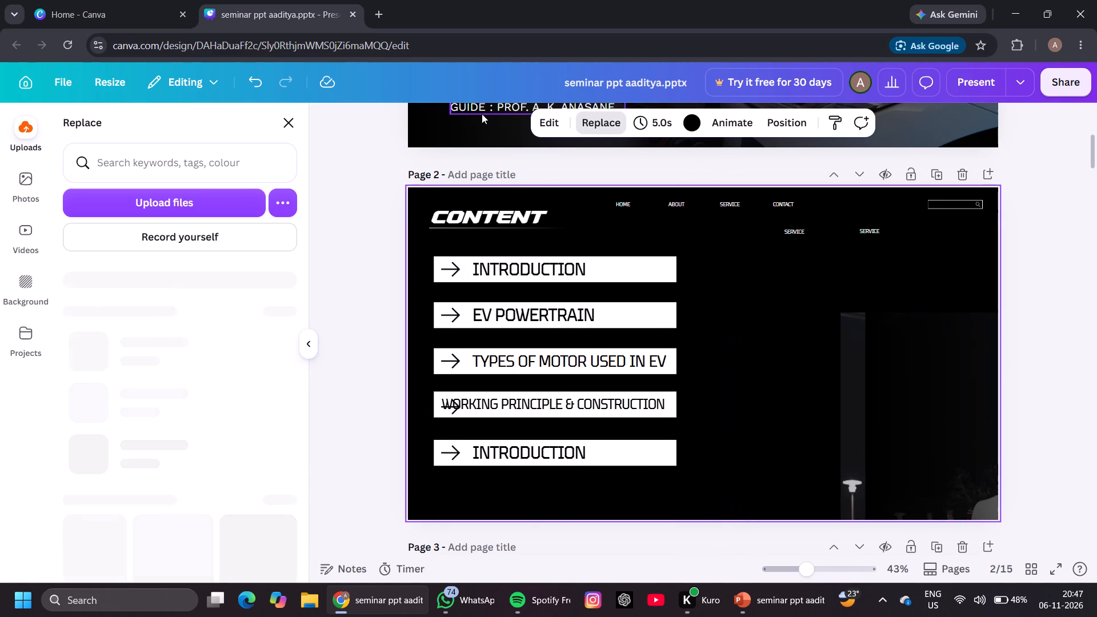
pyautogui.click(246, 203)
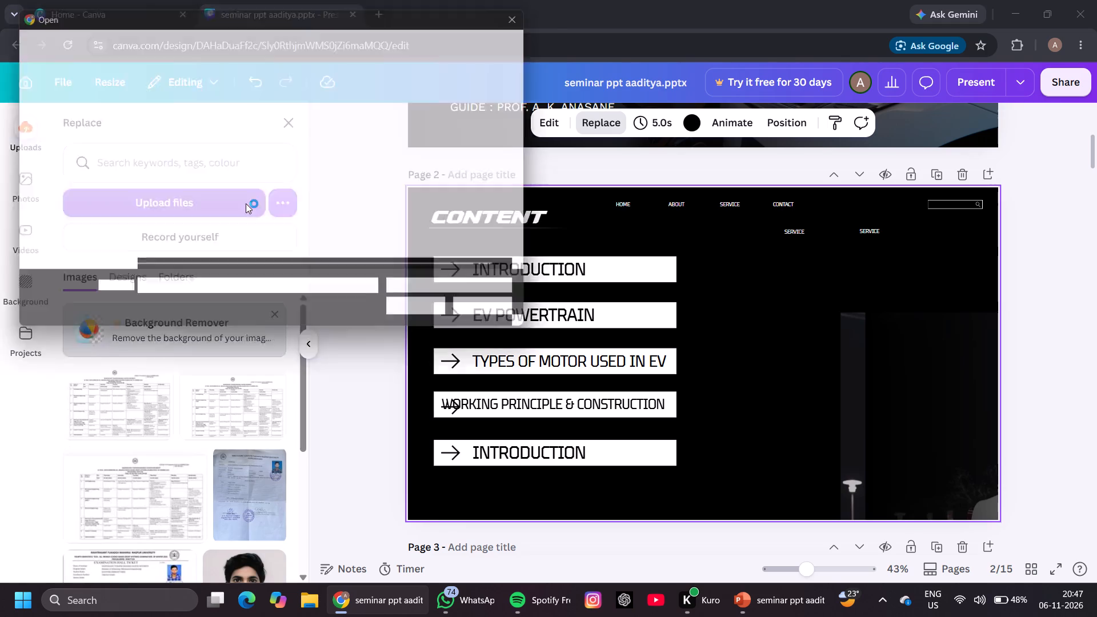
pyautogui.doubleClick(184, 131)
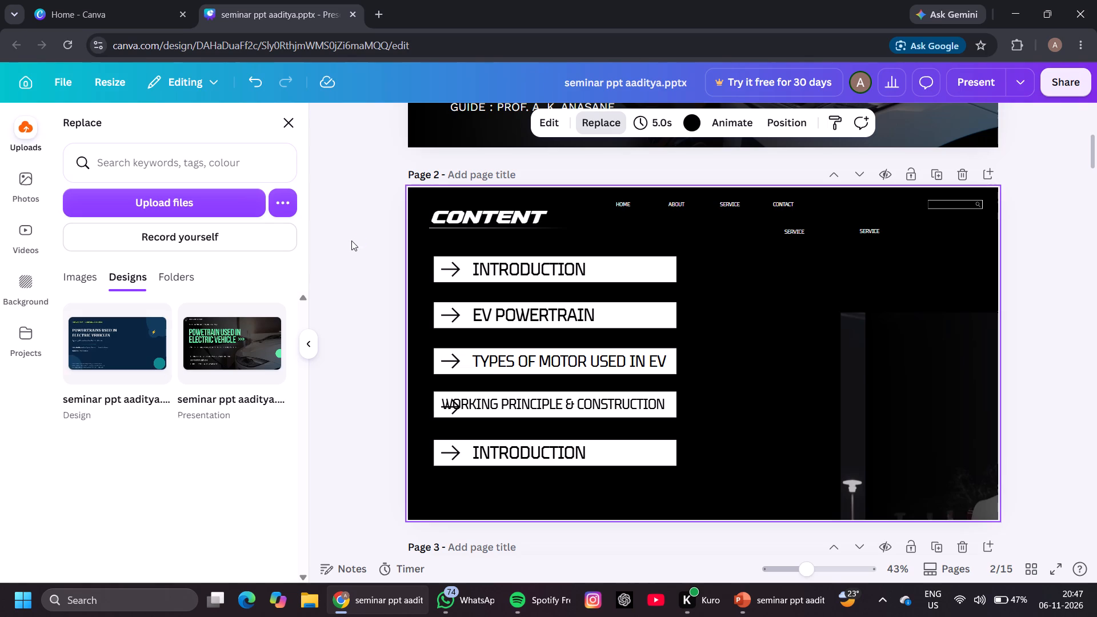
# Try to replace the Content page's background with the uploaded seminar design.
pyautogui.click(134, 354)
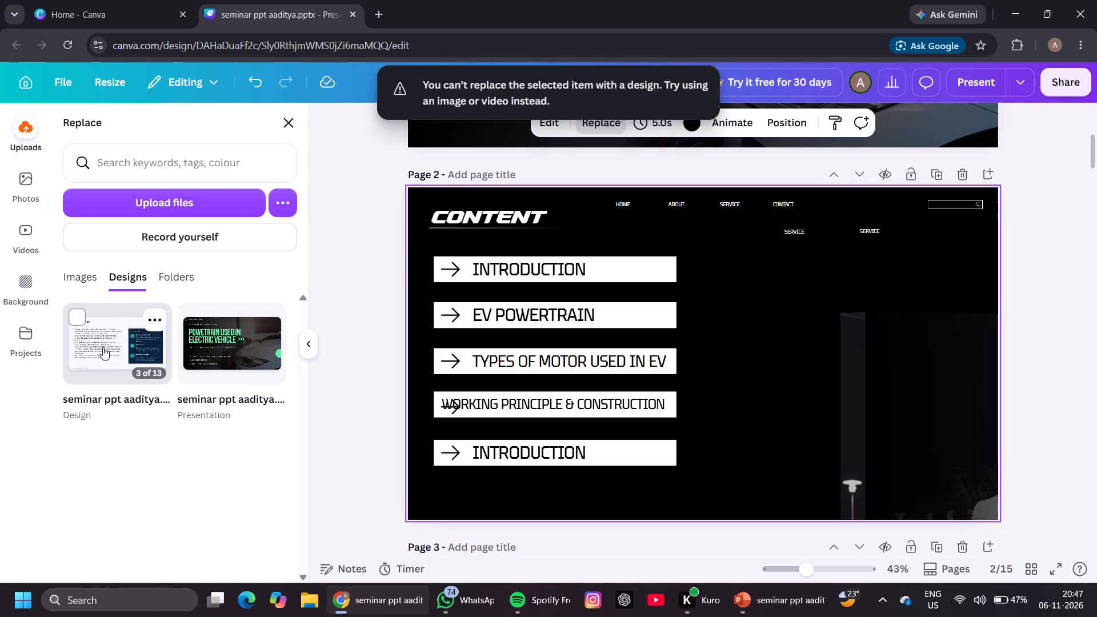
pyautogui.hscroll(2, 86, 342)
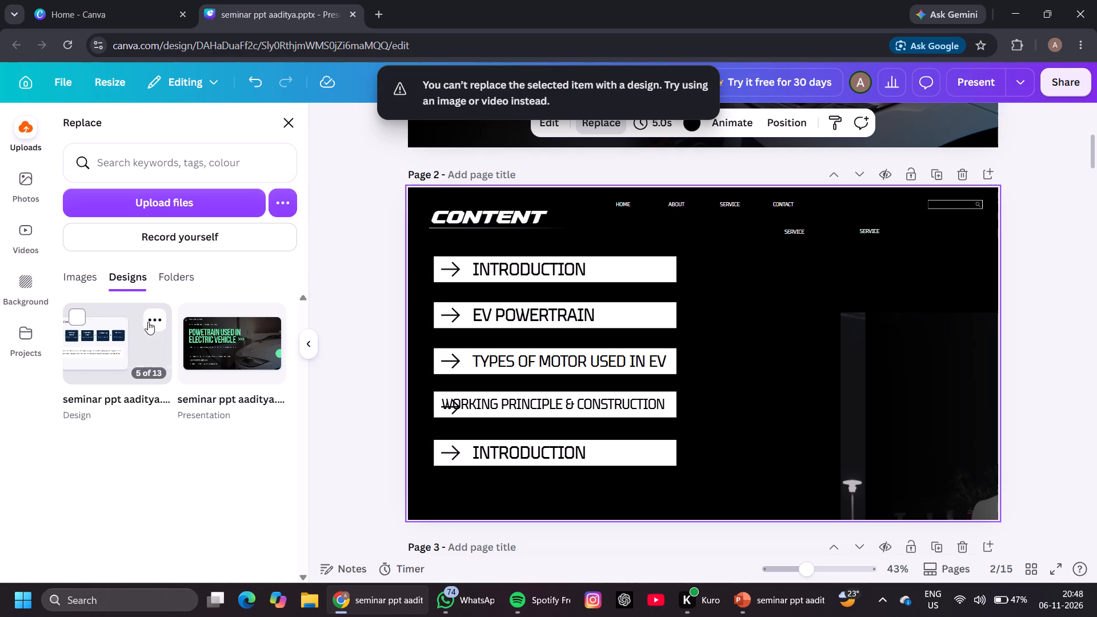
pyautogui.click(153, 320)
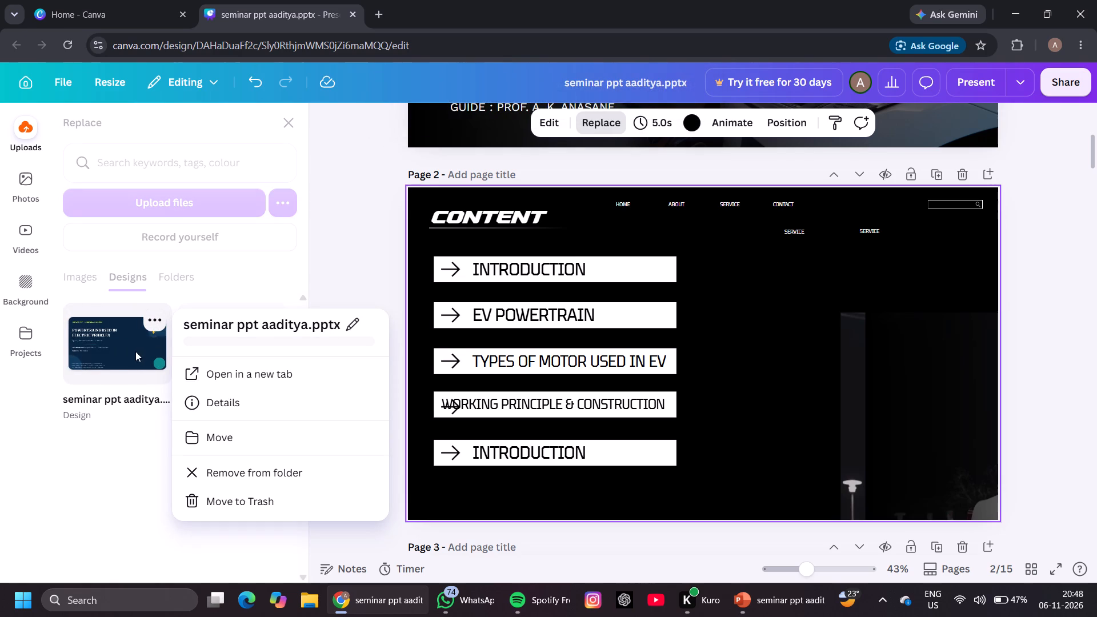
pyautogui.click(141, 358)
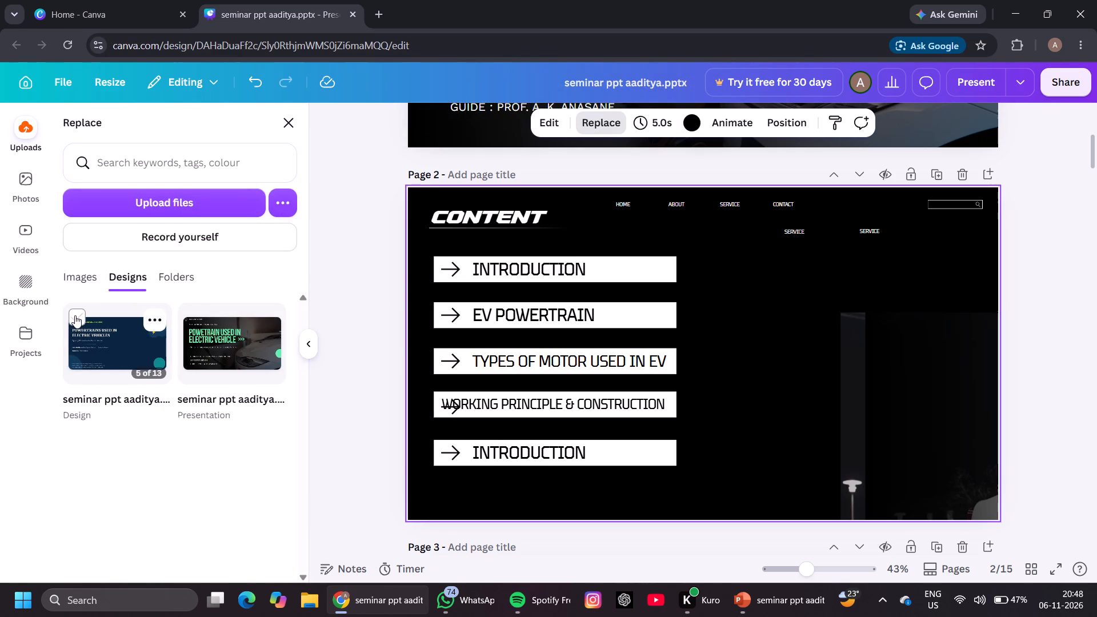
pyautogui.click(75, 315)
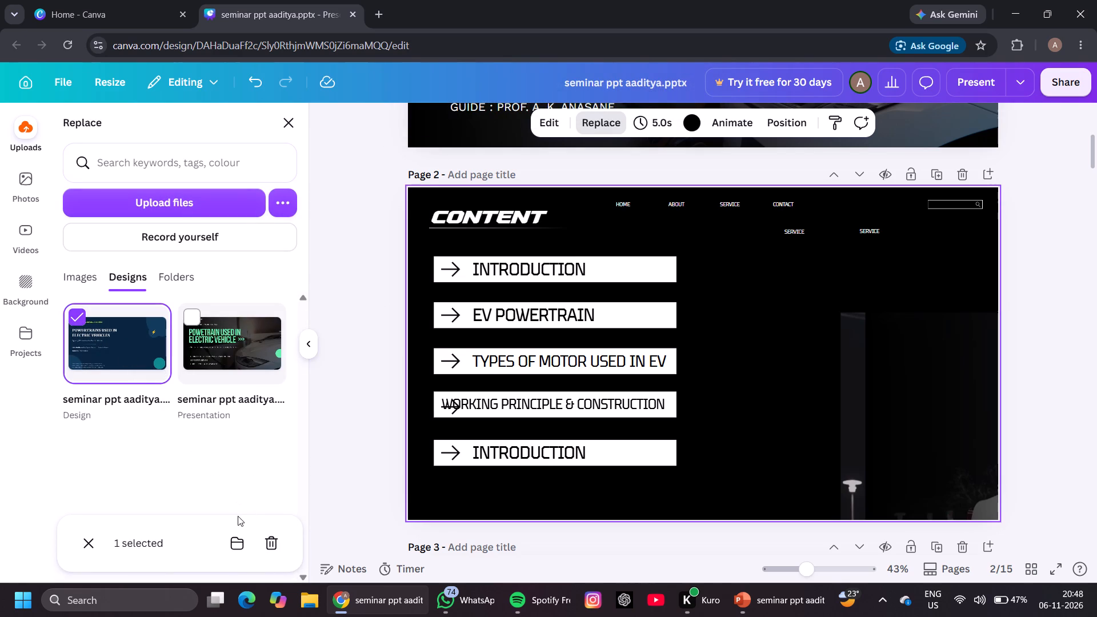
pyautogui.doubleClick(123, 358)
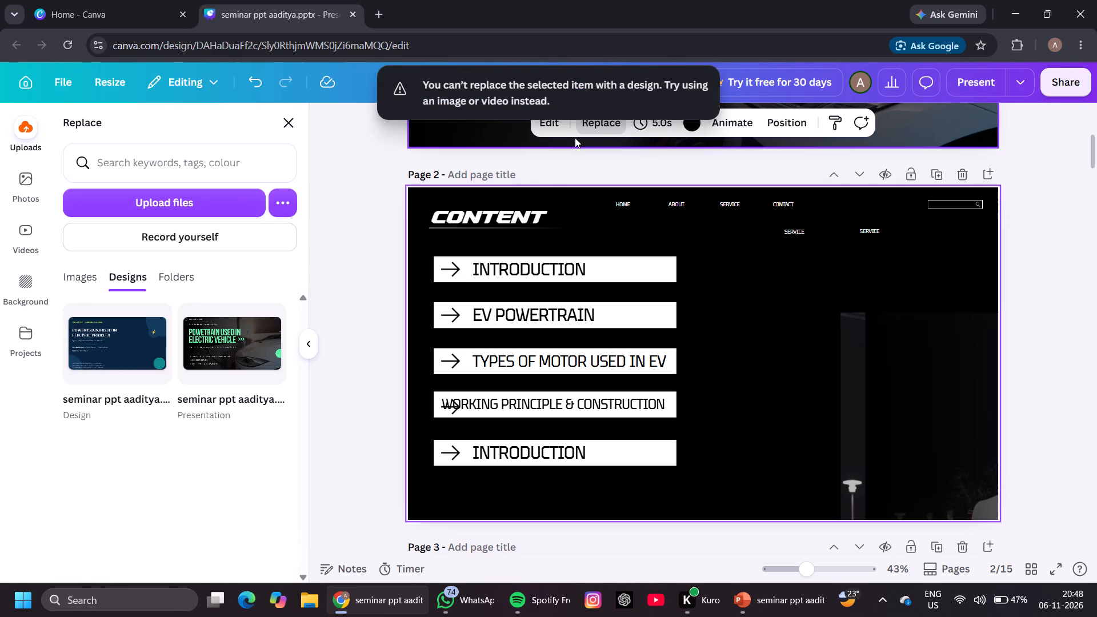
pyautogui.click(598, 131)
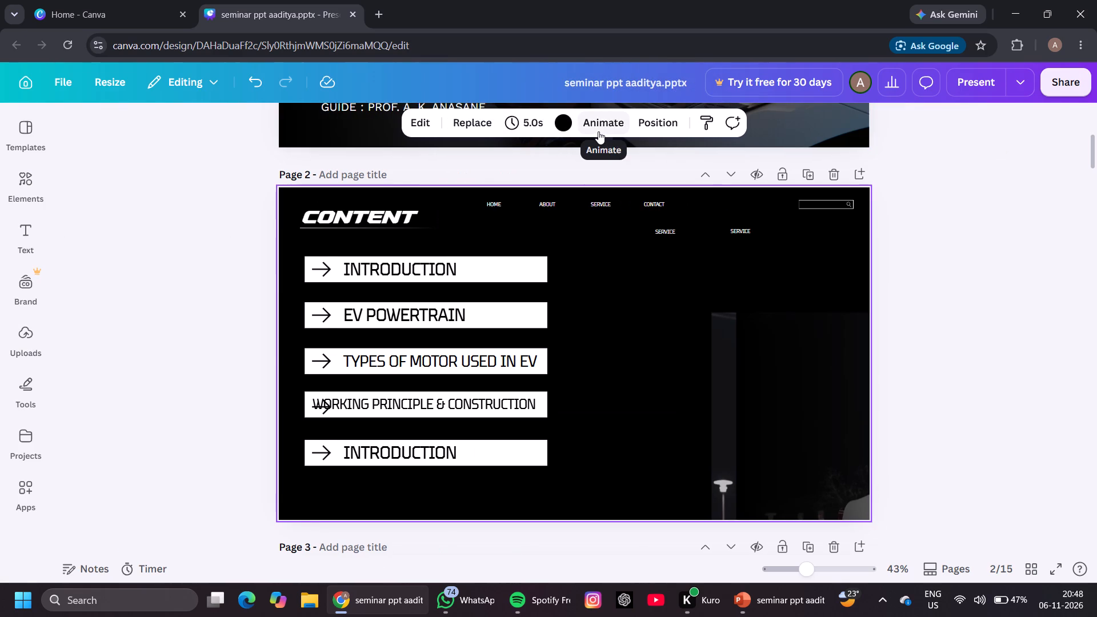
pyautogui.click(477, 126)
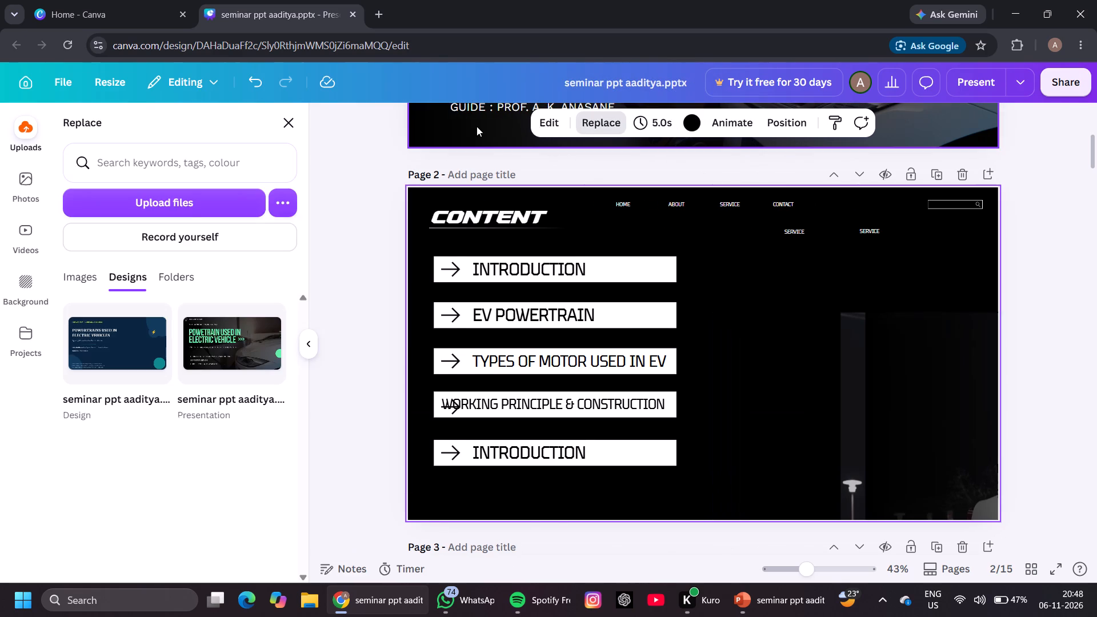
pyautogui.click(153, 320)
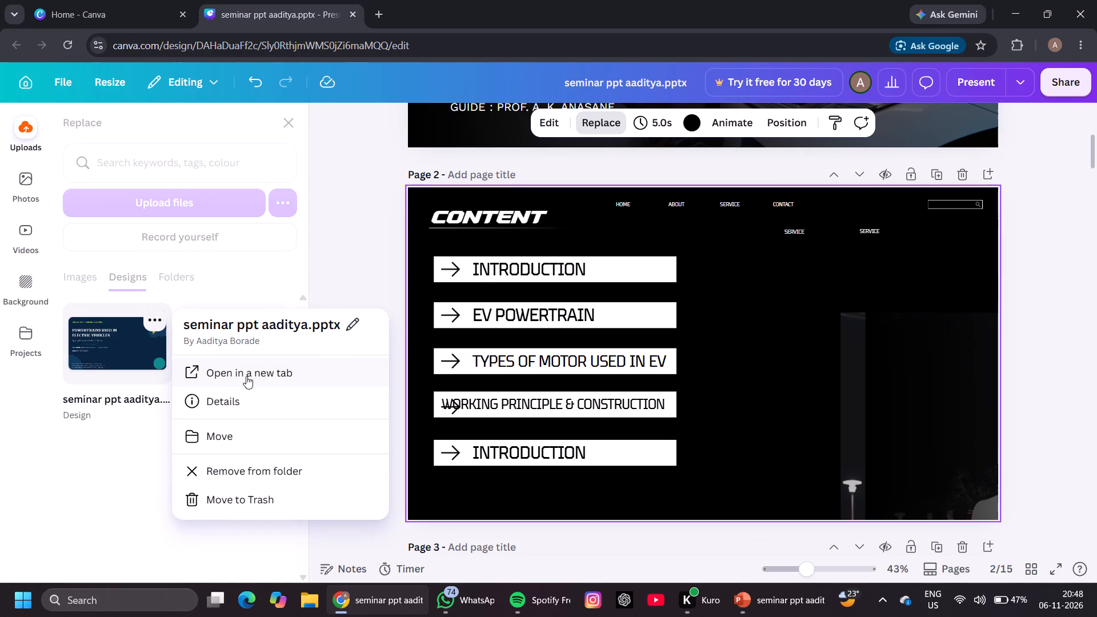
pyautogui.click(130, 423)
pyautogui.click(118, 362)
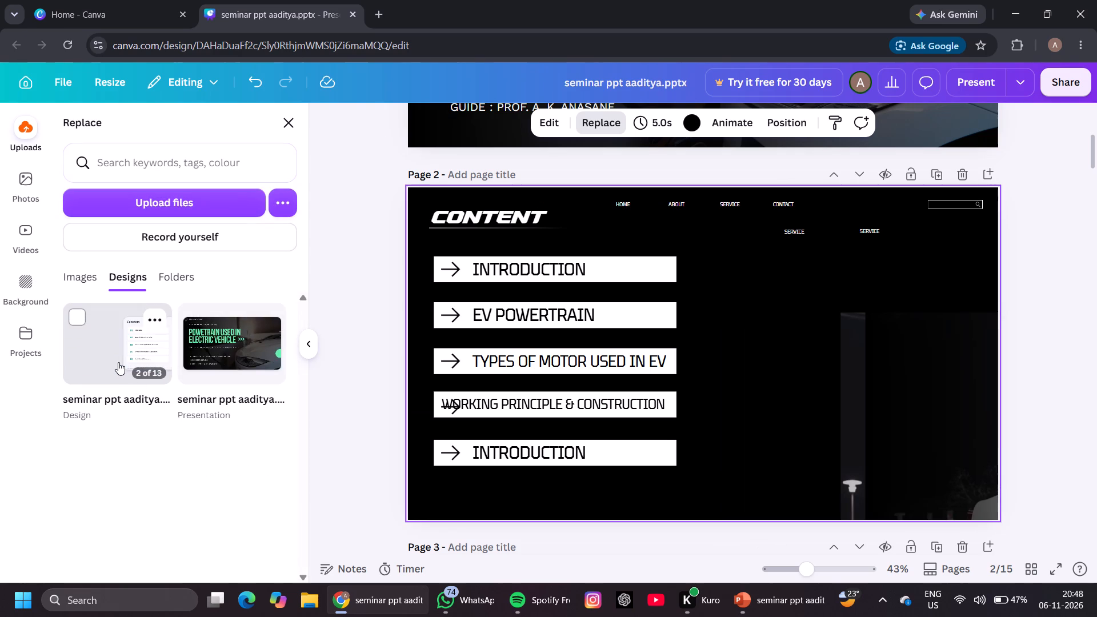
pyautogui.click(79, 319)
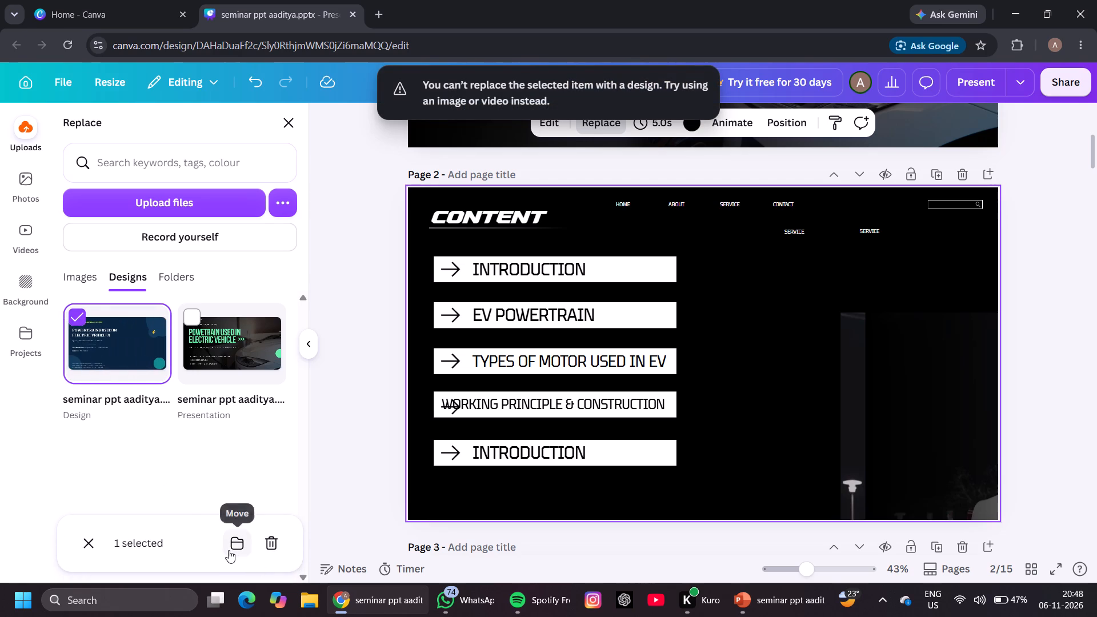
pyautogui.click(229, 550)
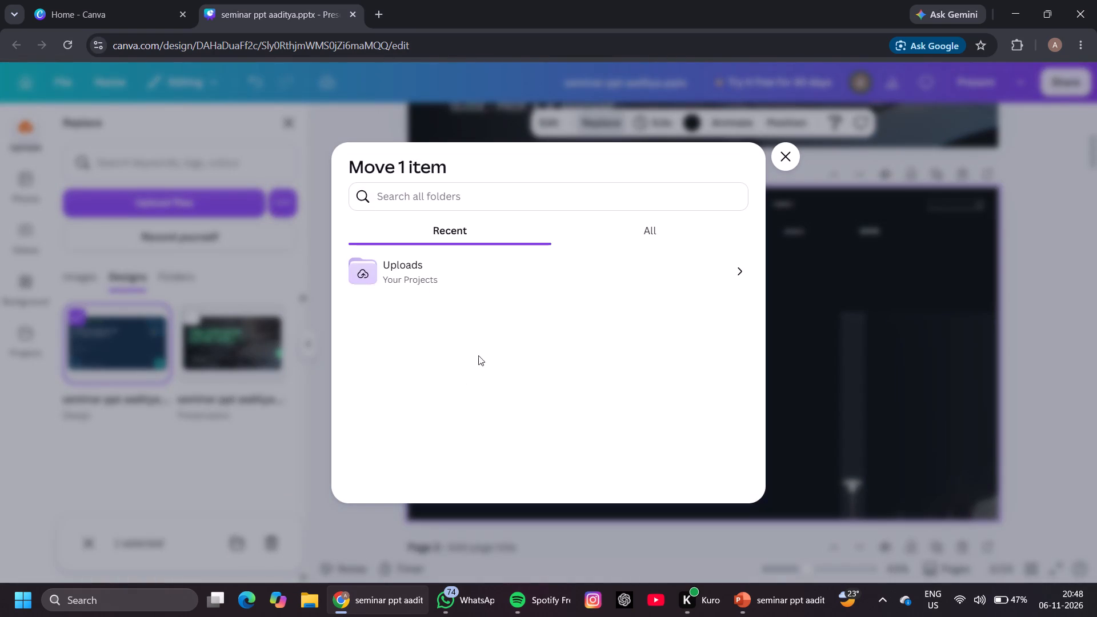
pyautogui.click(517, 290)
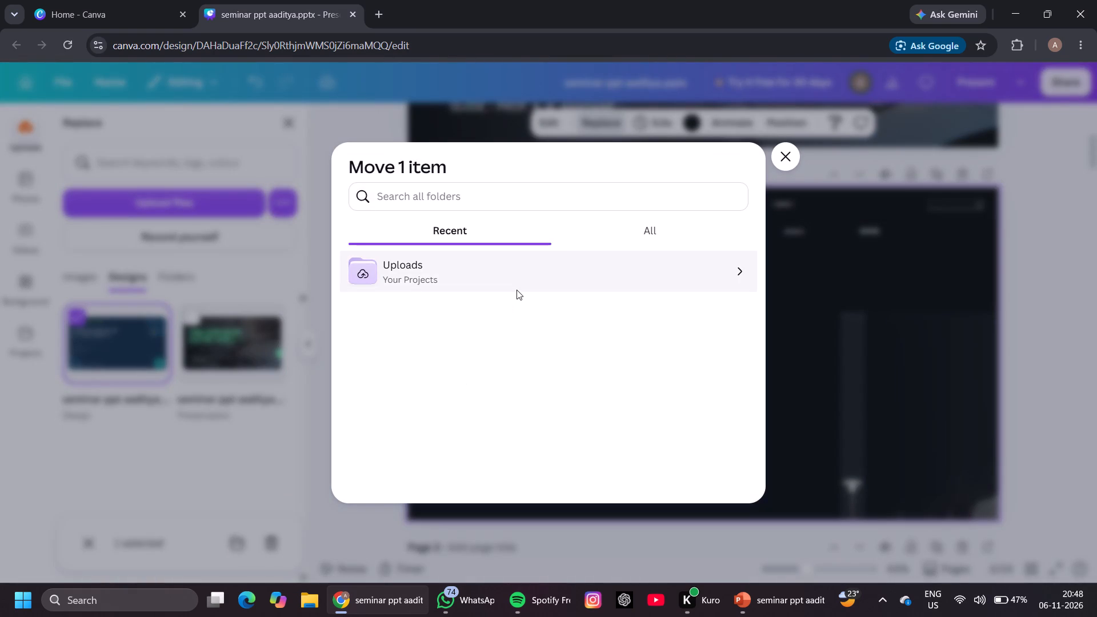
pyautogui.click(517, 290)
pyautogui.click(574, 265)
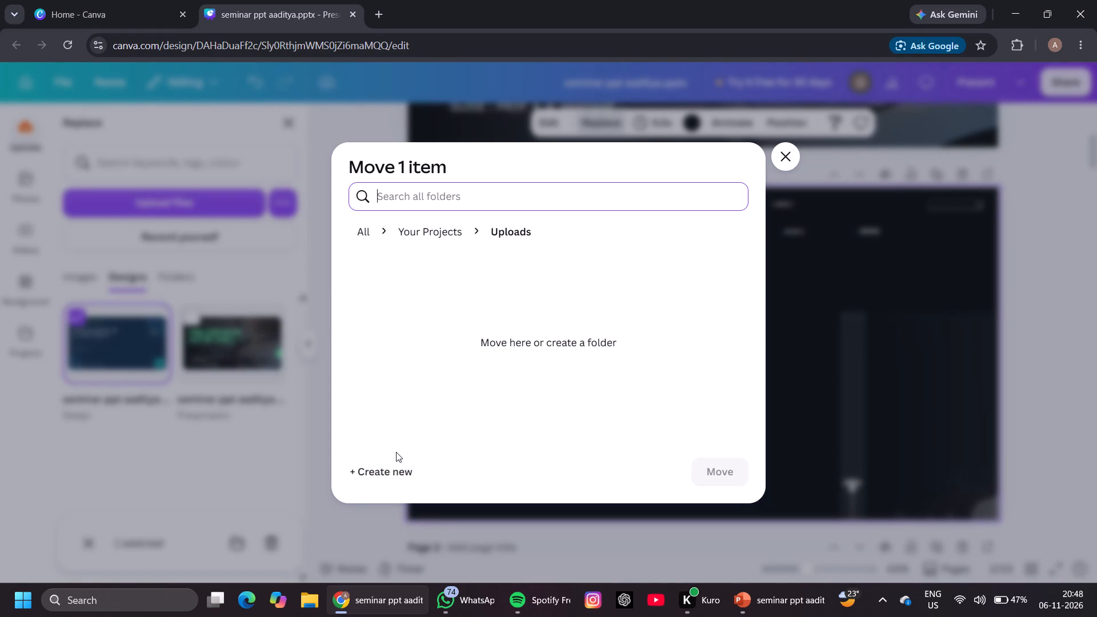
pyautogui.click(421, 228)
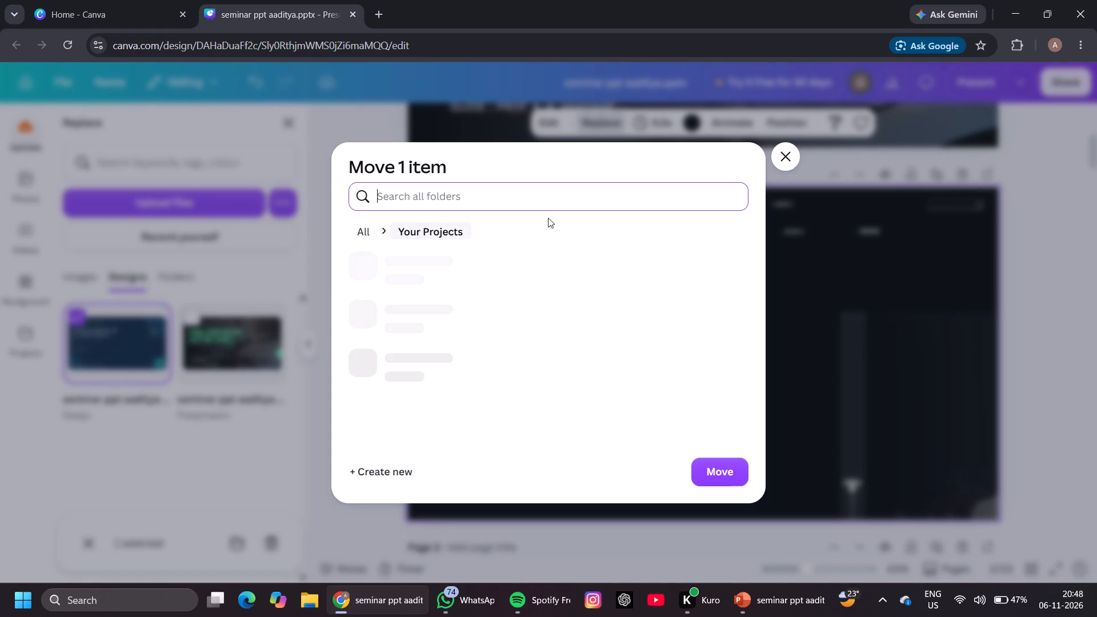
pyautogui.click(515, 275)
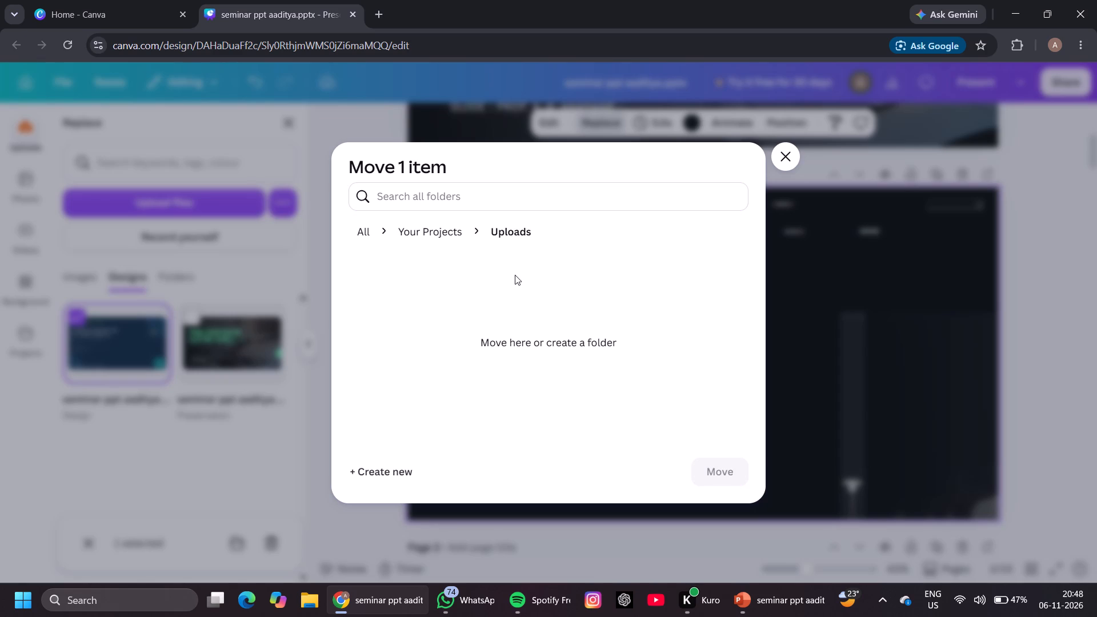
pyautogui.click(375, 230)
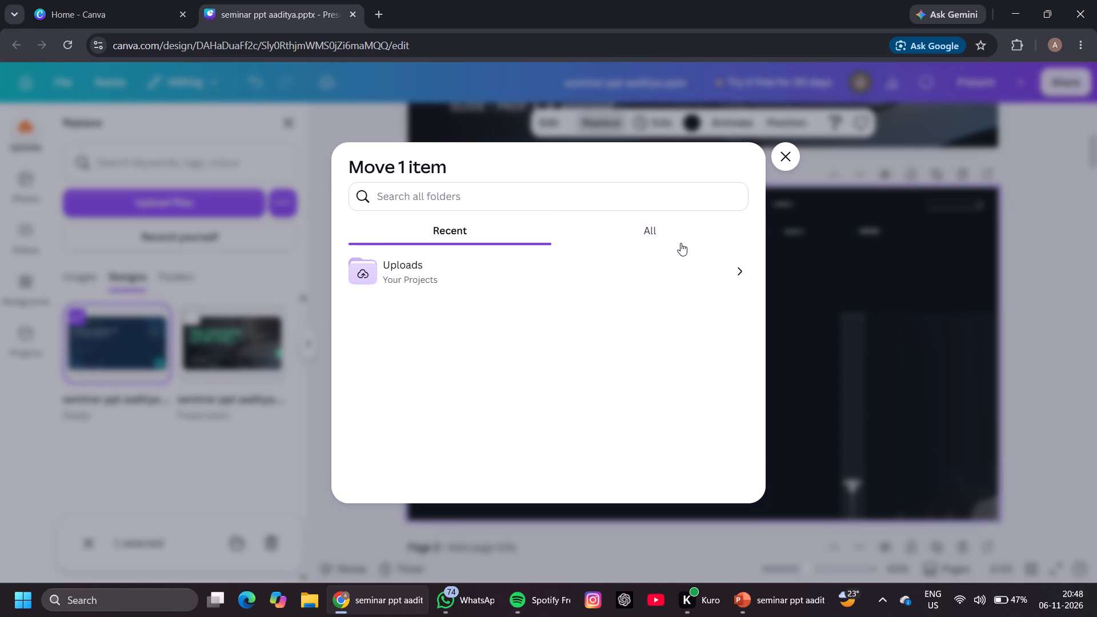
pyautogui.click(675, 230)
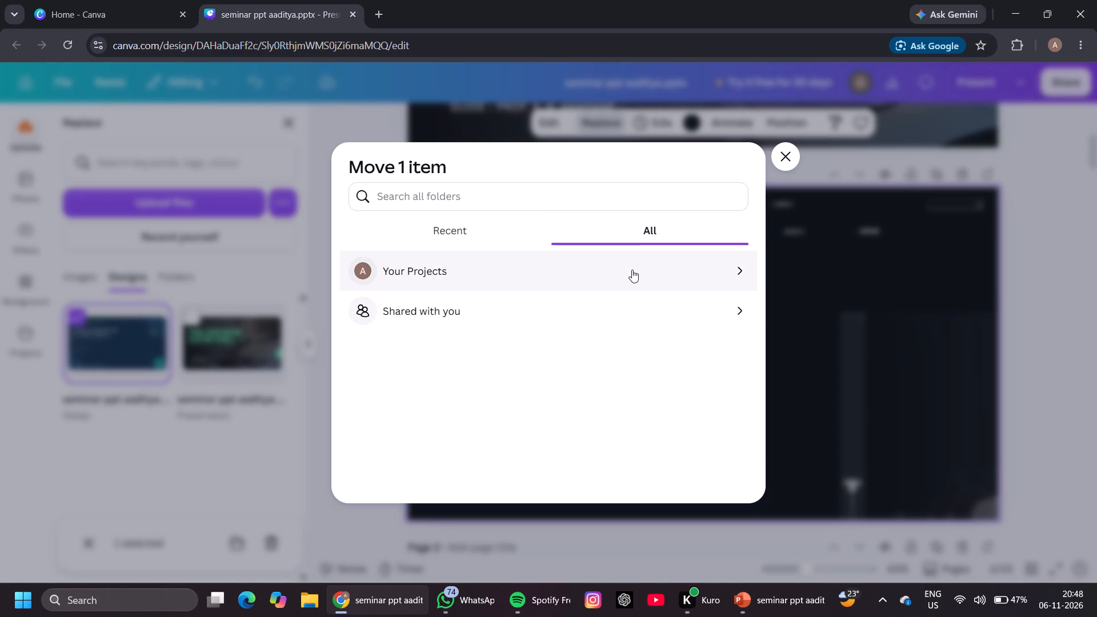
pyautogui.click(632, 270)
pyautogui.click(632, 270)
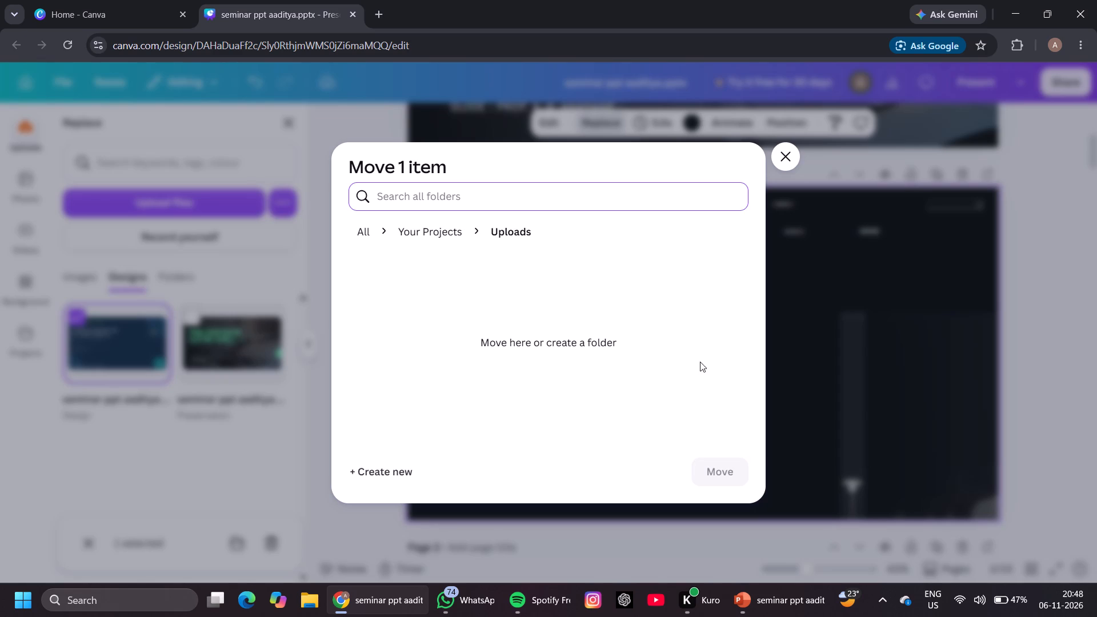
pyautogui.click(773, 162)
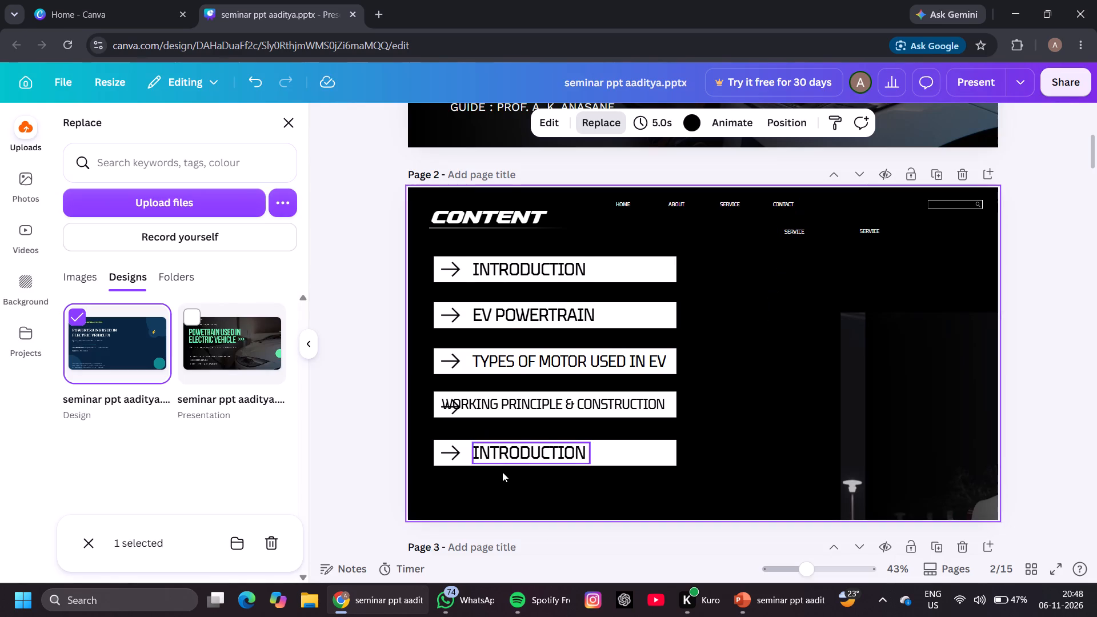
# Switch to PowerPoint and shift the Introduction slide's title slightly down, closer to the bullet text.
pyautogui.click(779, 610)
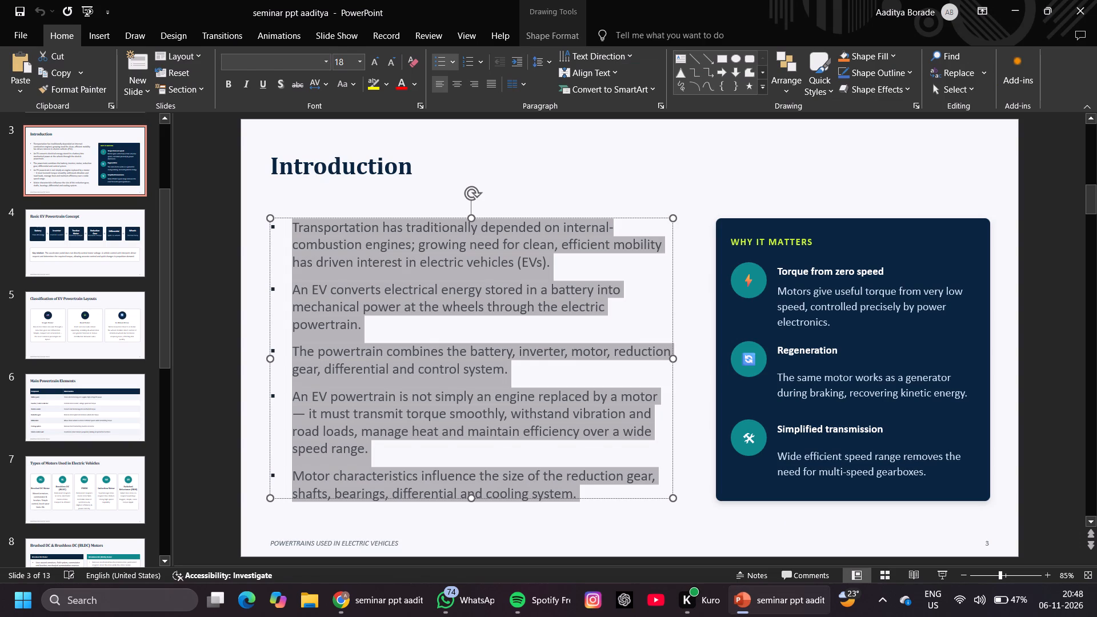
pyautogui.click(710, 206)
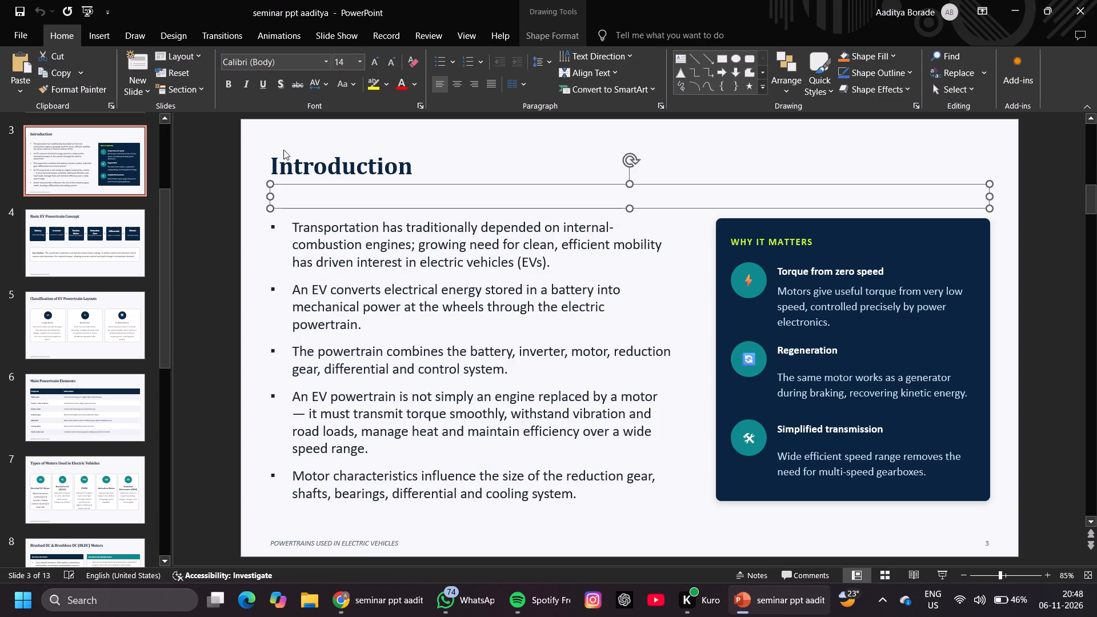
pyautogui.moveTo(267, 164); pyautogui.dragTo(281, 171)
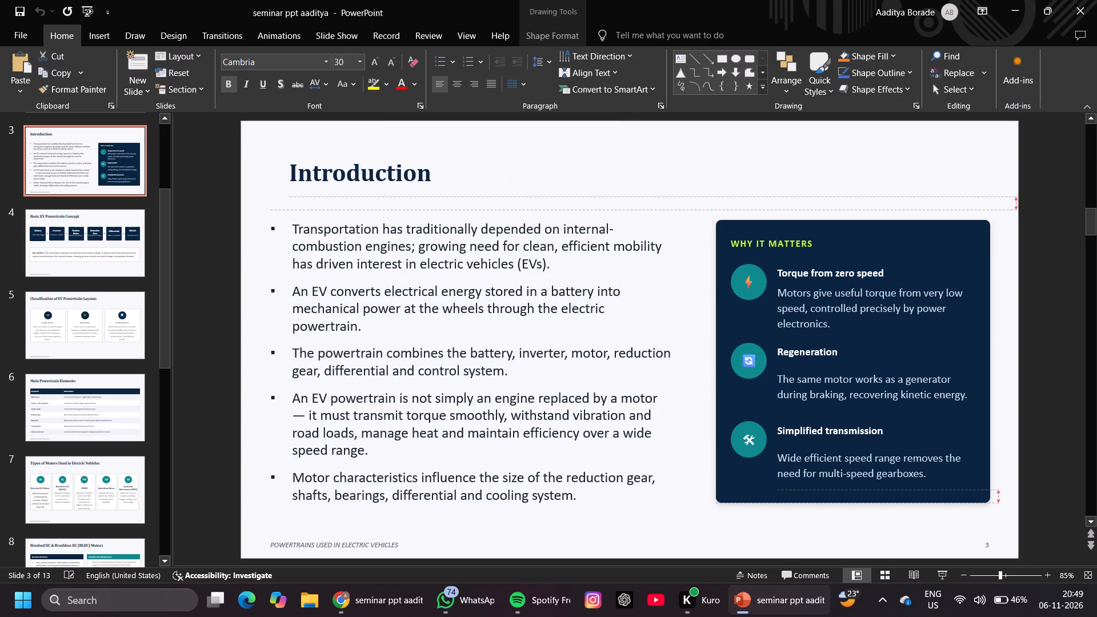
pyautogui.moveTo(281, 171); pyautogui.dragTo(270, 171)
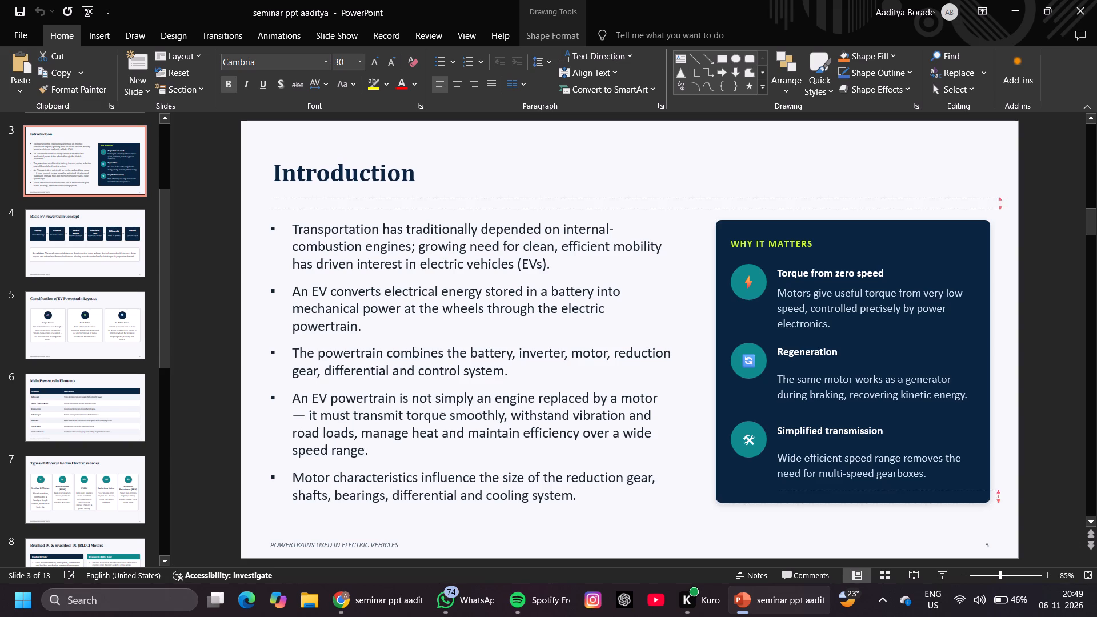
pyautogui.moveTo(270, 171); pyautogui.dragTo(274, 180)
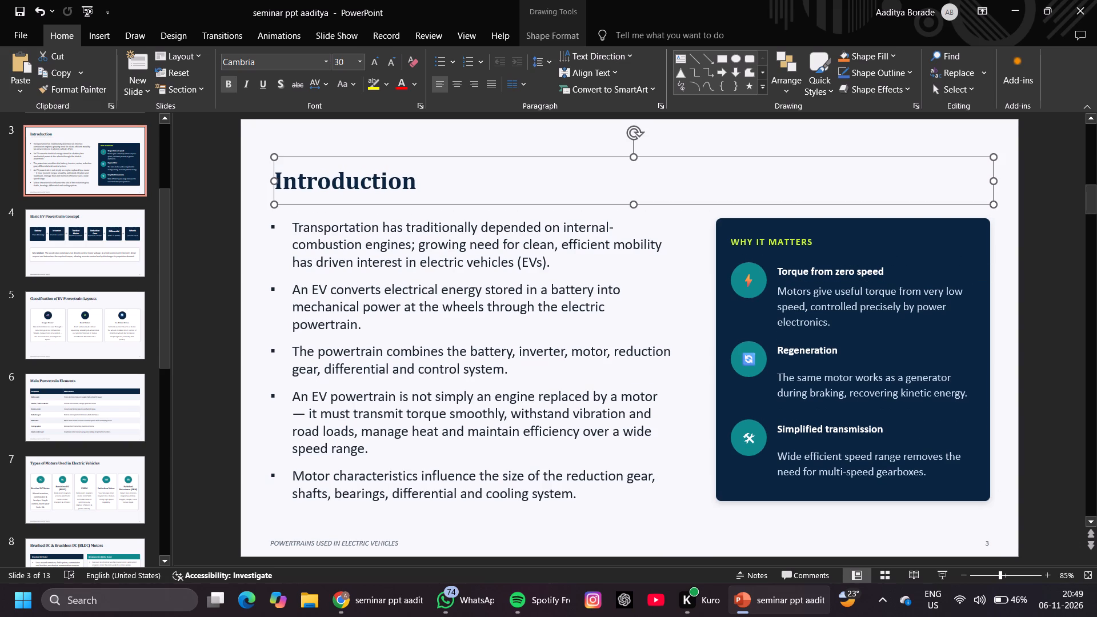
pyautogui.moveTo(578, 498); pyautogui.dragTo(299, 147)
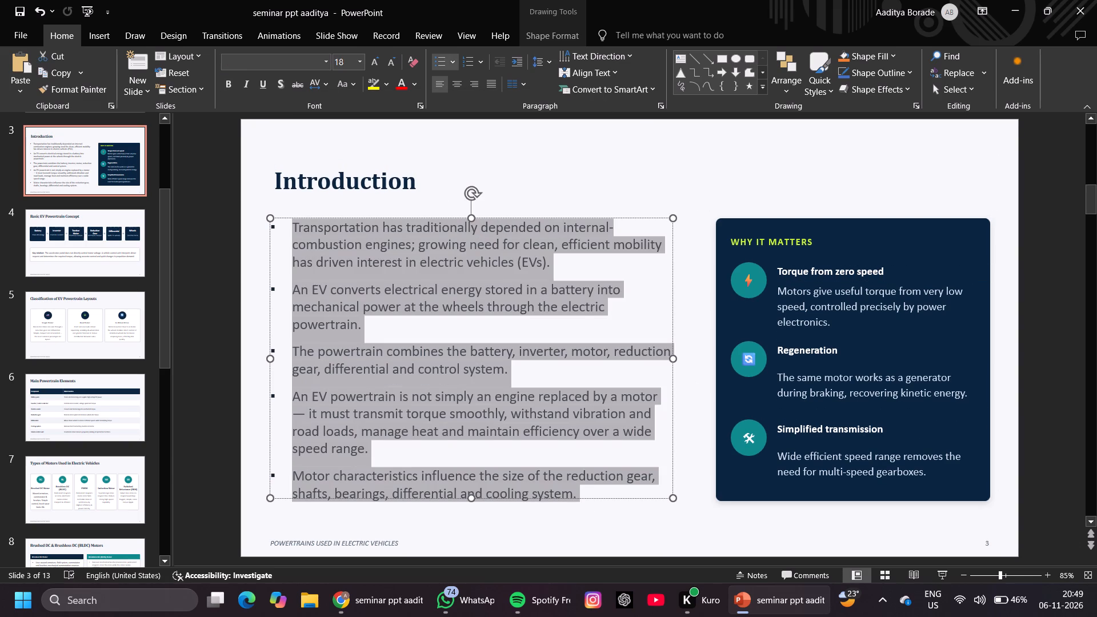
pyautogui.click(843, 474)
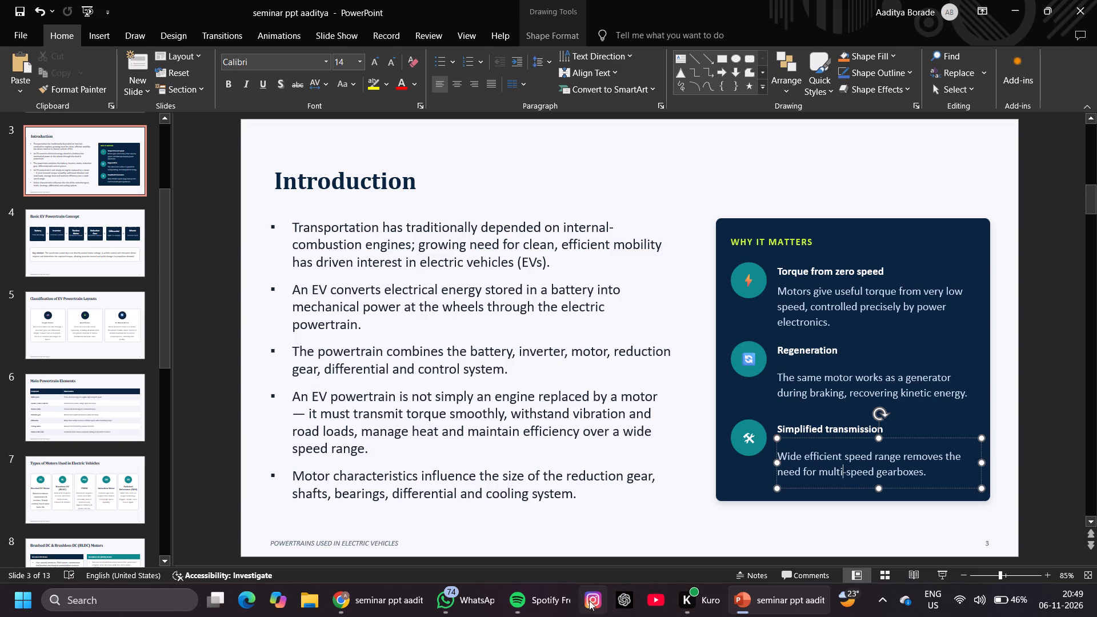
# Switch back to Canva and undo all recent edits, including the Content page's photo move and the Historical Background text changes.
pyautogui.click(405, 607)
pyautogui.scroll(7, 486, 324)
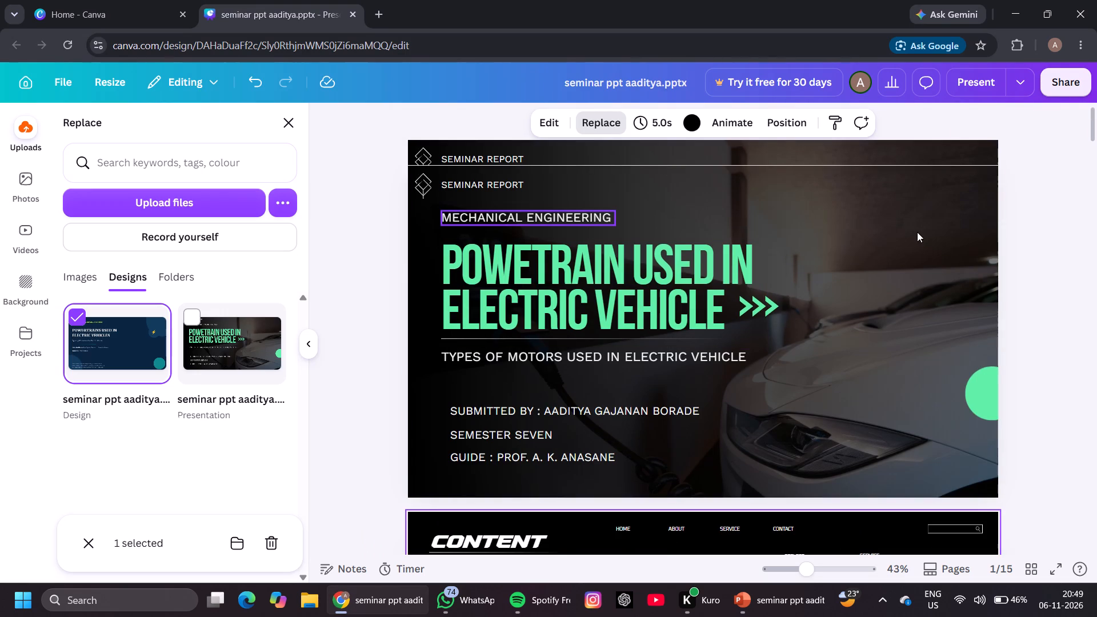
pyautogui.tripleClick(258, 82)
pyautogui.tripleClick(258, 82)
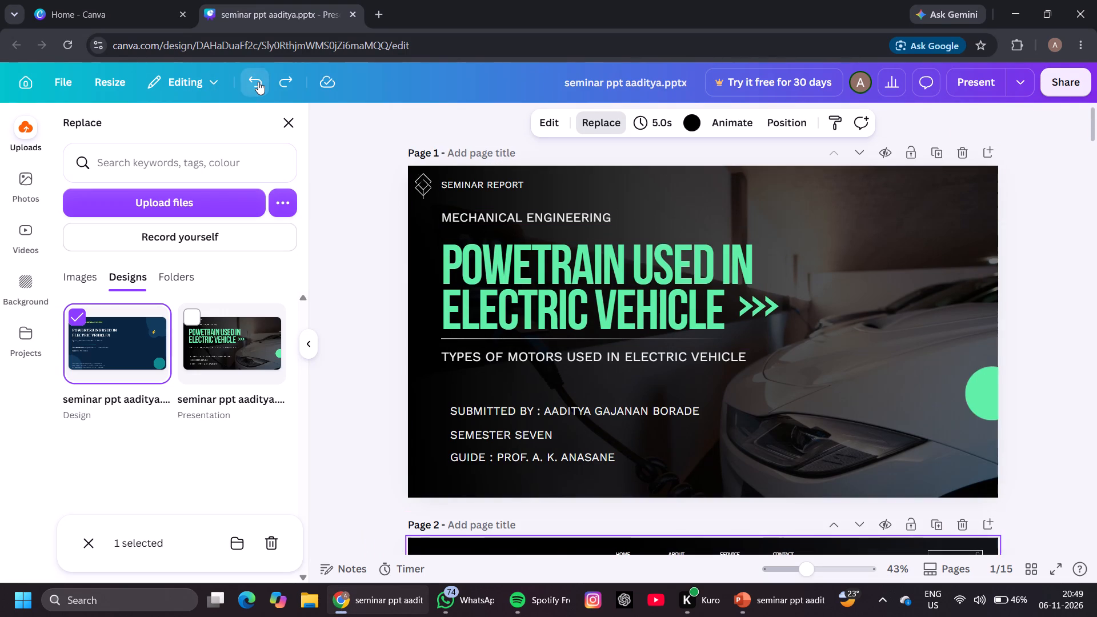
pyautogui.tripleClick(258, 82)
pyautogui.press('Escape')
pyautogui.press('Escape')
pyautogui.press('Escape')
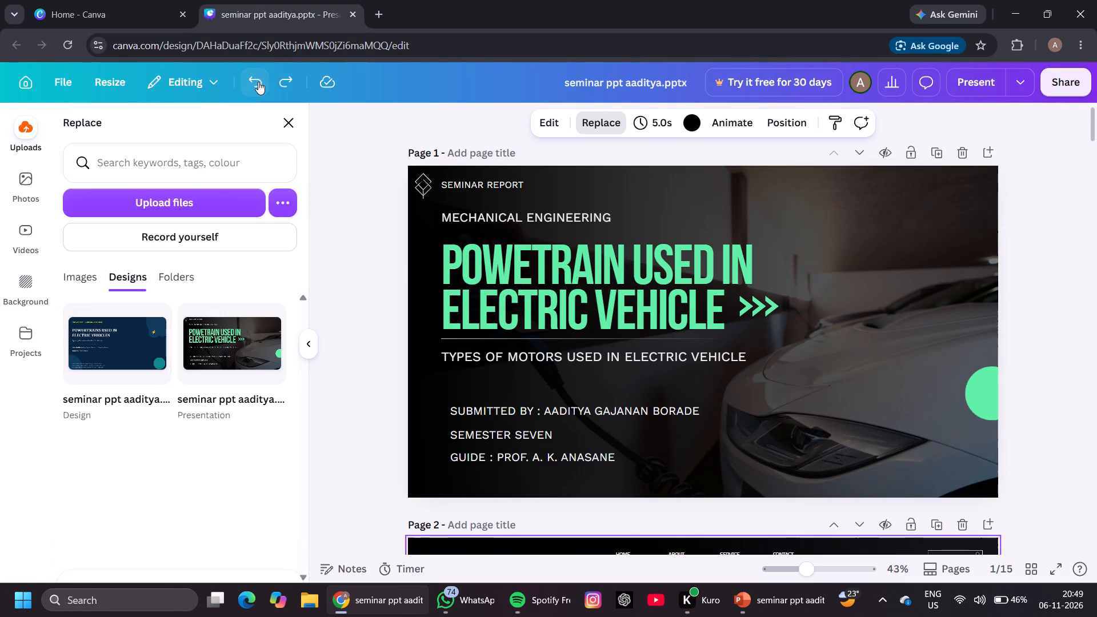
pyautogui.press('Escape')
pyautogui.press('Escape')
pyautogui.press('Escape')
pyautogui.tripleClick(258, 82)
pyautogui.doubleClick(258, 82)
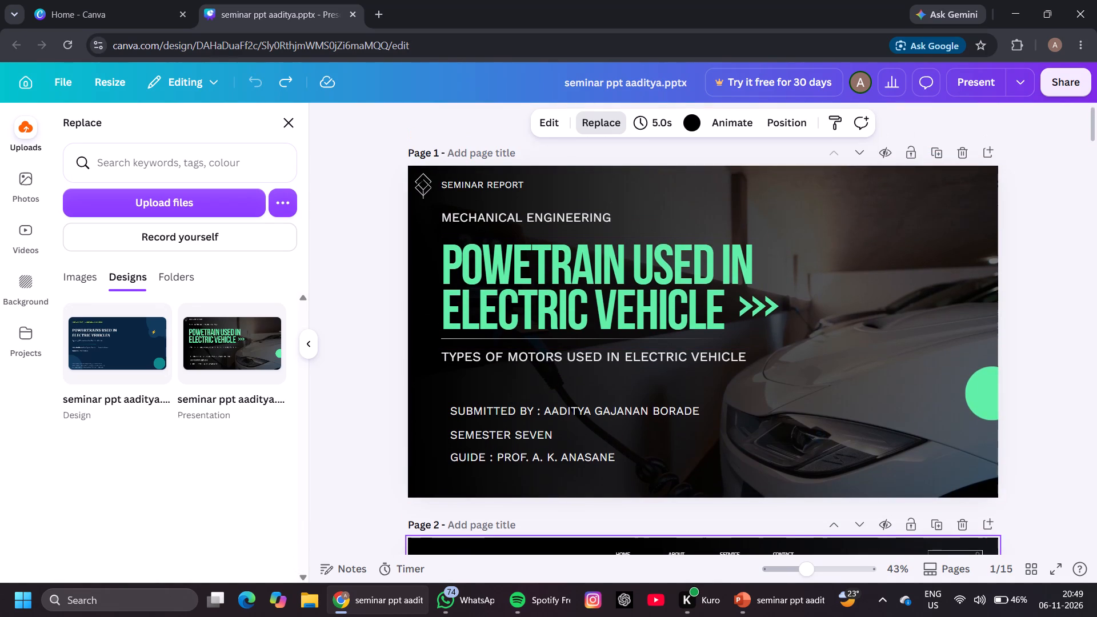
pyautogui.click(27, 131)
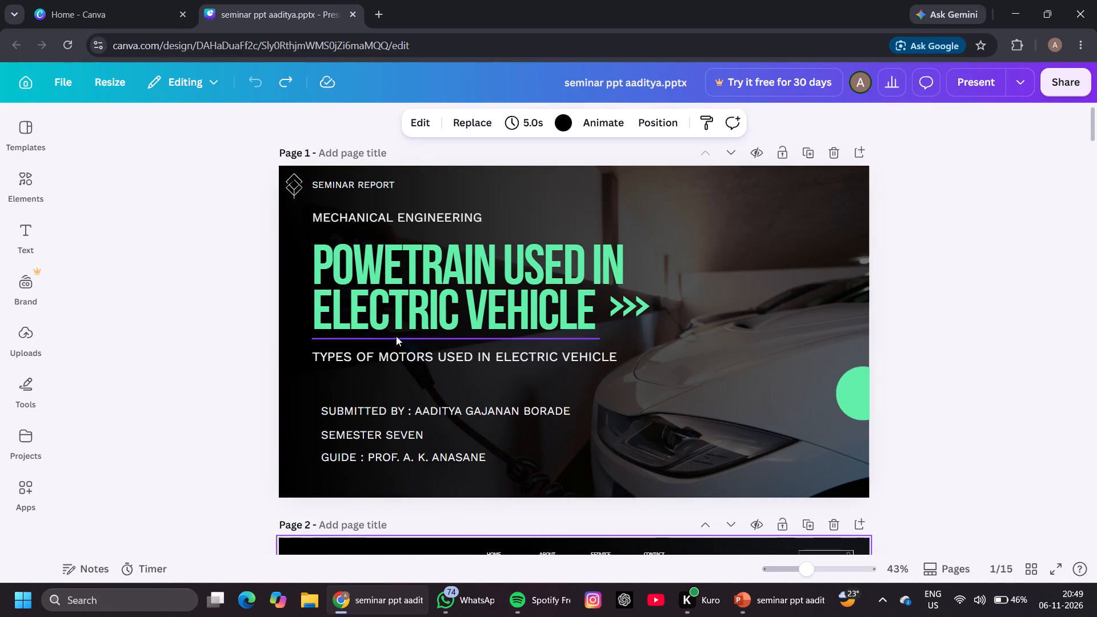
# Look through the presentation's template pages down to the Consumer Adoption page and back to the cover.
pyautogui.scroll(-10, 396, 336)
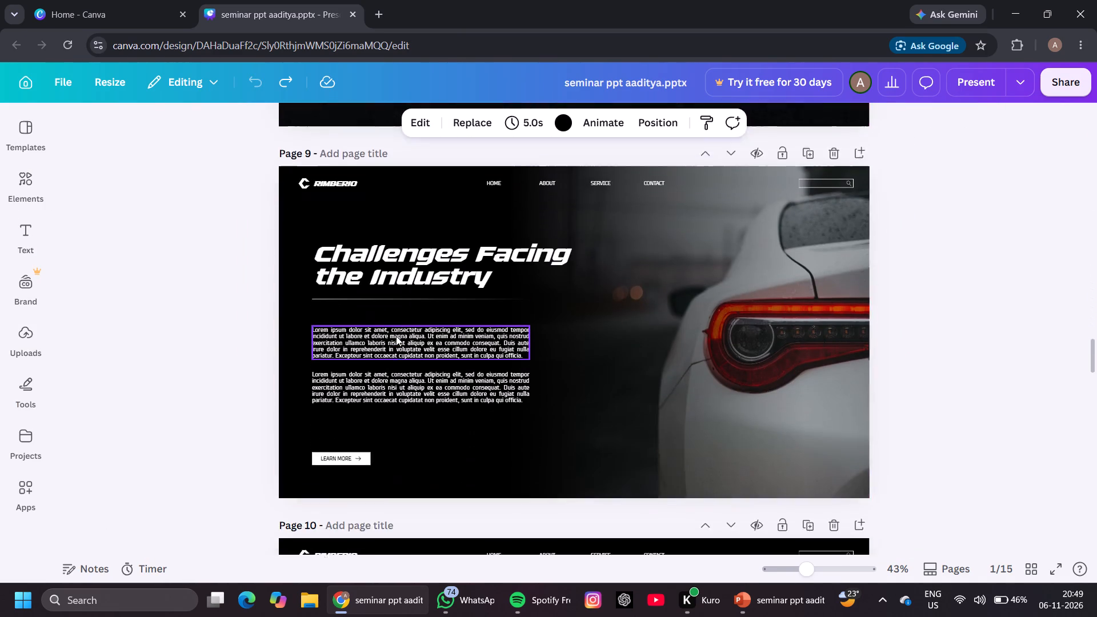
pyautogui.scroll(-3, 395, 320)
pyautogui.scroll(8, 395, 320)
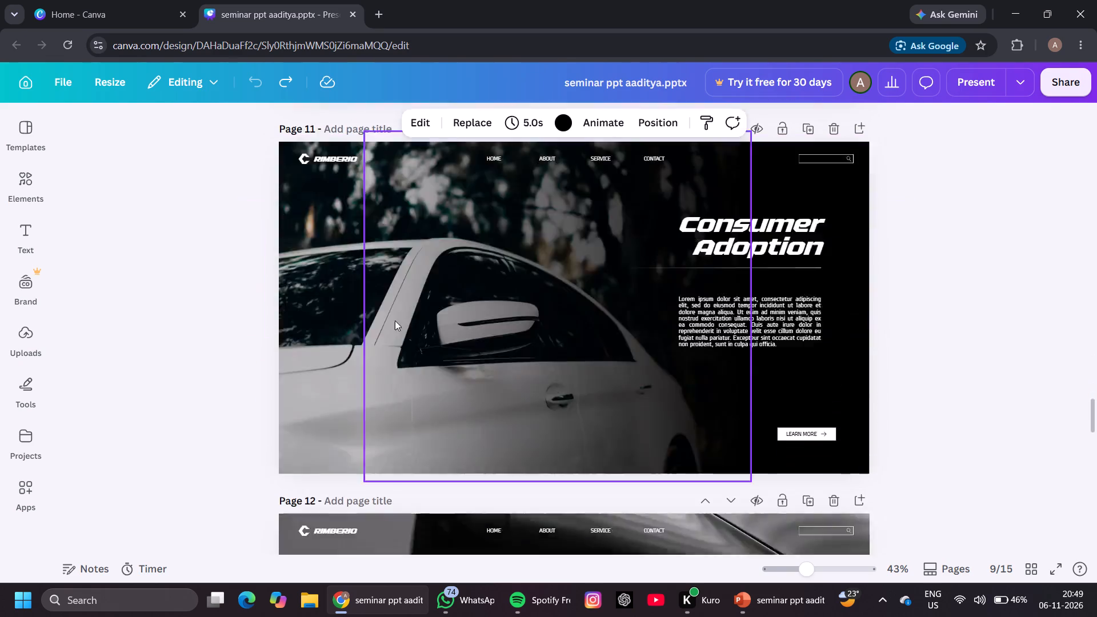
pyautogui.scroll(7, 395, 320)
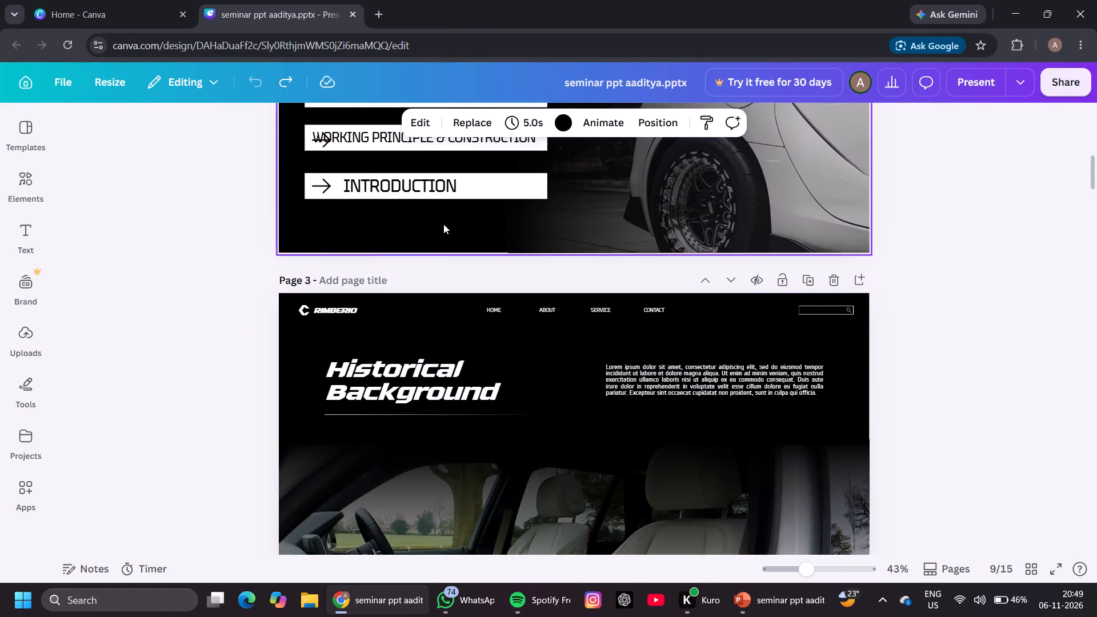
pyautogui.scroll(7, 443, 224)
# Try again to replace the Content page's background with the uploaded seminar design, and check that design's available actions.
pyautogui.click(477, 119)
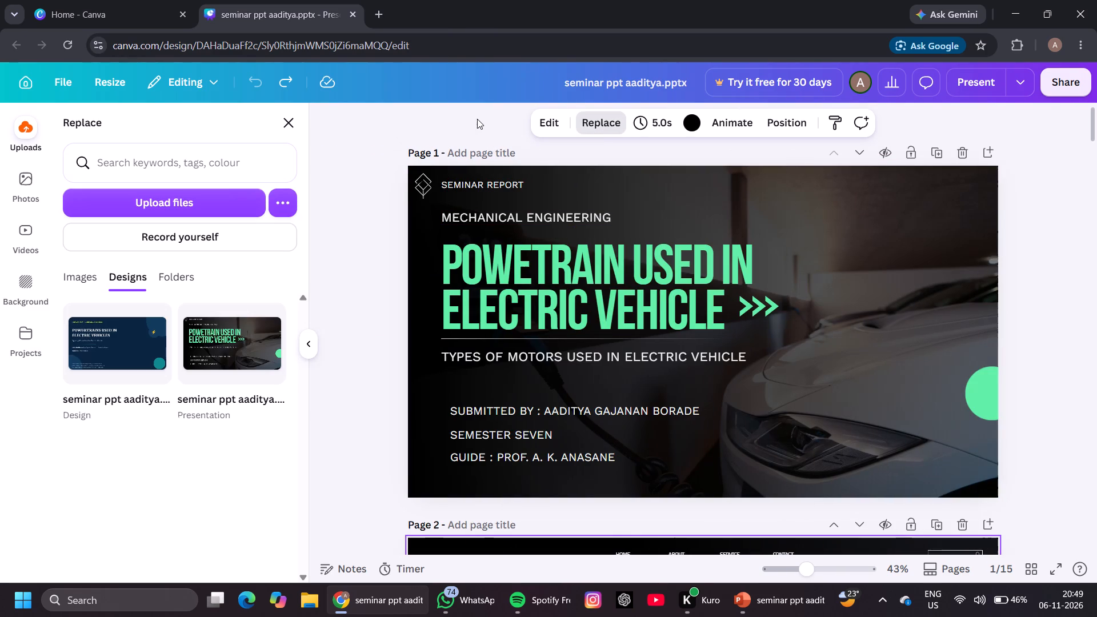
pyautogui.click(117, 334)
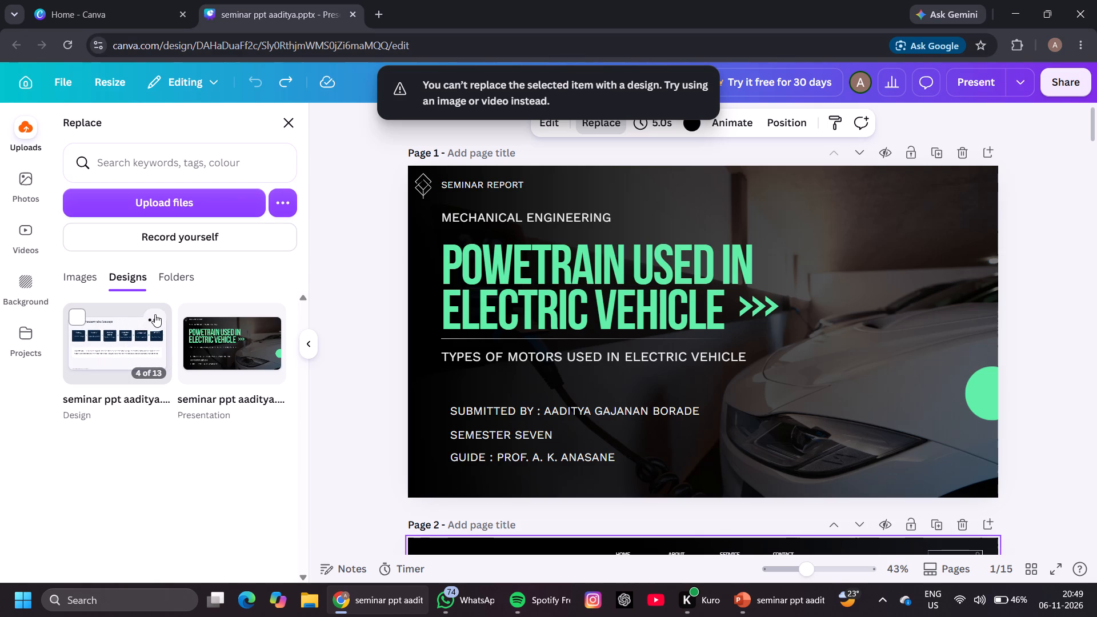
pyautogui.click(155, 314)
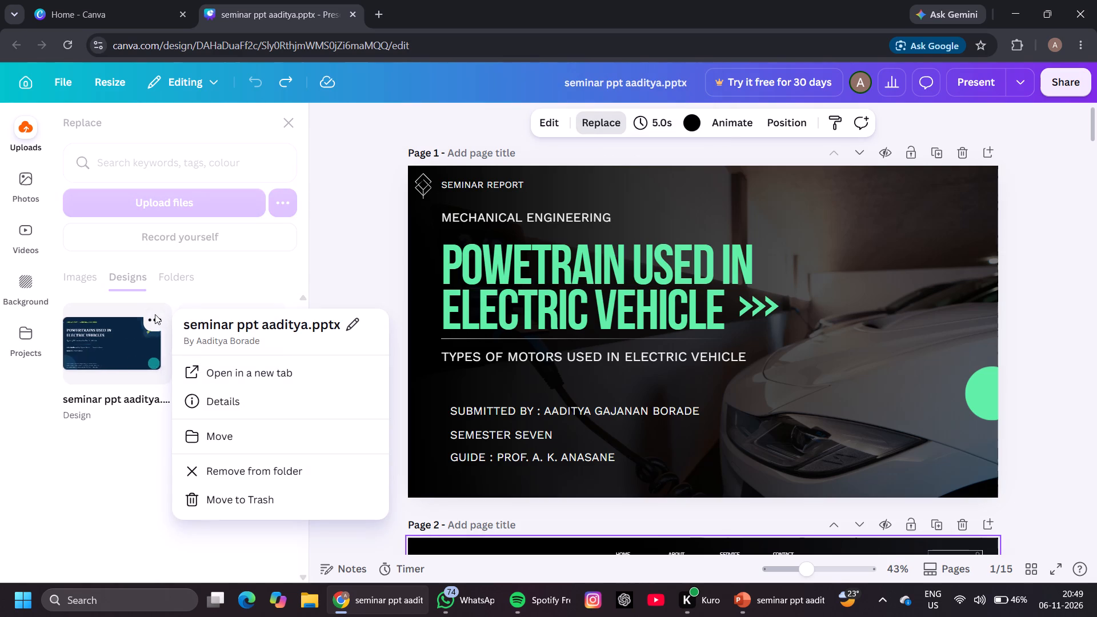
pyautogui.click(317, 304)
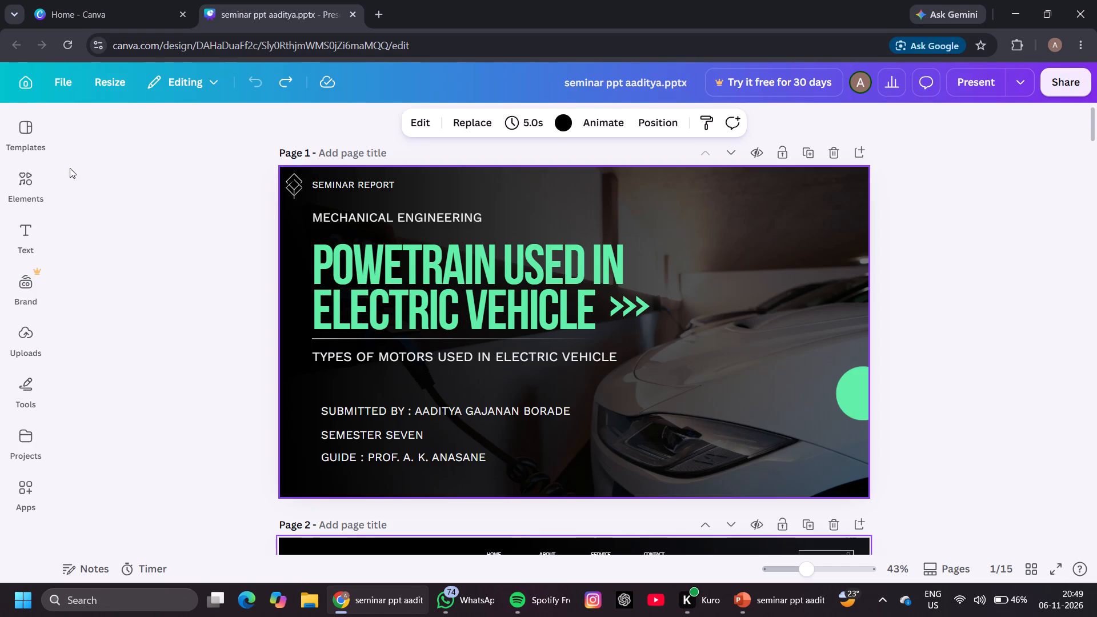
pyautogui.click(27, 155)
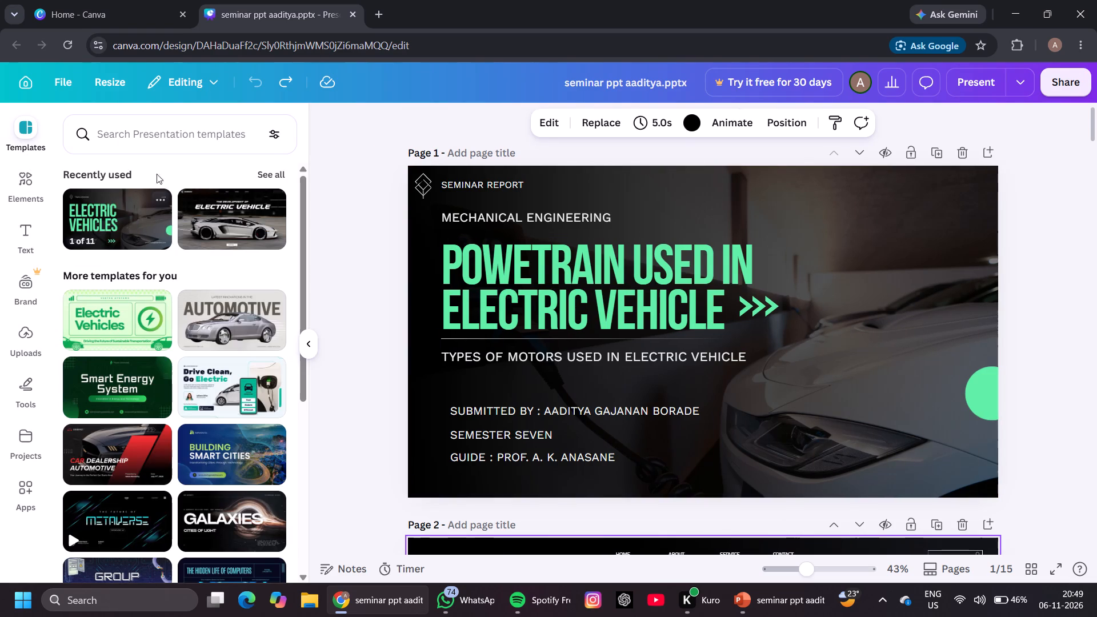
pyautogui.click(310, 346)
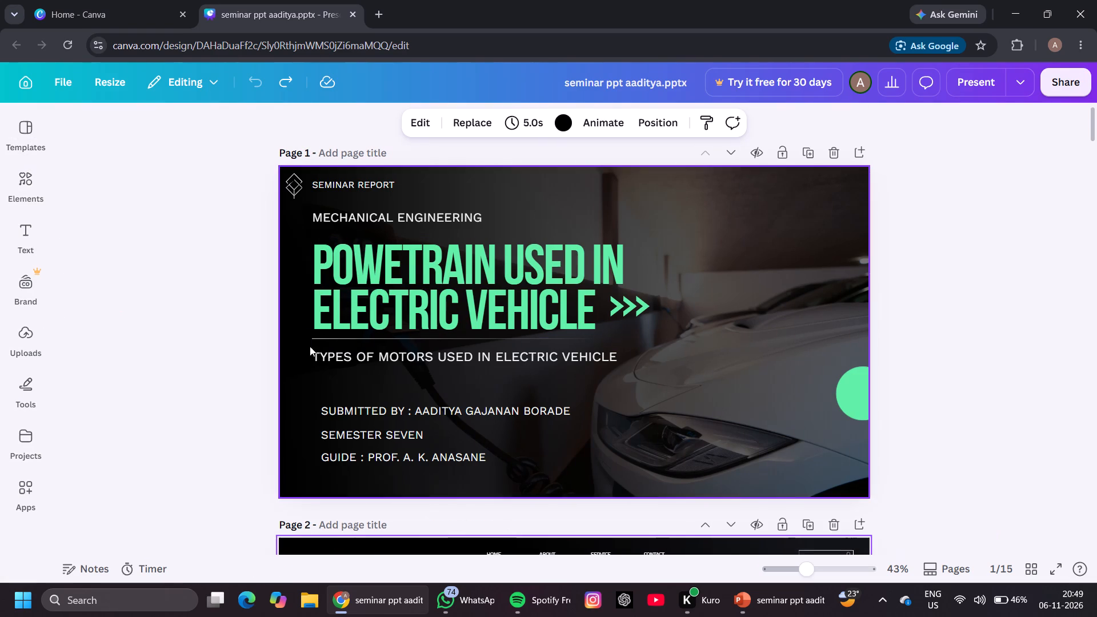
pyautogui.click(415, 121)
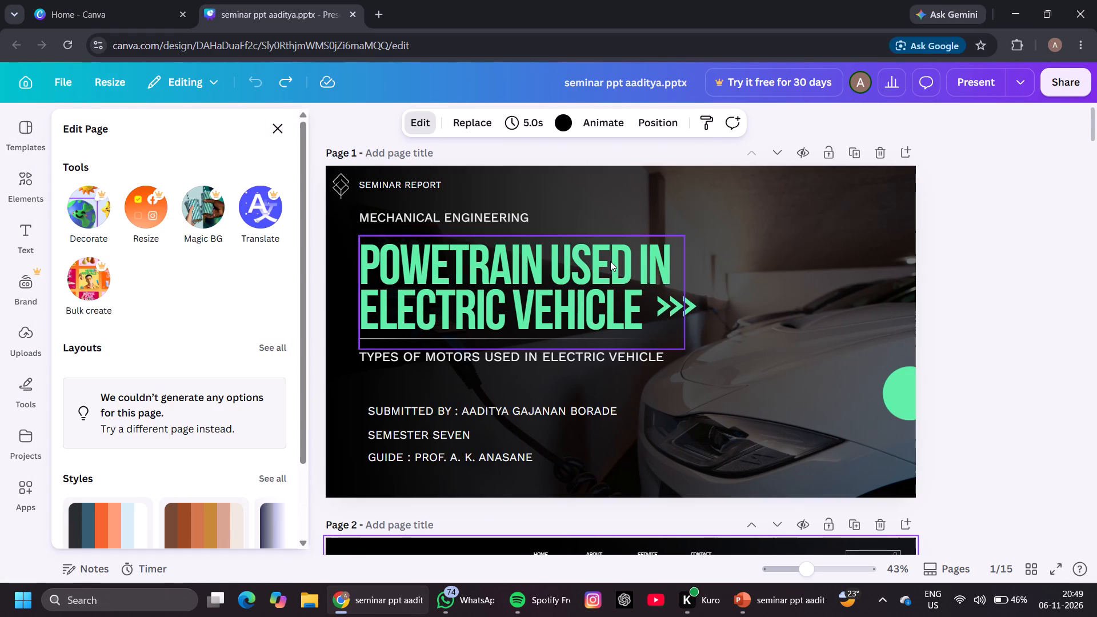
# Bring up the available actions for the dark gradient overlay on the Content page.
pyautogui.click(717, 315)
pyautogui.scroll(-6, 717, 315)
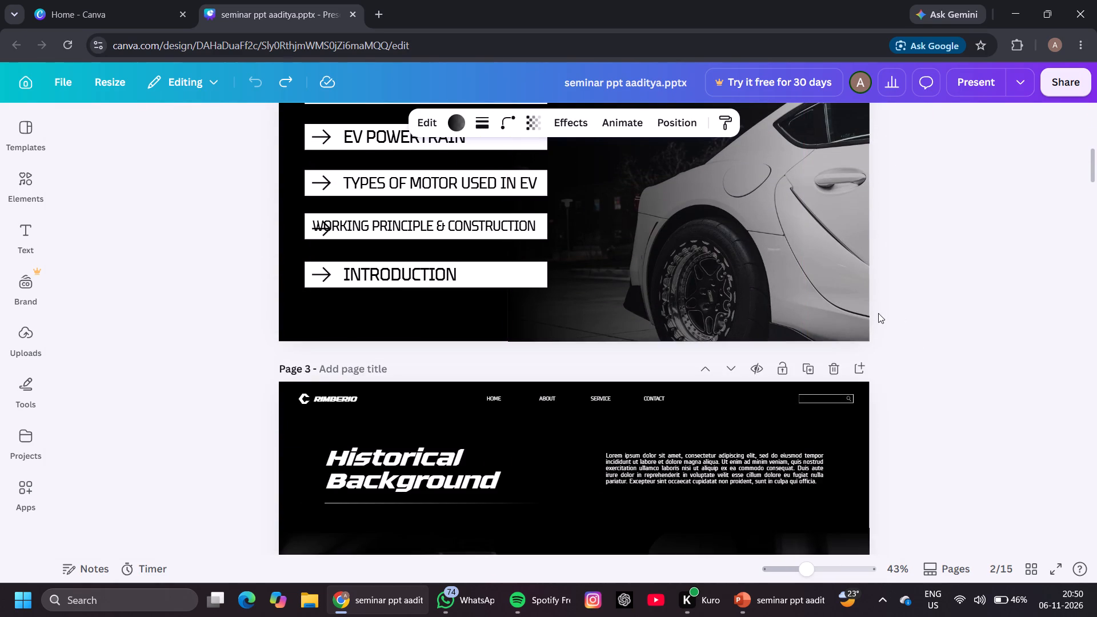
pyautogui.scroll(3, 837, 302)
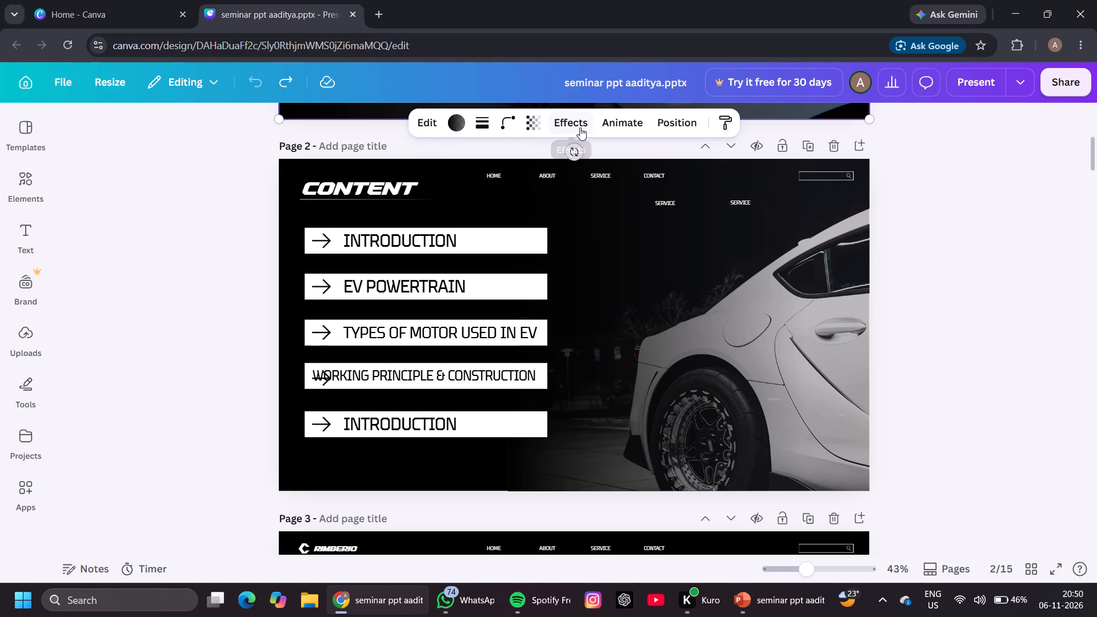
pyautogui.rightClick(783, 348)
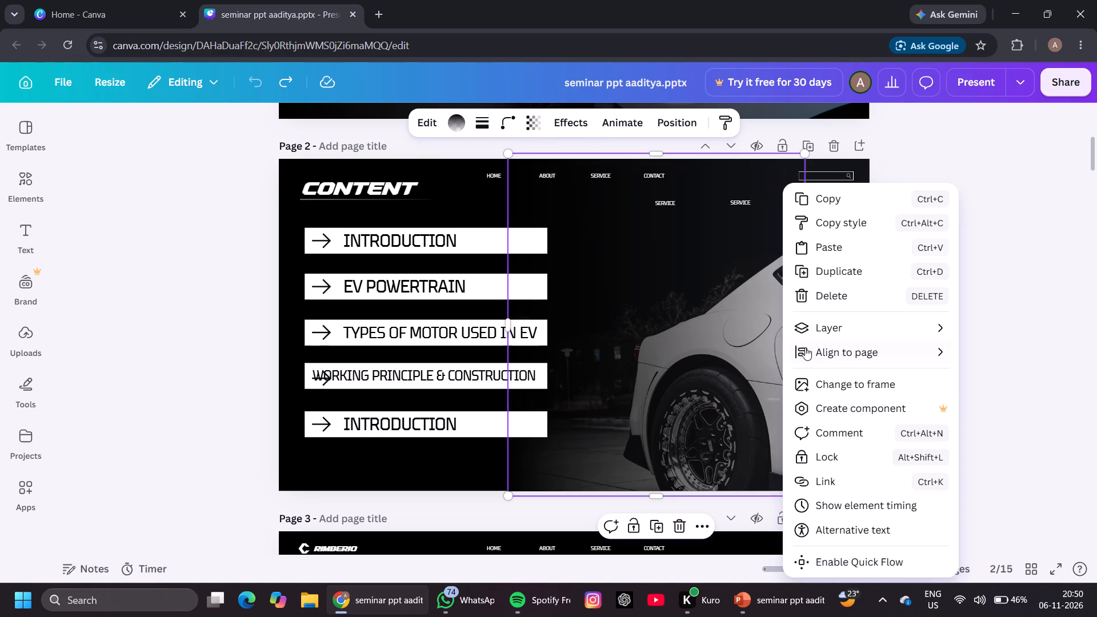
pyautogui.scroll(-1, 859, 387)
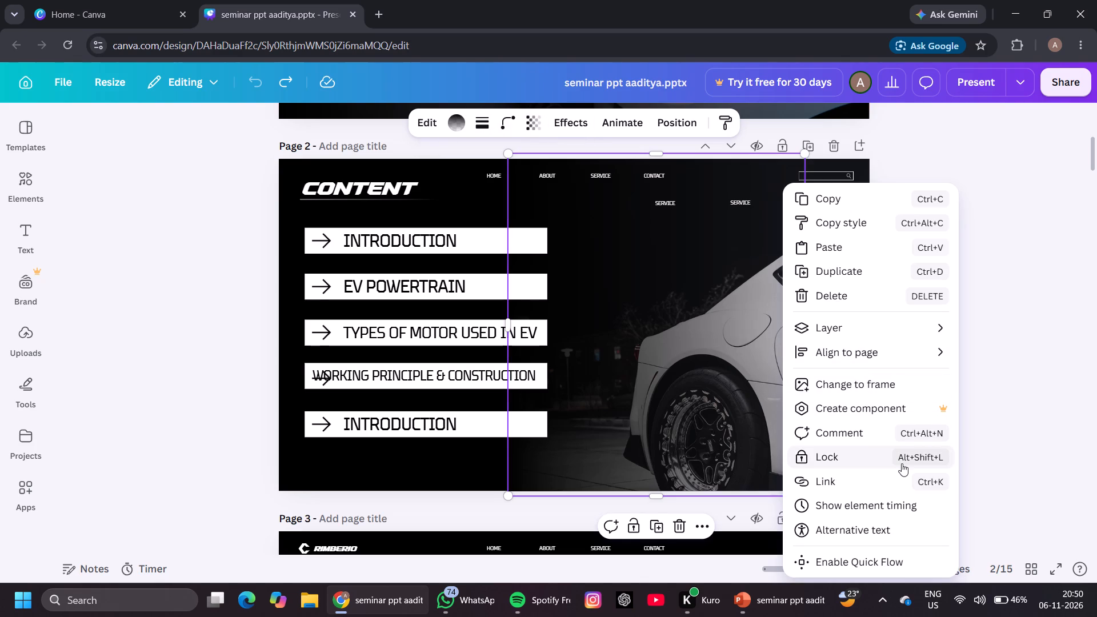
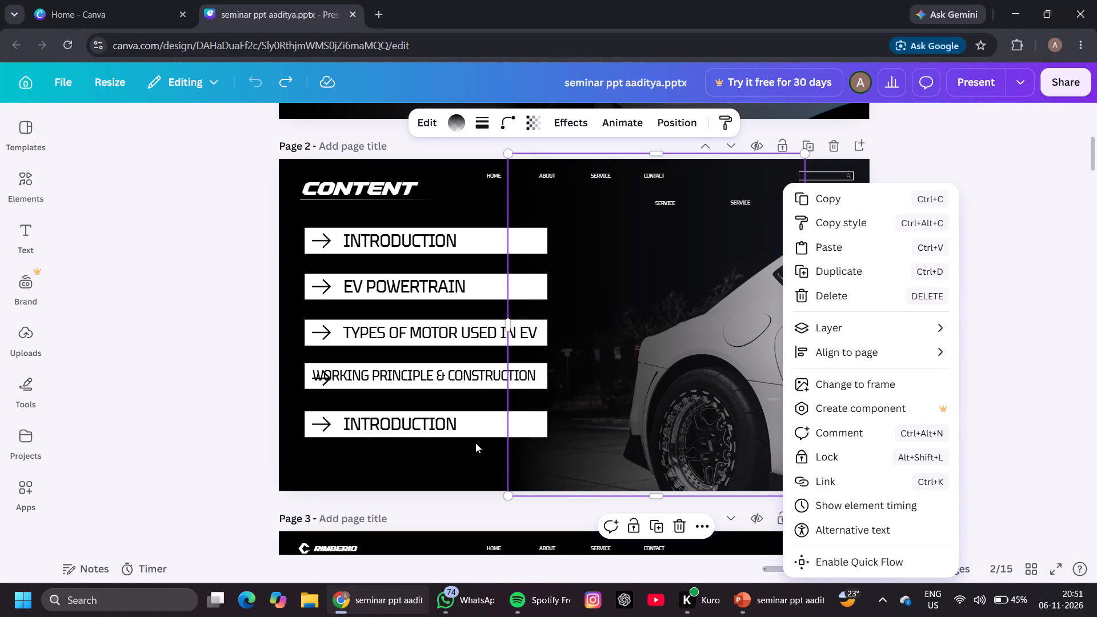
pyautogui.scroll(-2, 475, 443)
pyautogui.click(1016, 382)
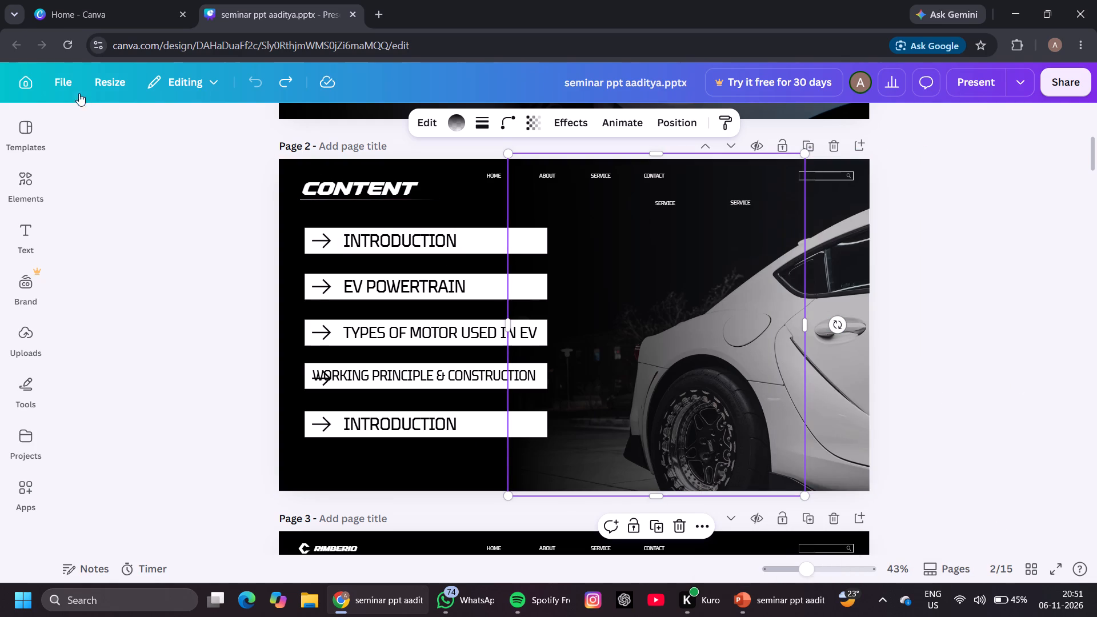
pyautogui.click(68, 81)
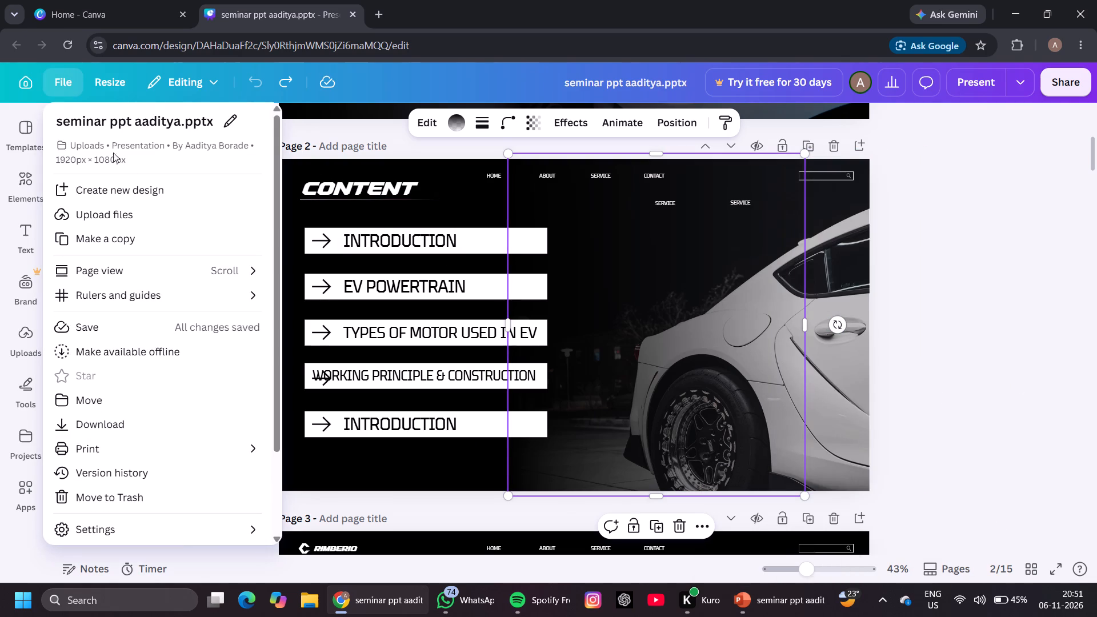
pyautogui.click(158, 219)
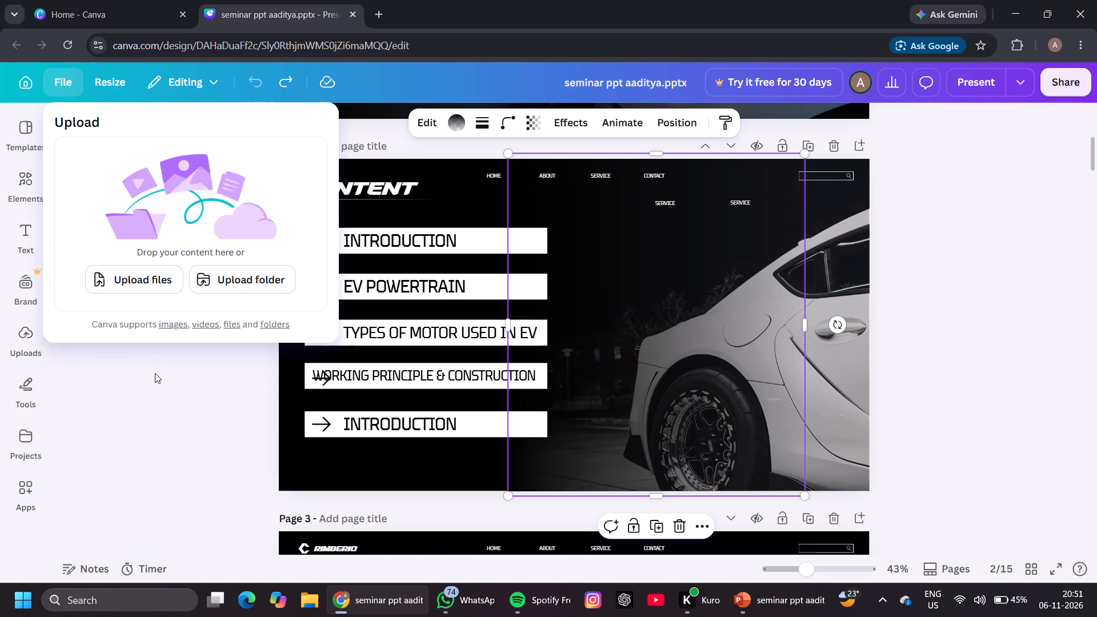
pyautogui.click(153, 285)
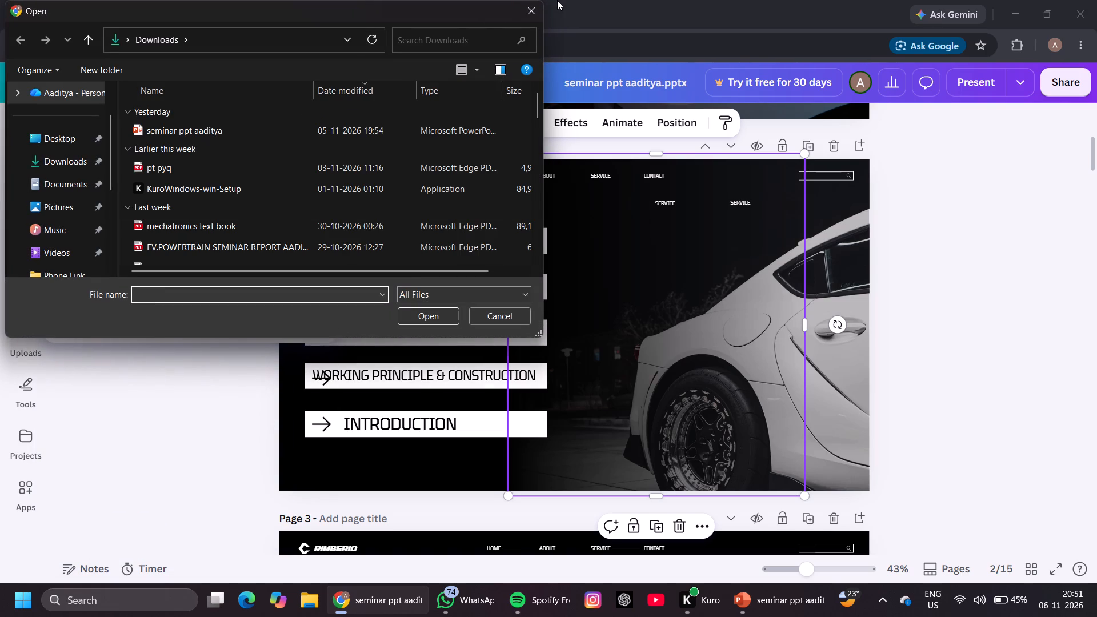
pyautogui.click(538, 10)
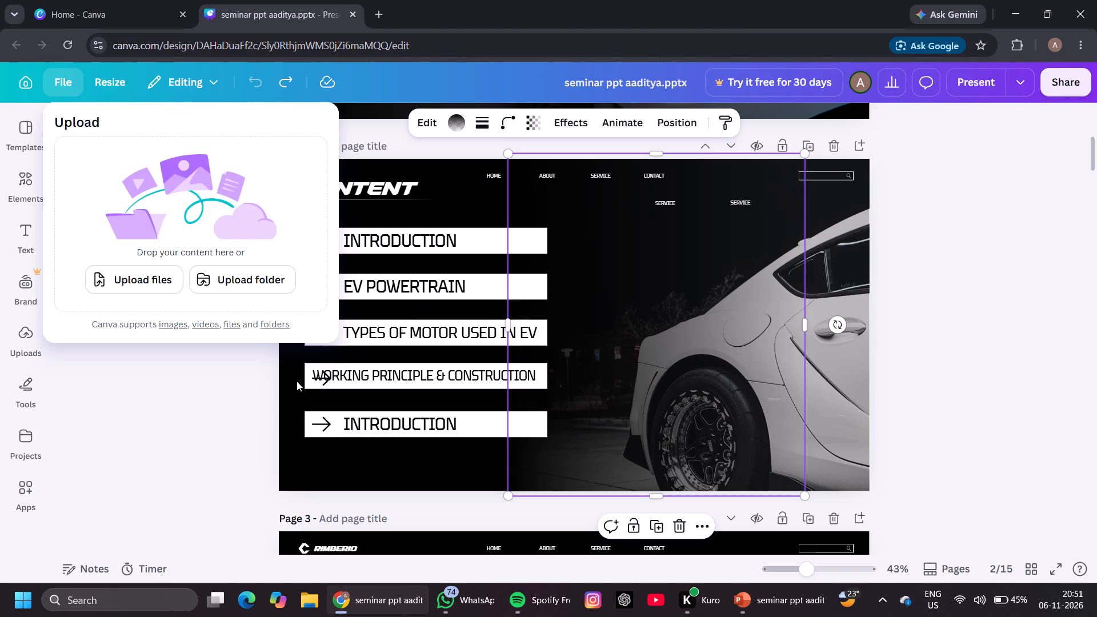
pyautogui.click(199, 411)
# View all the recently used presentation templates and clear the selection on the Content page.
pyautogui.click(31, 181)
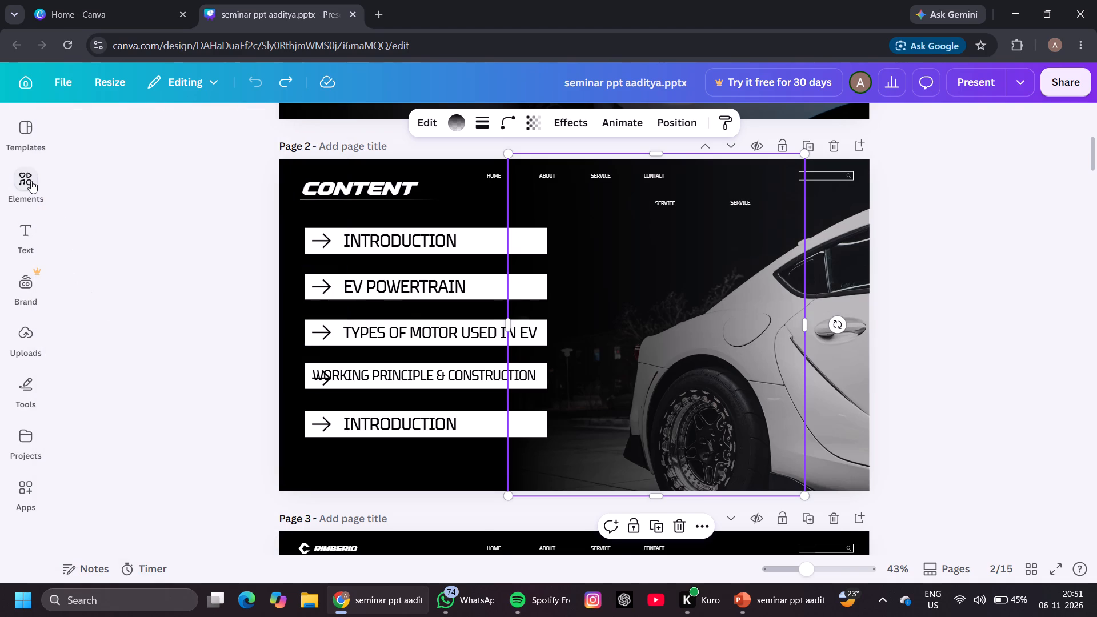
pyautogui.click(25, 139)
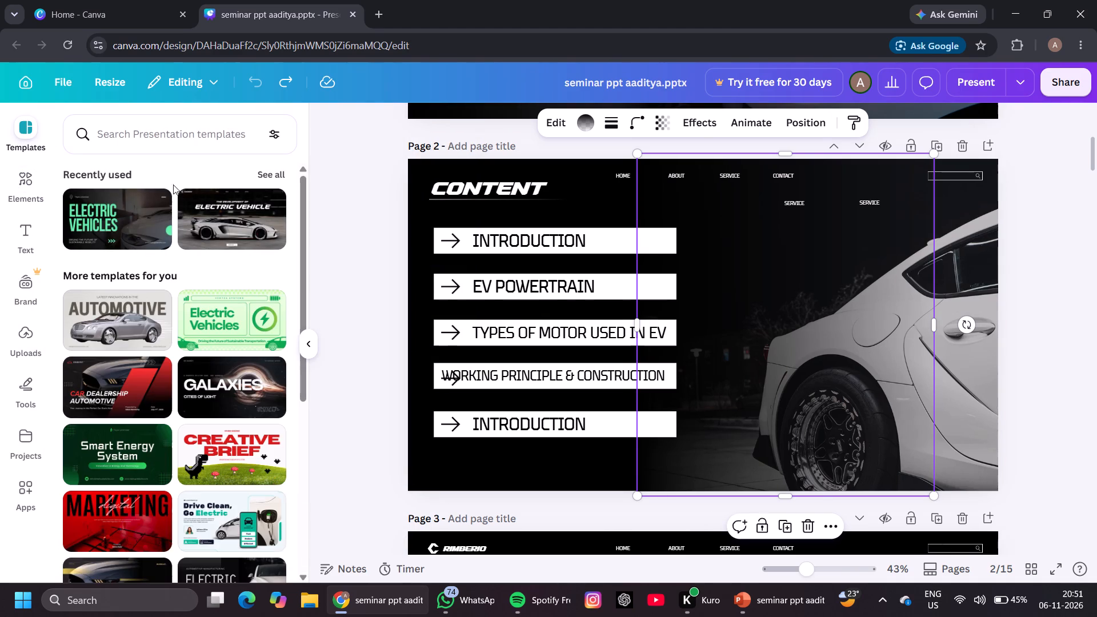
pyautogui.click(269, 170)
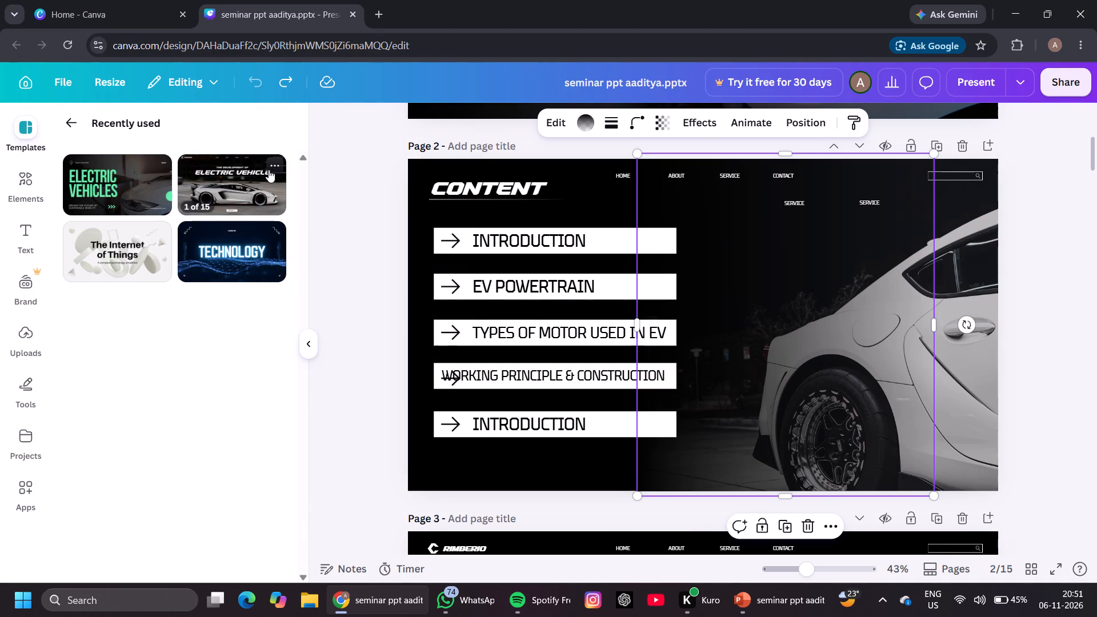
pyautogui.click(402, 248)
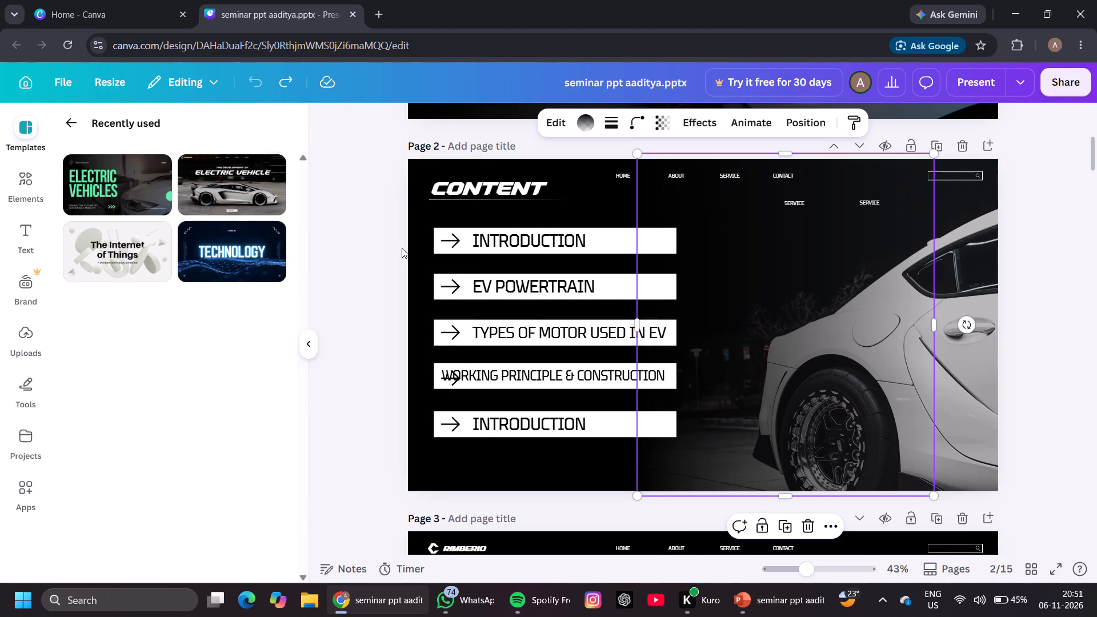
pyautogui.click(370, 158)
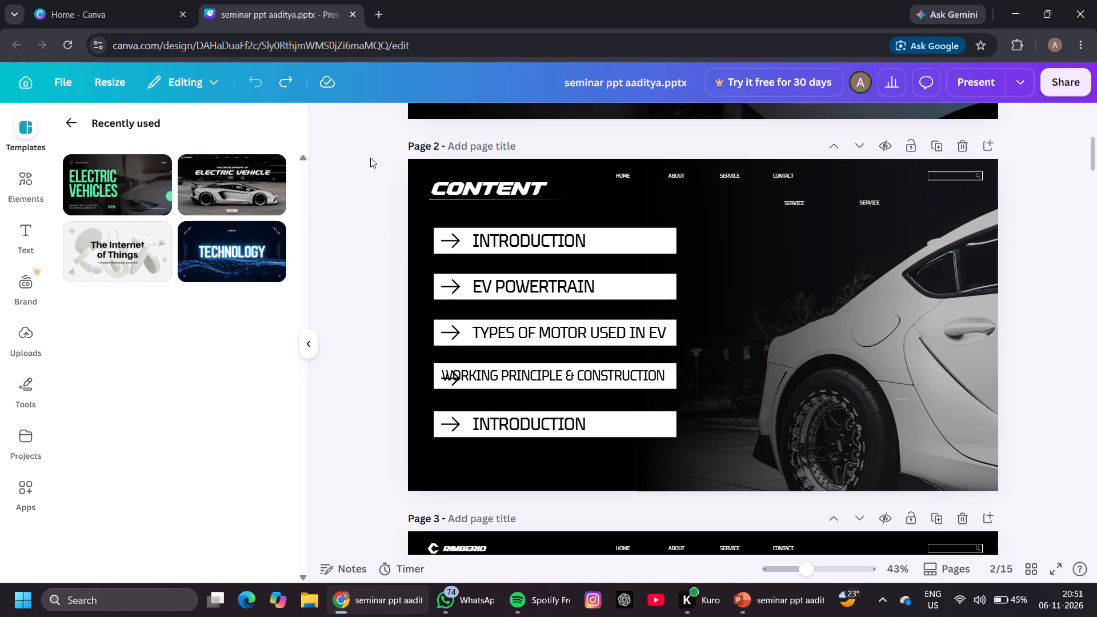
# Return to the Canva home page, open the navy "Powertrains Used in Electric Vehicles" seminar design, and close the leftover home tab beside it.
pyautogui.click(24, 77)
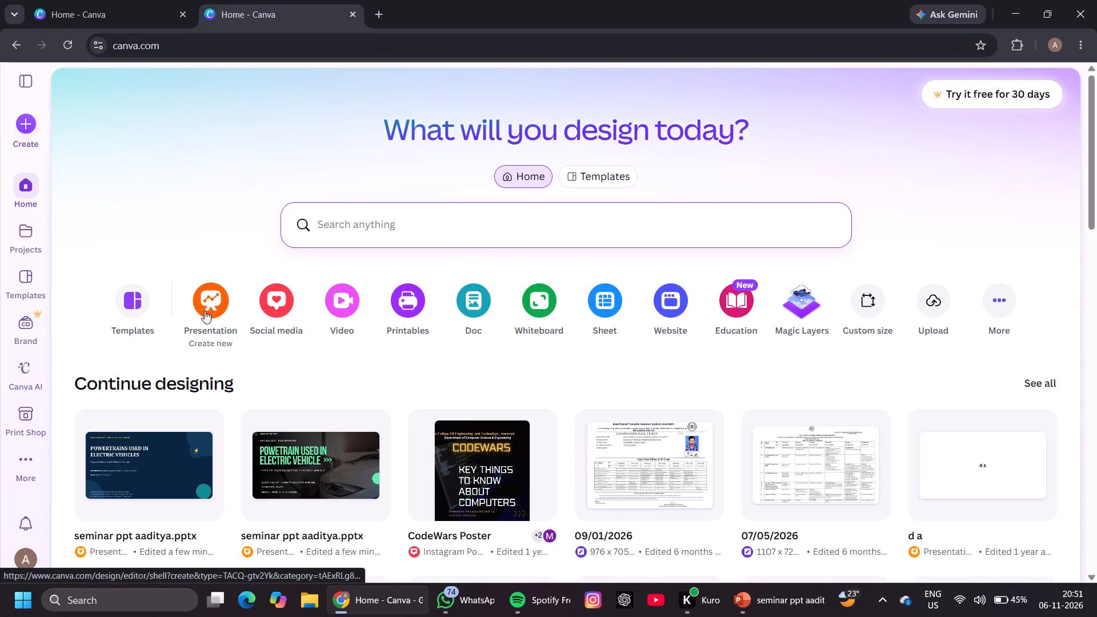
pyautogui.doubleClick(163, 503)
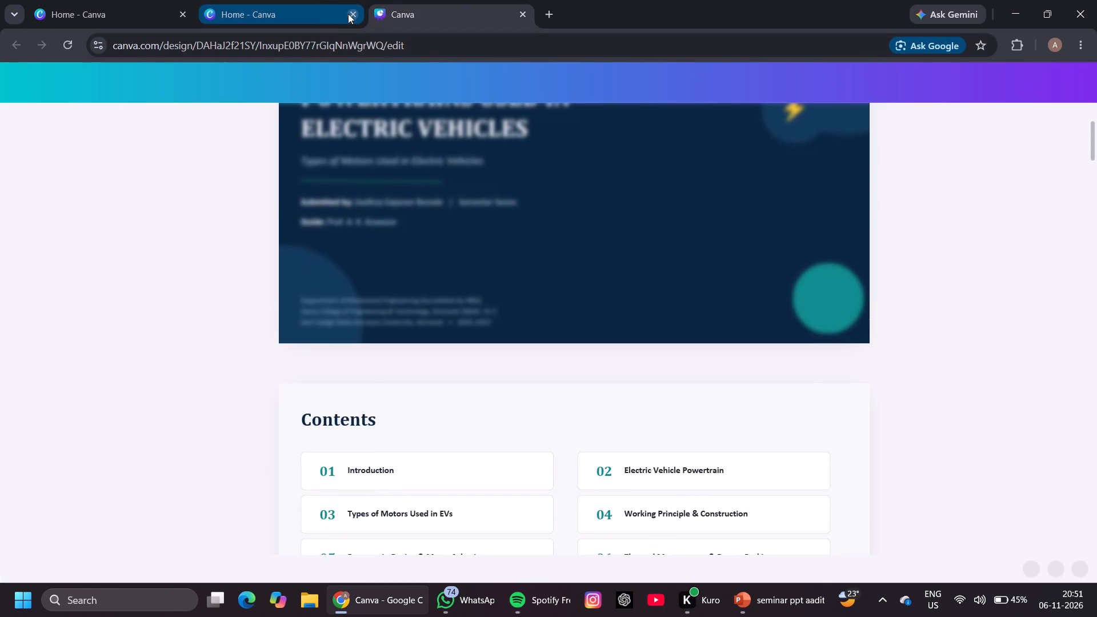
pyautogui.click(348, 14)
# Look through the seminar design's pages from the cover to the Brushed DC & Brushless DC (BLDC) Motors page.
pyautogui.scroll(-2, 435, 345)
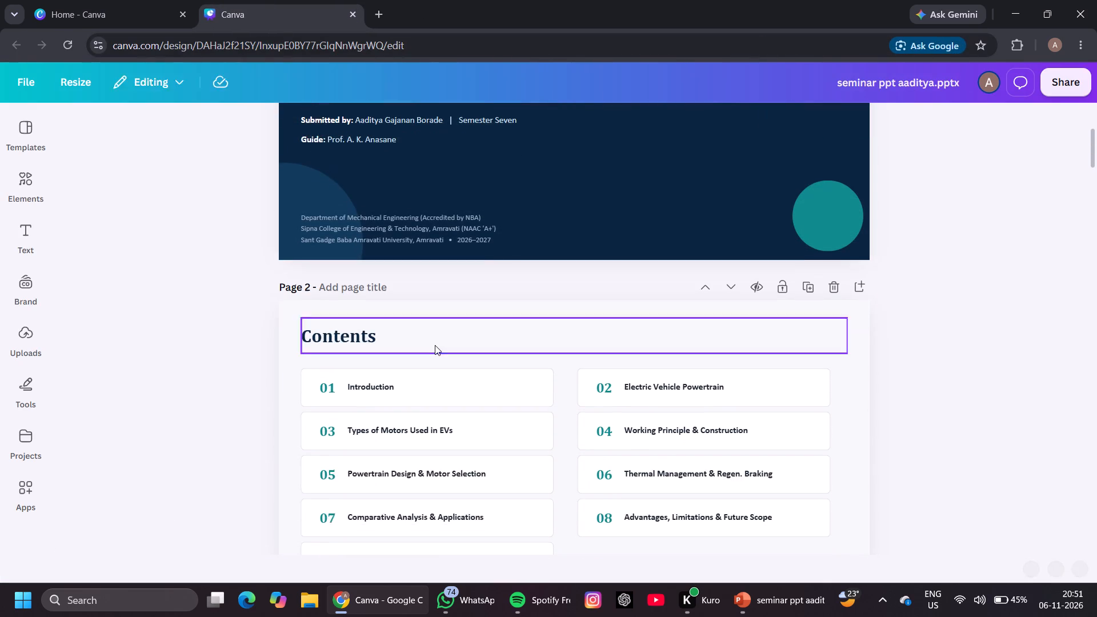
pyautogui.scroll(-4, 435, 345)
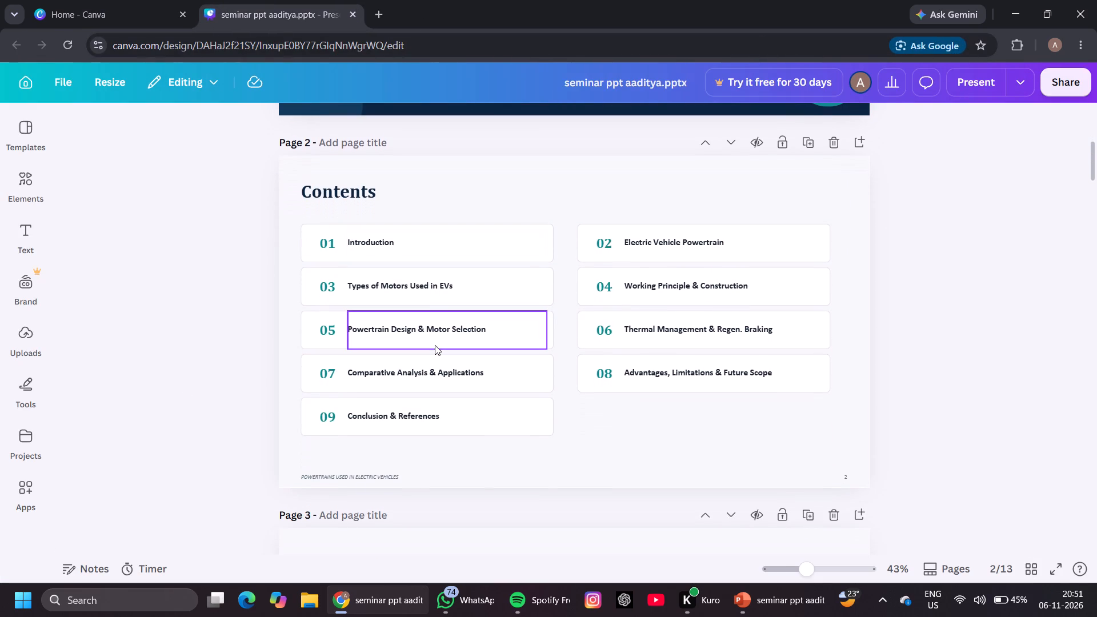
pyautogui.scroll(-6, 435, 345)
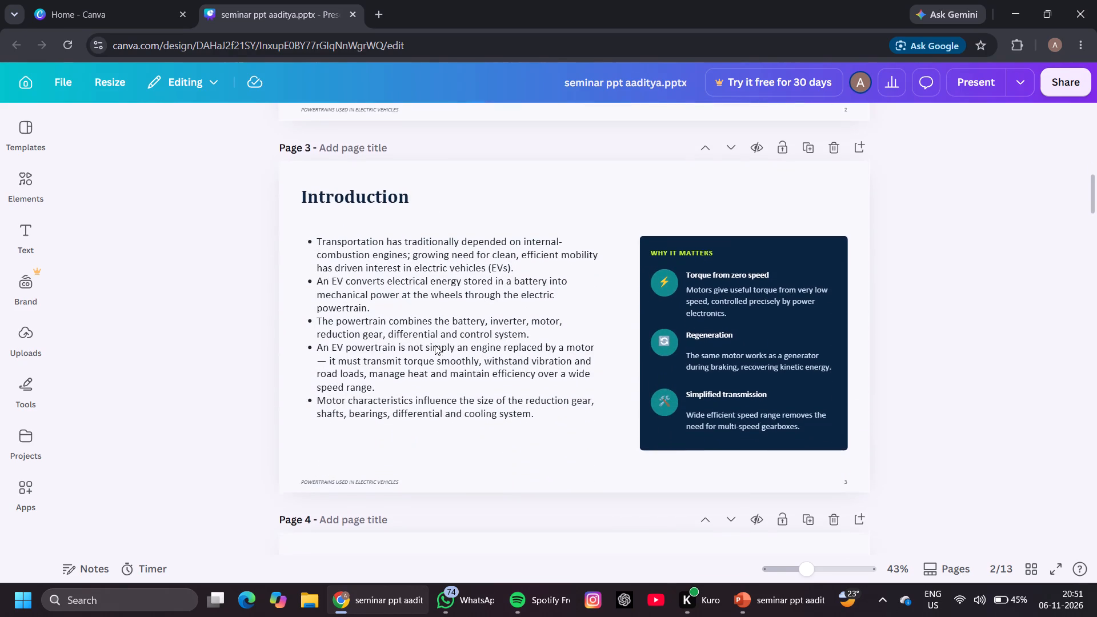
pyautogui.scroll(-5, 435, 345)
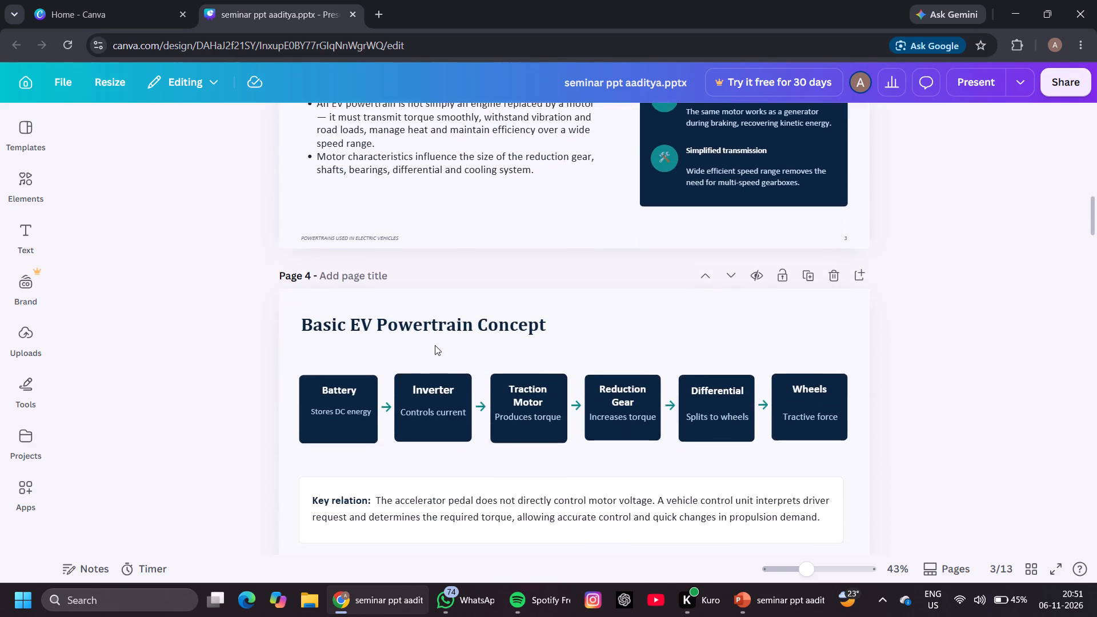
pyautogui.scroll(-4, 435, 345)
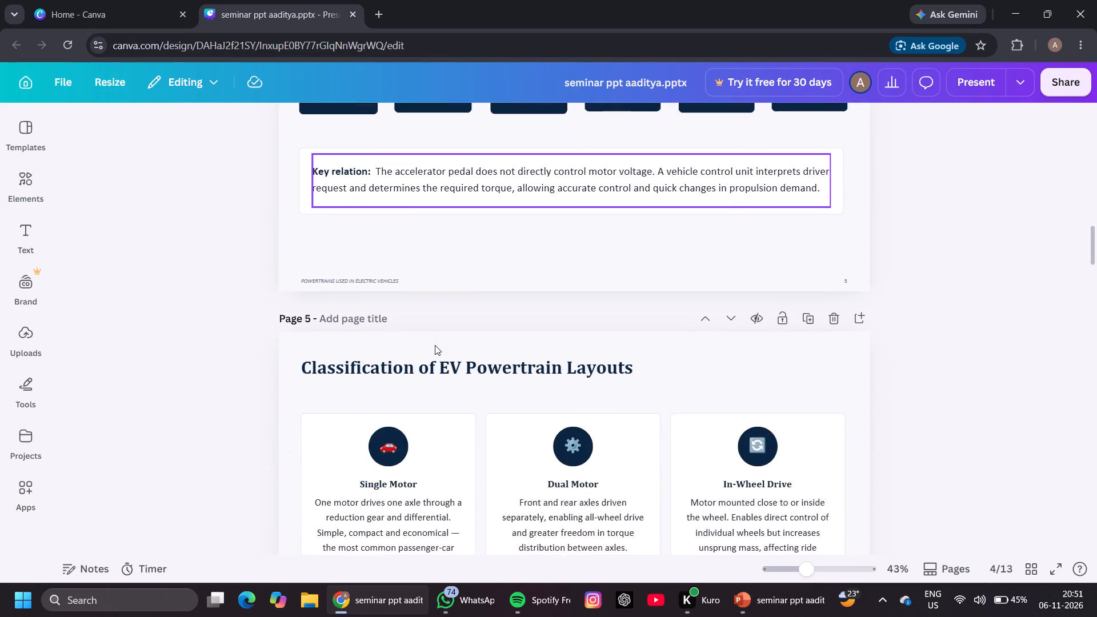
pyautogui.scroll(-6, 435, 345)
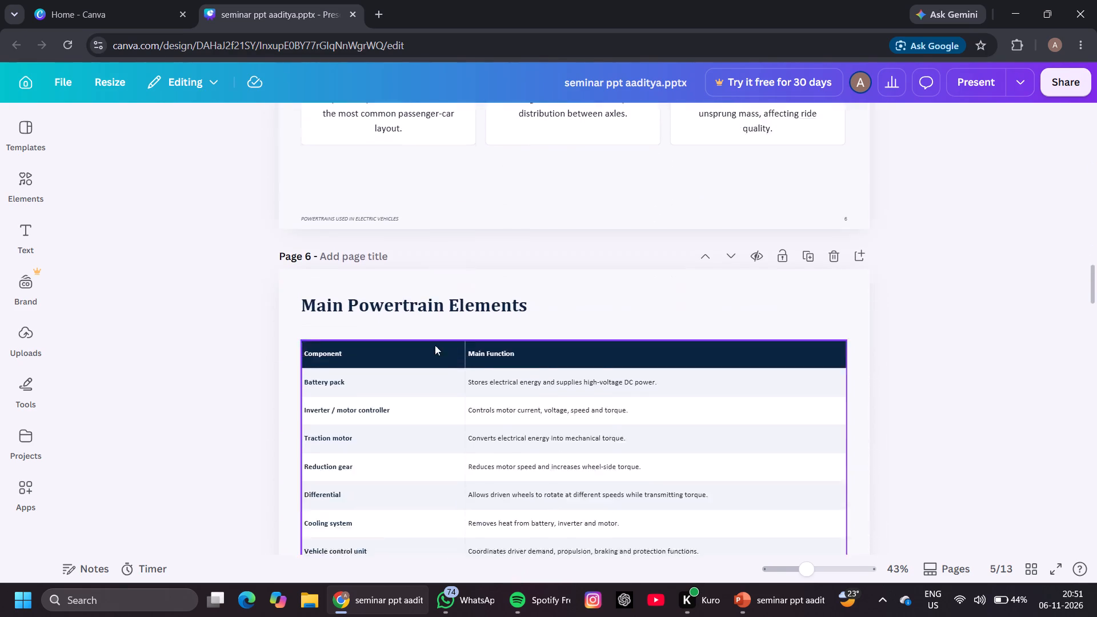
pyautogui.scroll(-3, 435, 345)
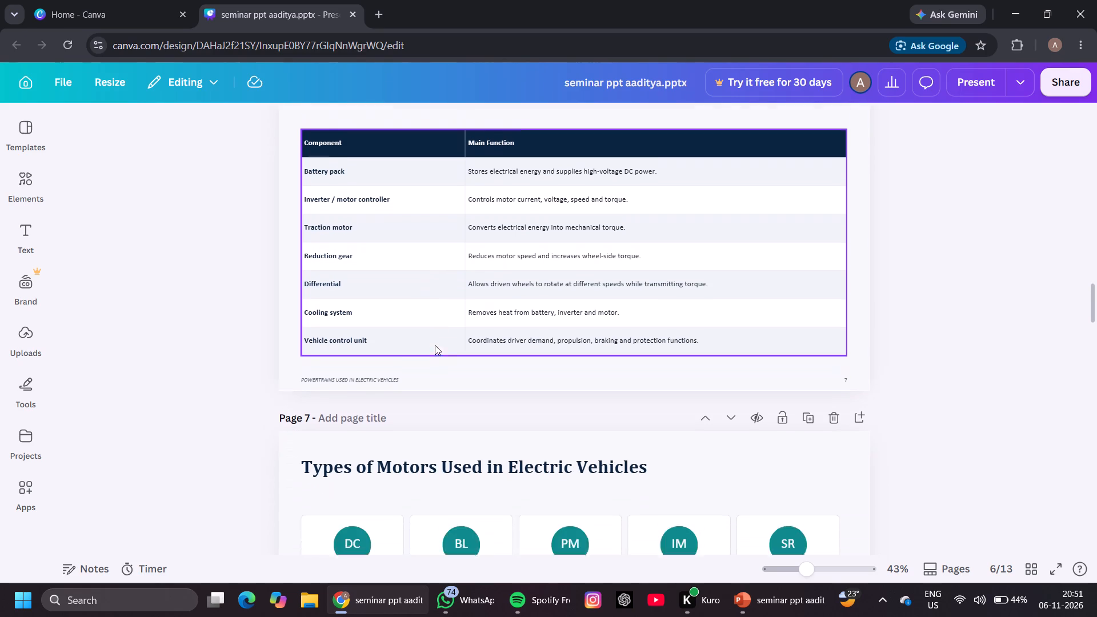
pyautogui.scroll(-5, 435, 345)
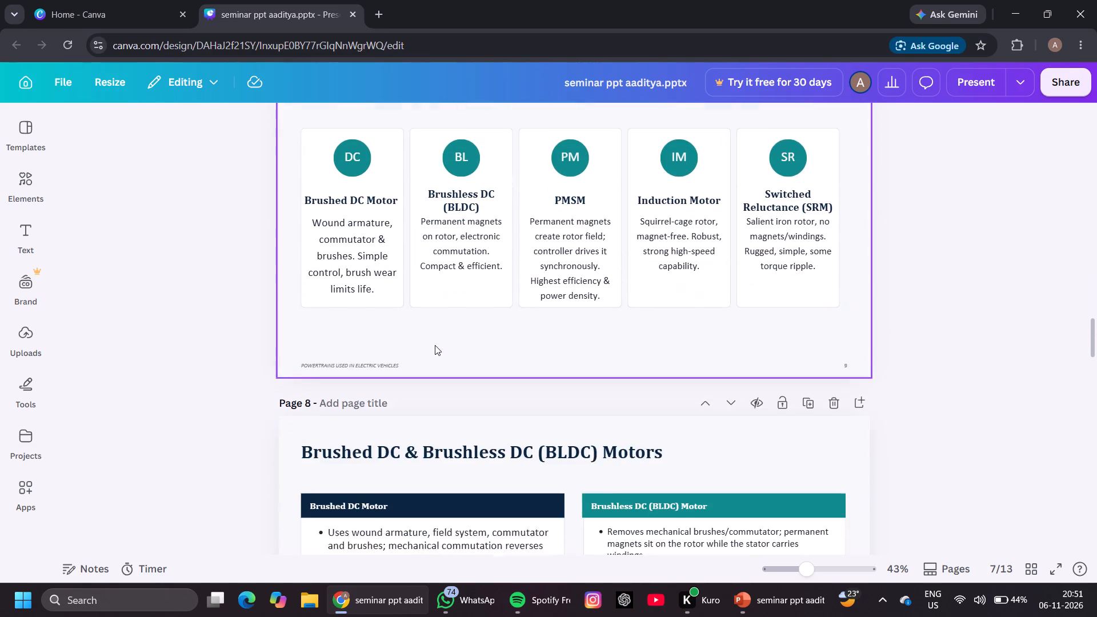
pyautogui.scroll(-2, 435, 345)
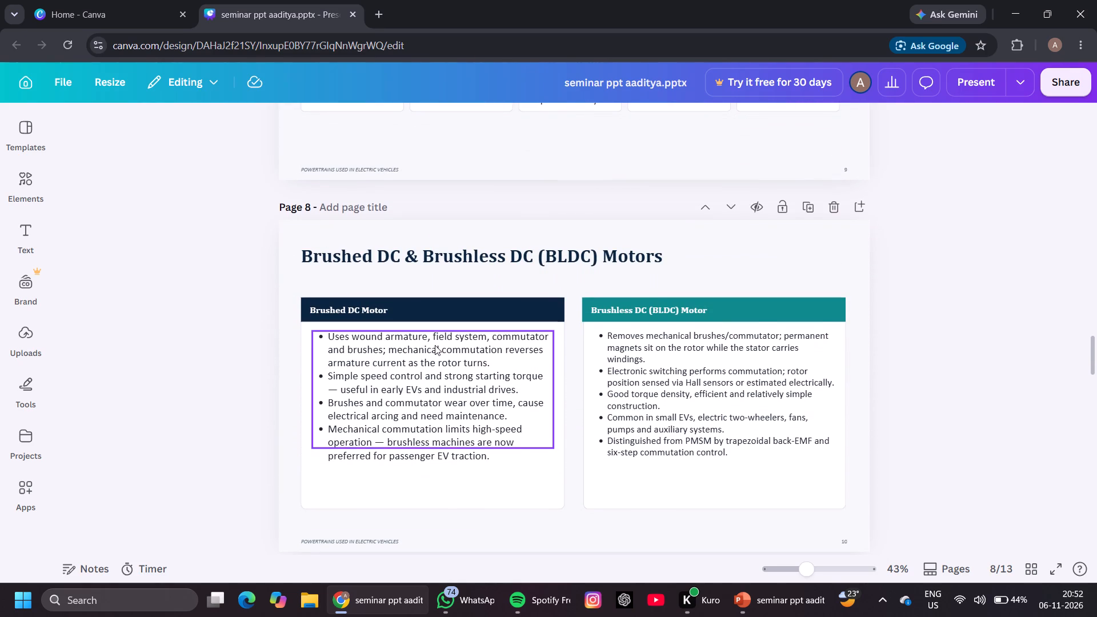
pyautogui.scroll(3, 435, 345)
pyautogui.scroll(-2, 435, 345)
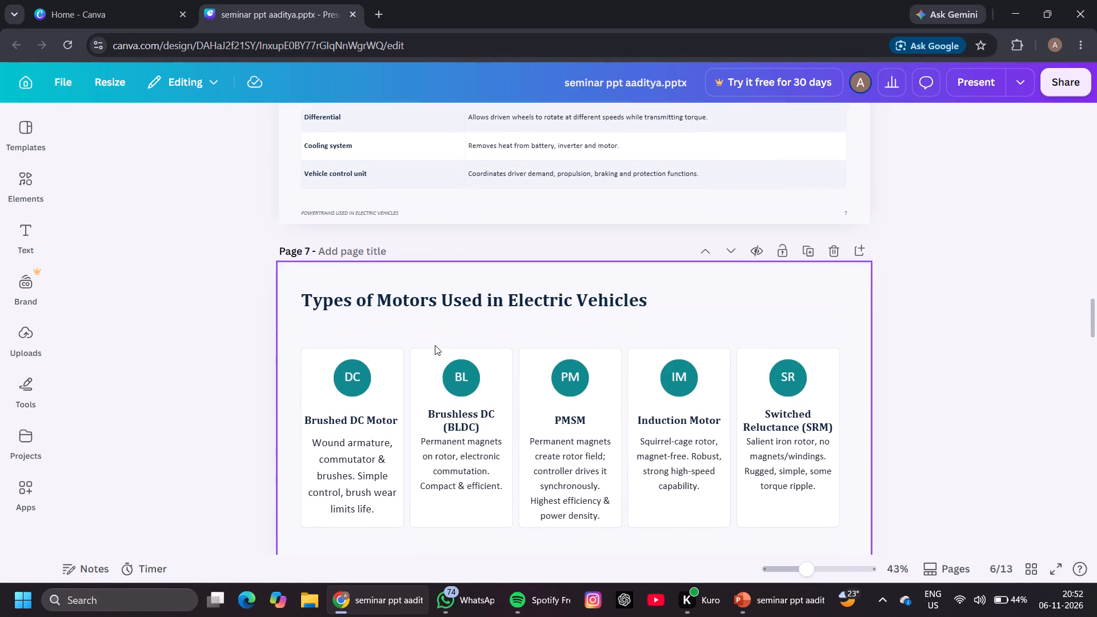
pyautogui.scroll(-6, 435, 345)
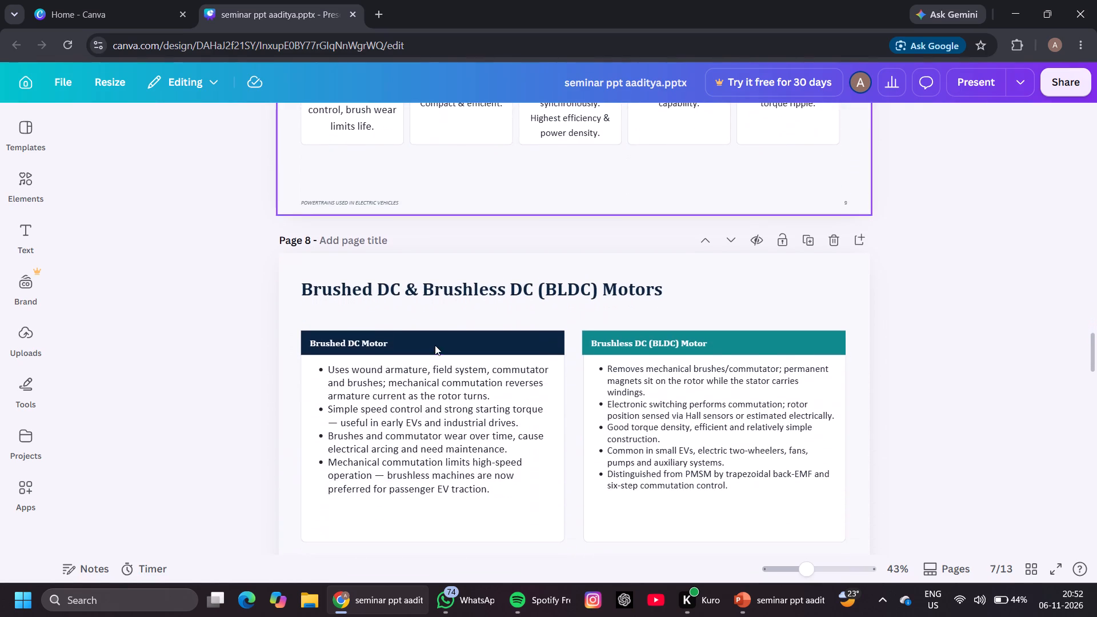
# Enlarge the Brushed DC & Brushless DC (BLDC) Motors page and read its two text columns and the start of the PMSM page.
pyautogui.click(435, 345)
pyautogui.click(651, 291)
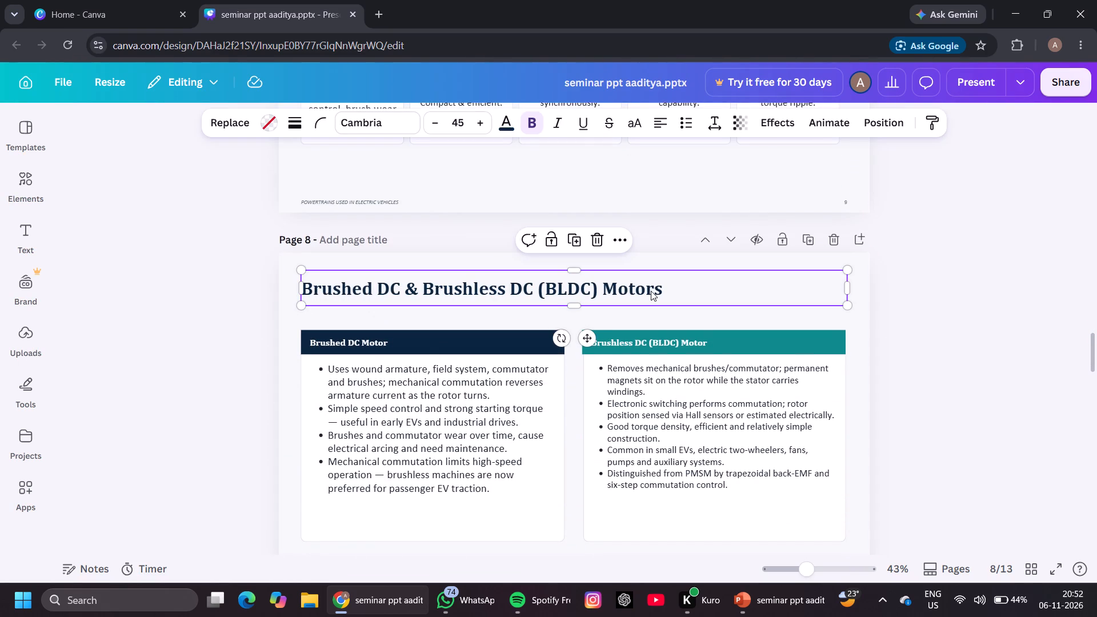
pyautogui.click(734, 322)
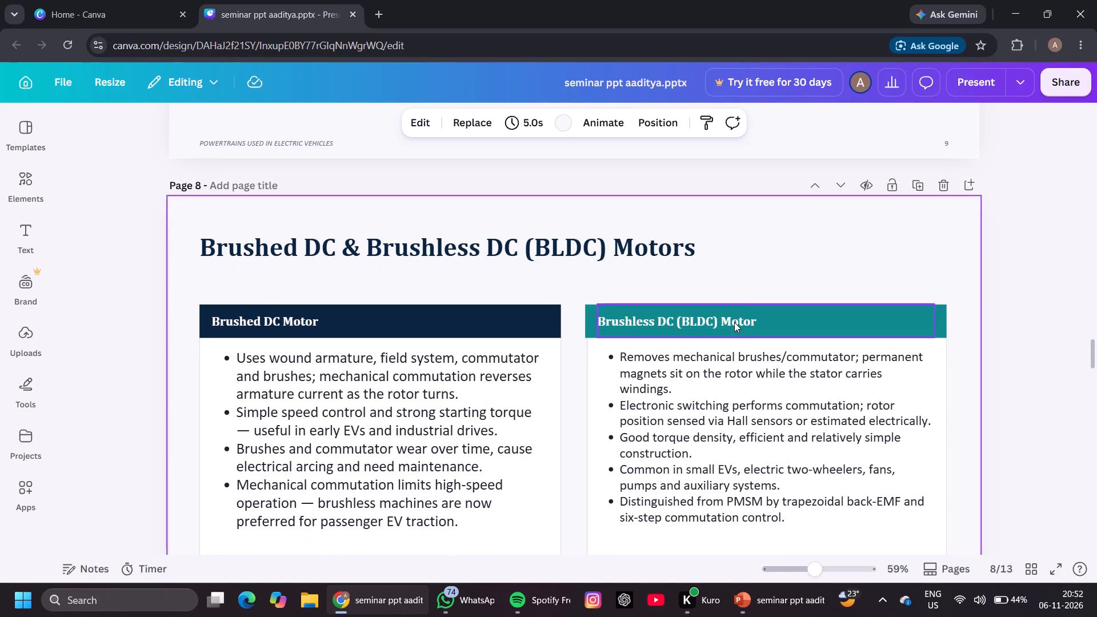
pyautogui.click(743, 294)
pyautogui.scroll(-1, 743, 294)
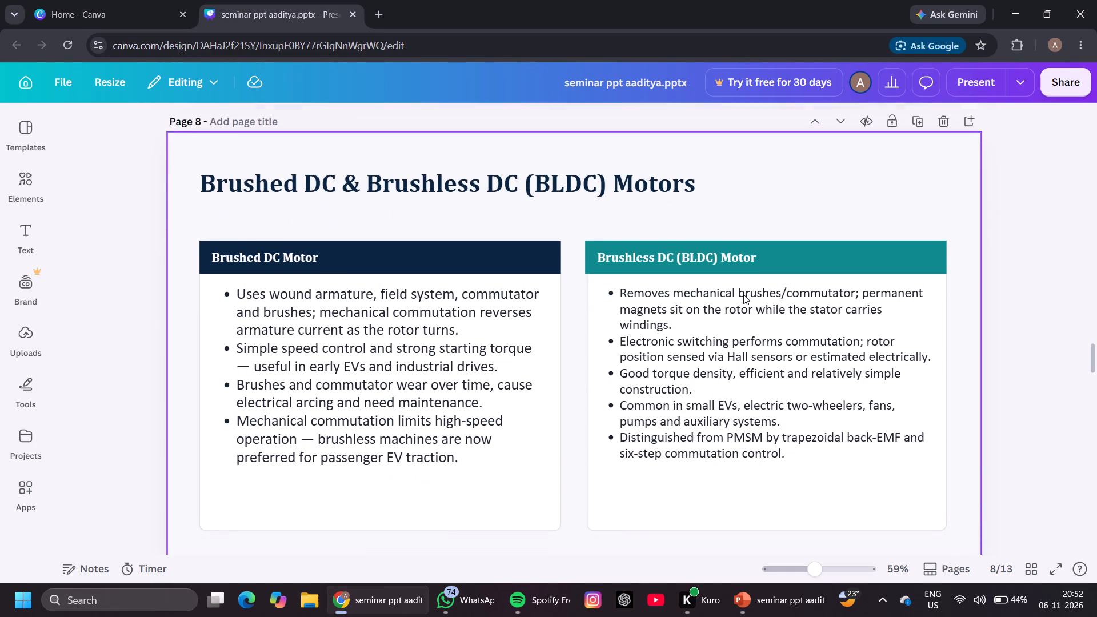
pyautogui.scroll(-1, 743, 294)
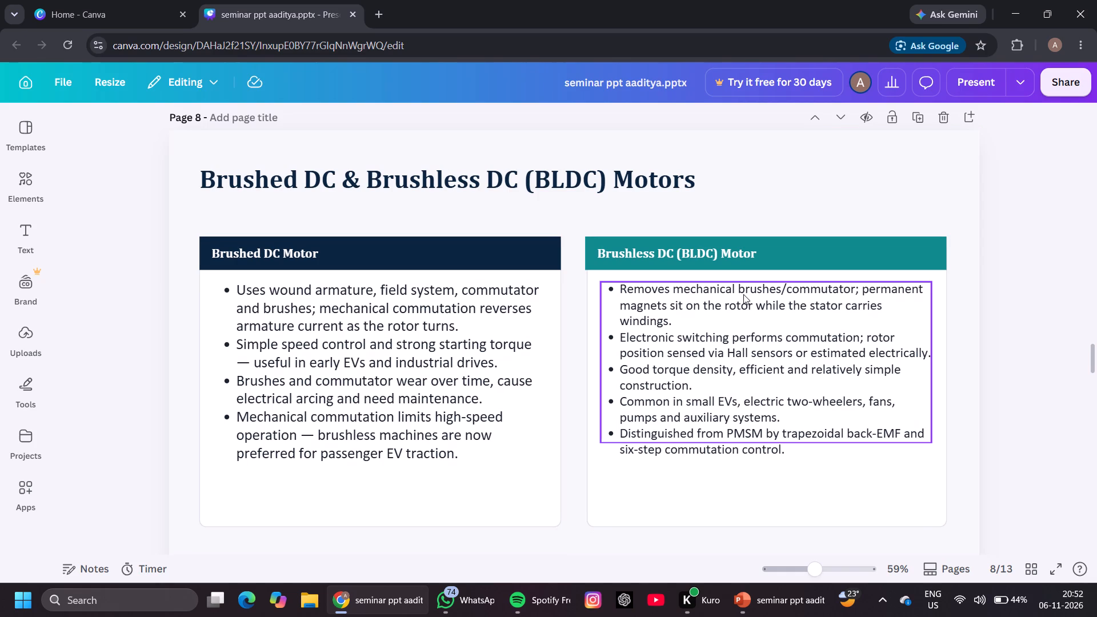
pyautogui.scroll(-1, 743, 294)
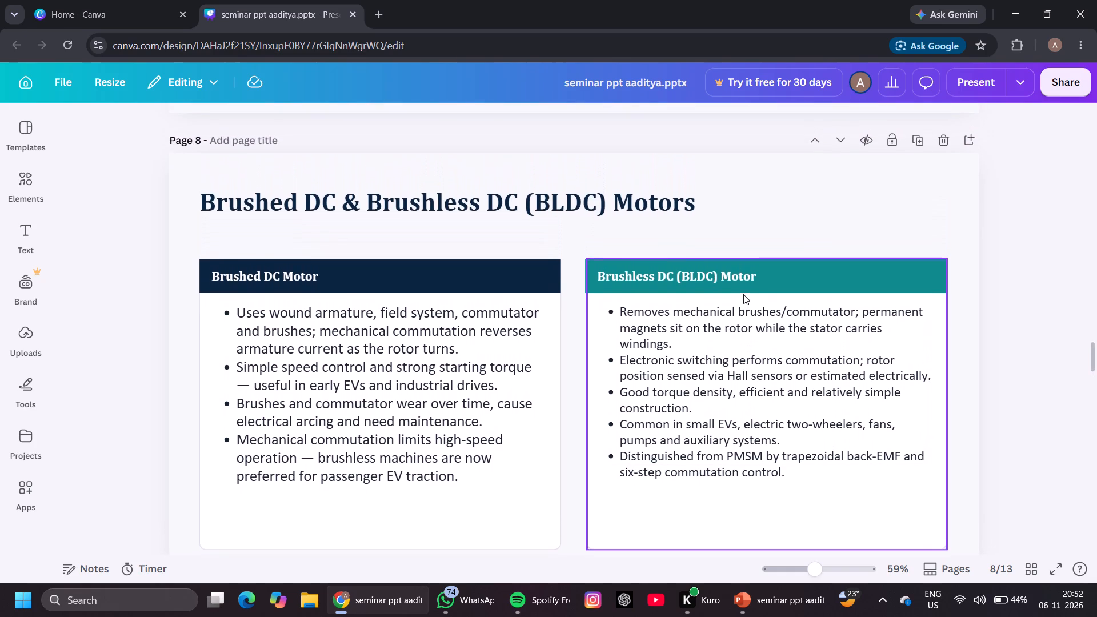
pyautogui.scroll(-1, 743, 294)
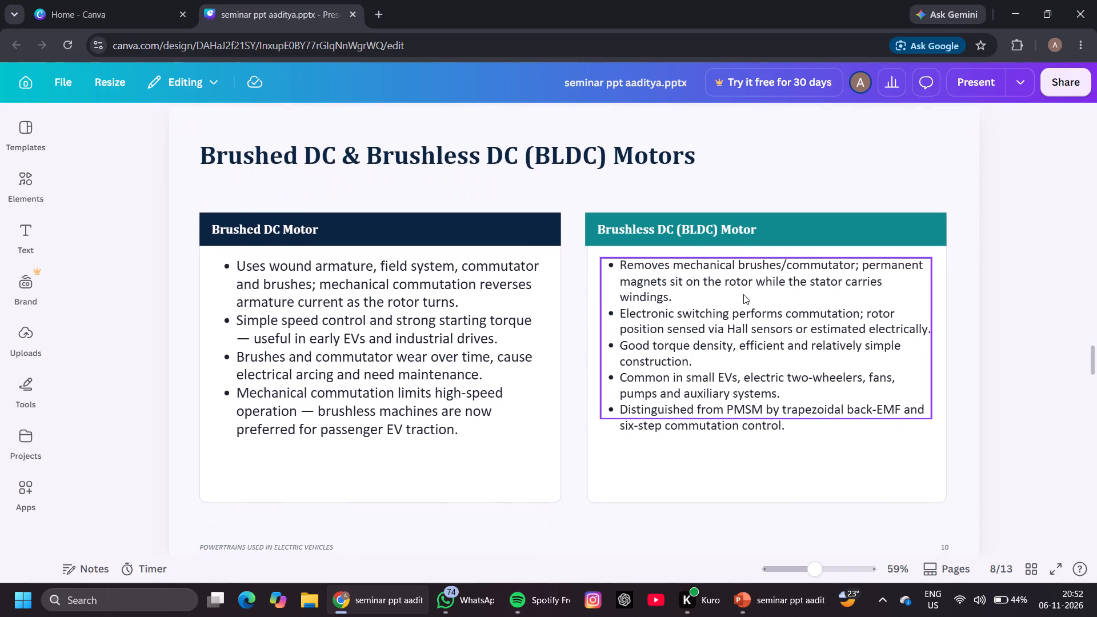
pyautogui.scroll(-2, 743, 294)
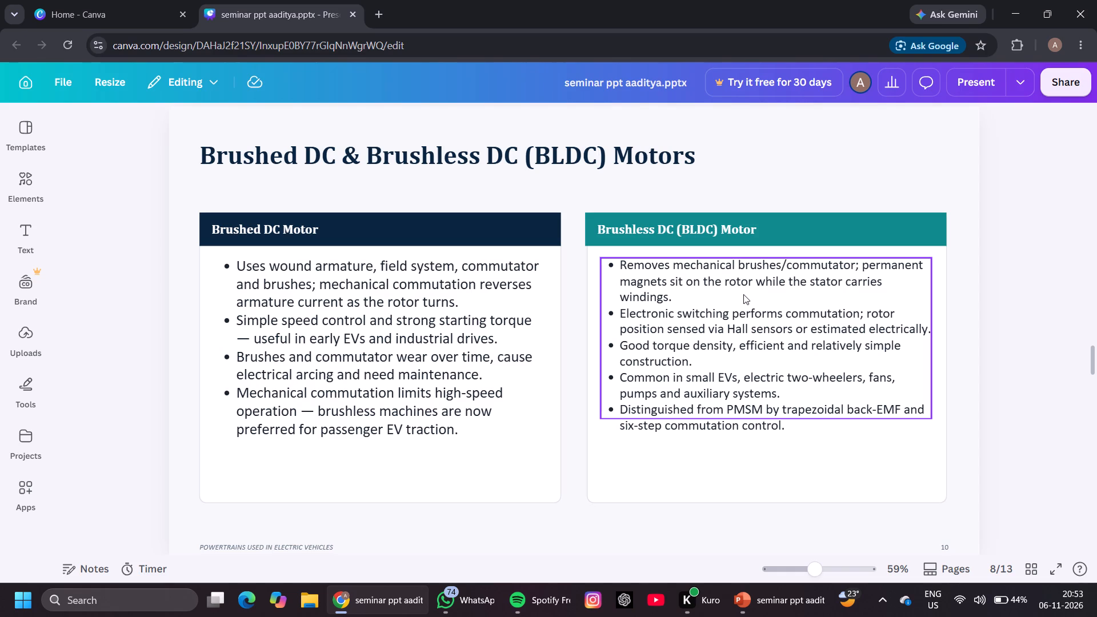
pyautogui.click(743, 294)
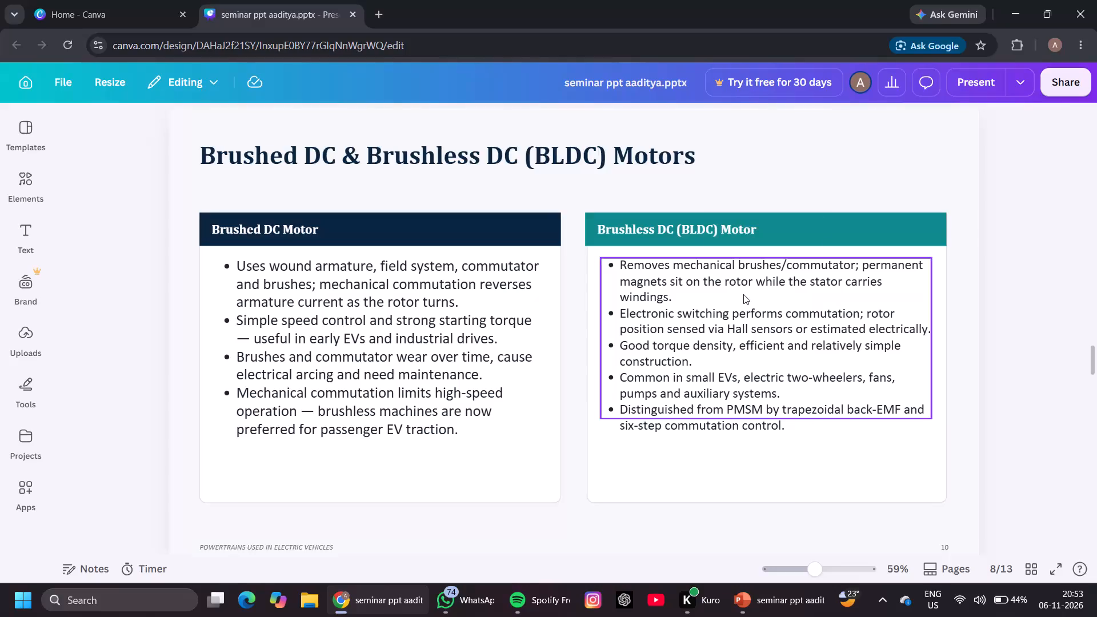
pyautogui.scroll(-1, 743, 294)
pyautogui.hscroll(1, 743, 294)
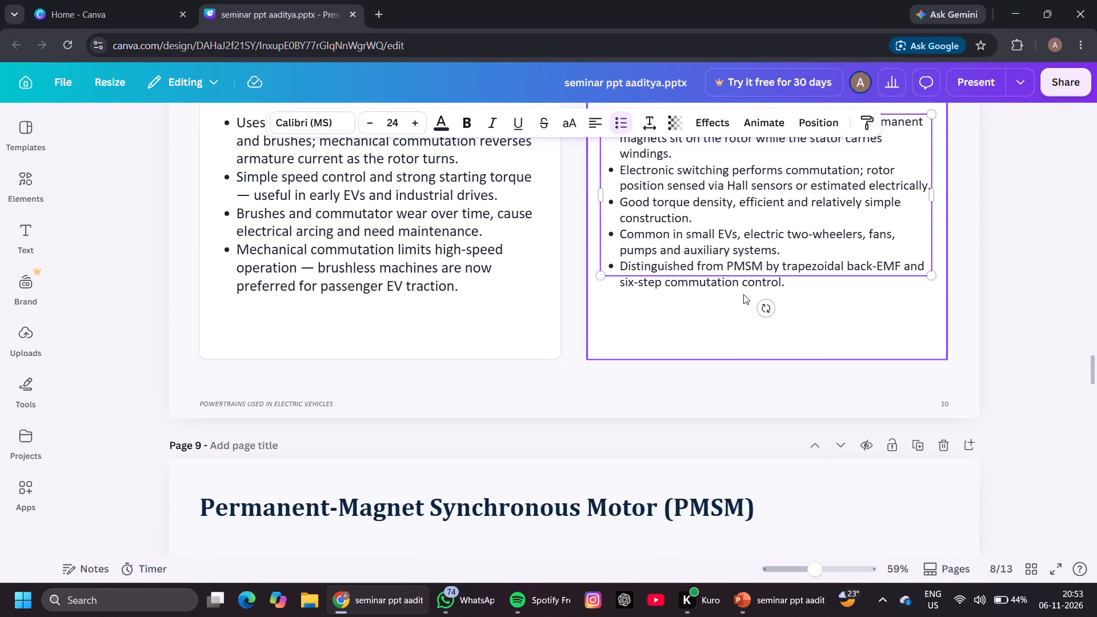
pyautogui.hscroll(2, 743, 294)
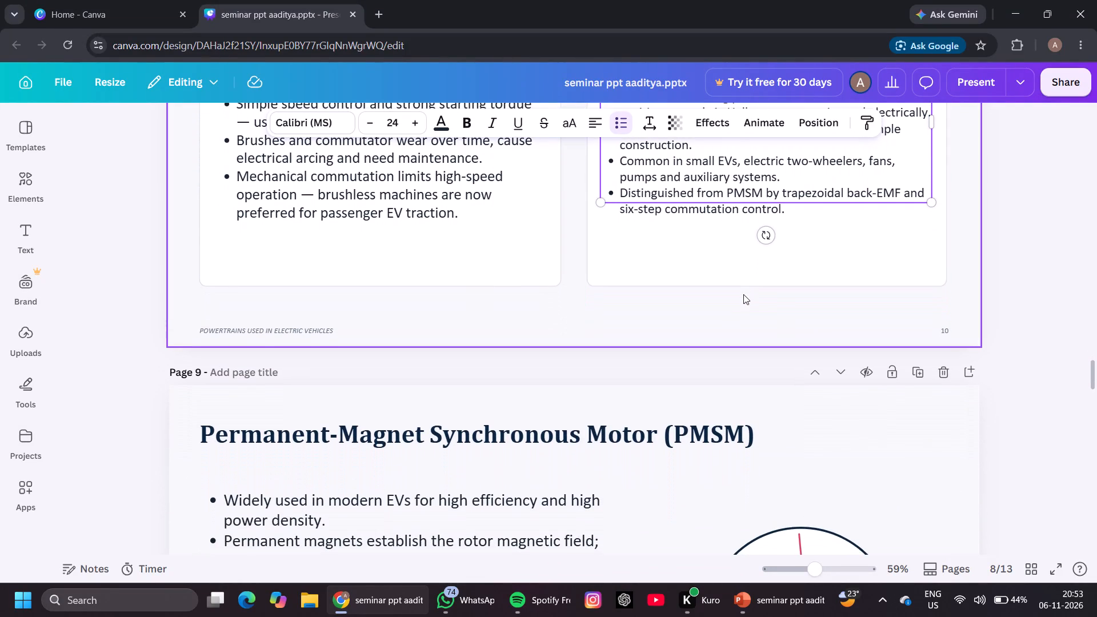
pyautogui.hscroll(2, 743, 294)
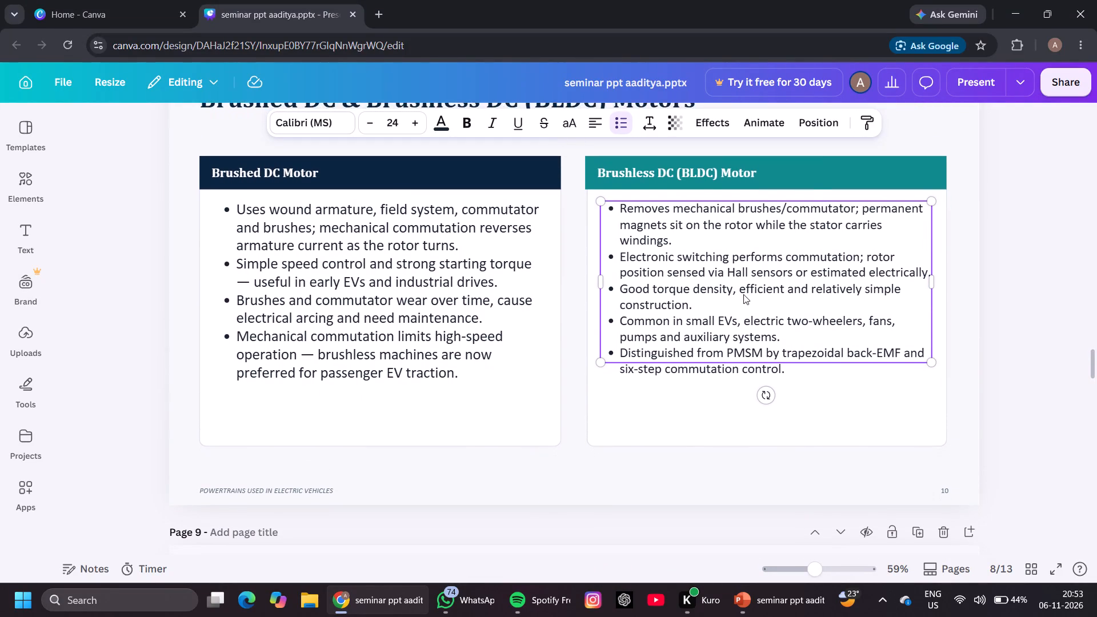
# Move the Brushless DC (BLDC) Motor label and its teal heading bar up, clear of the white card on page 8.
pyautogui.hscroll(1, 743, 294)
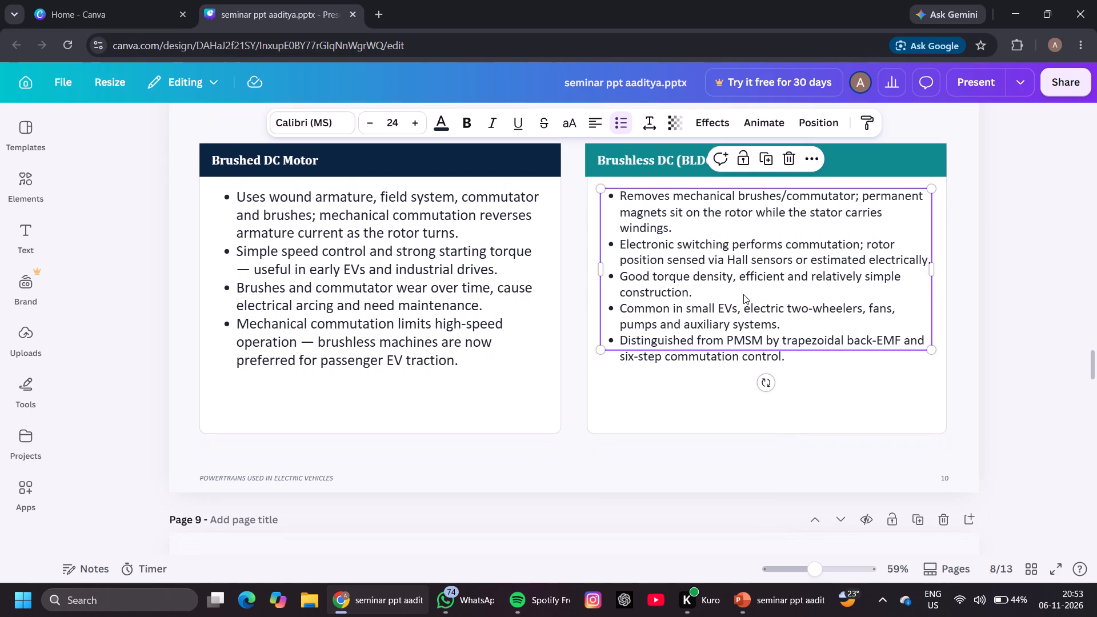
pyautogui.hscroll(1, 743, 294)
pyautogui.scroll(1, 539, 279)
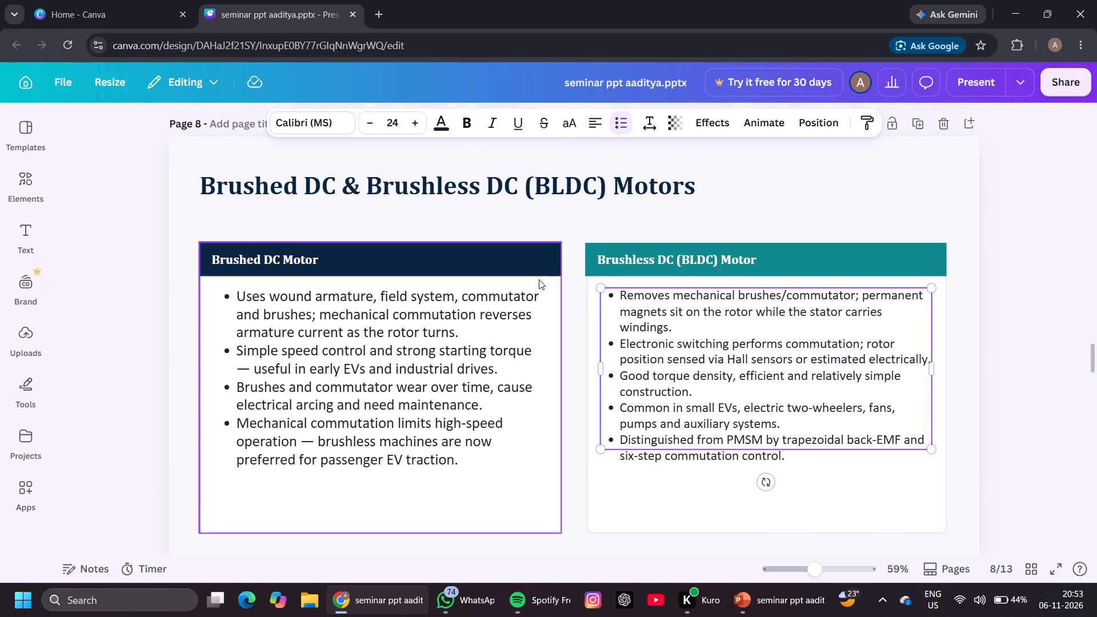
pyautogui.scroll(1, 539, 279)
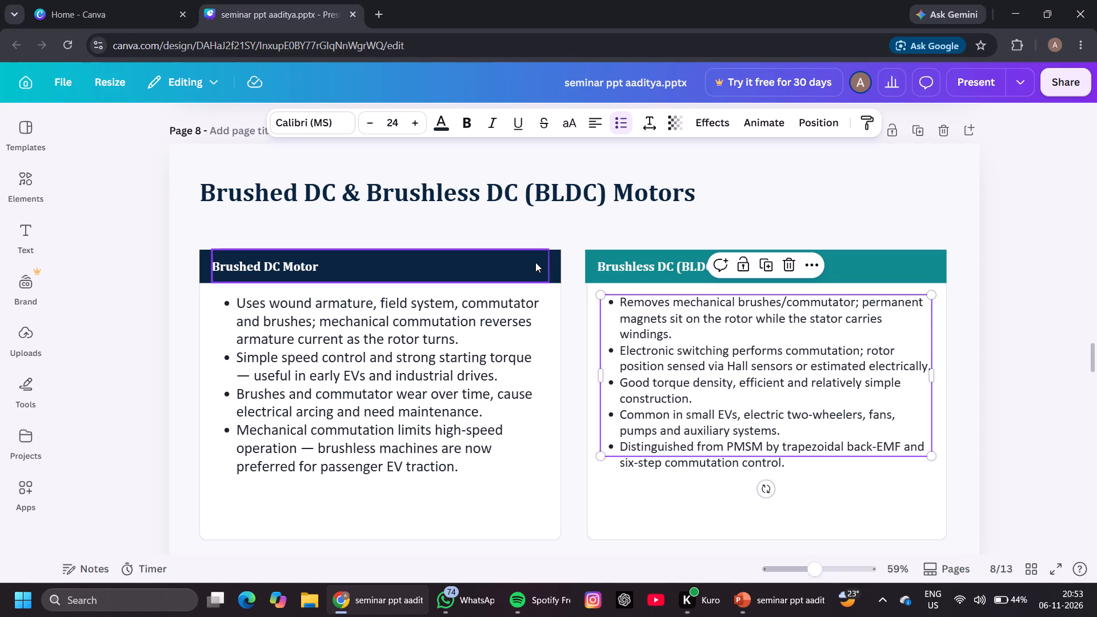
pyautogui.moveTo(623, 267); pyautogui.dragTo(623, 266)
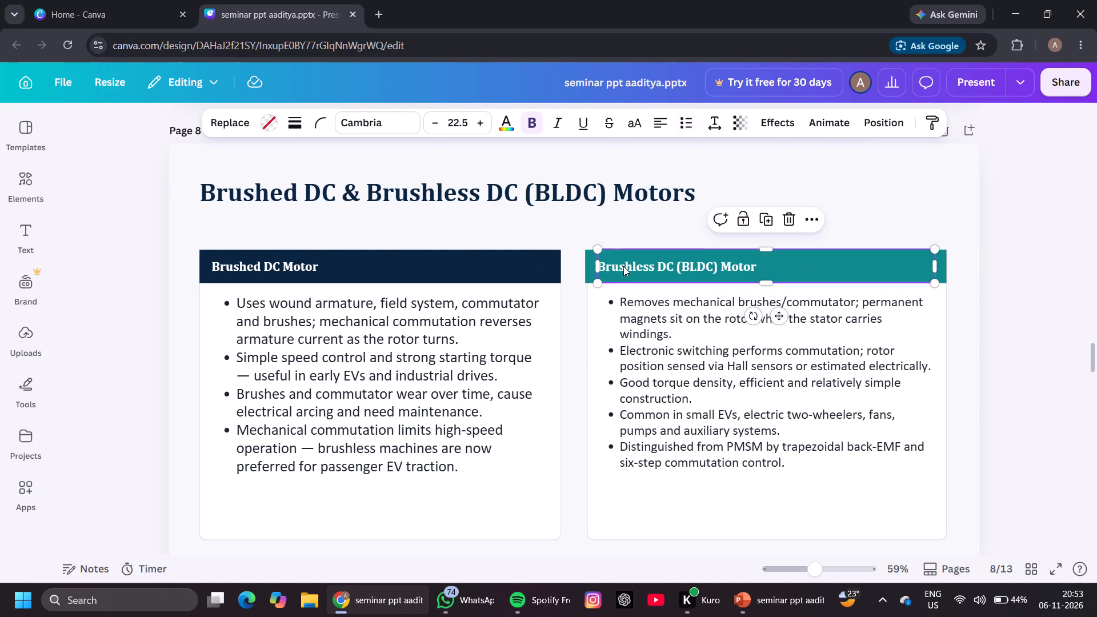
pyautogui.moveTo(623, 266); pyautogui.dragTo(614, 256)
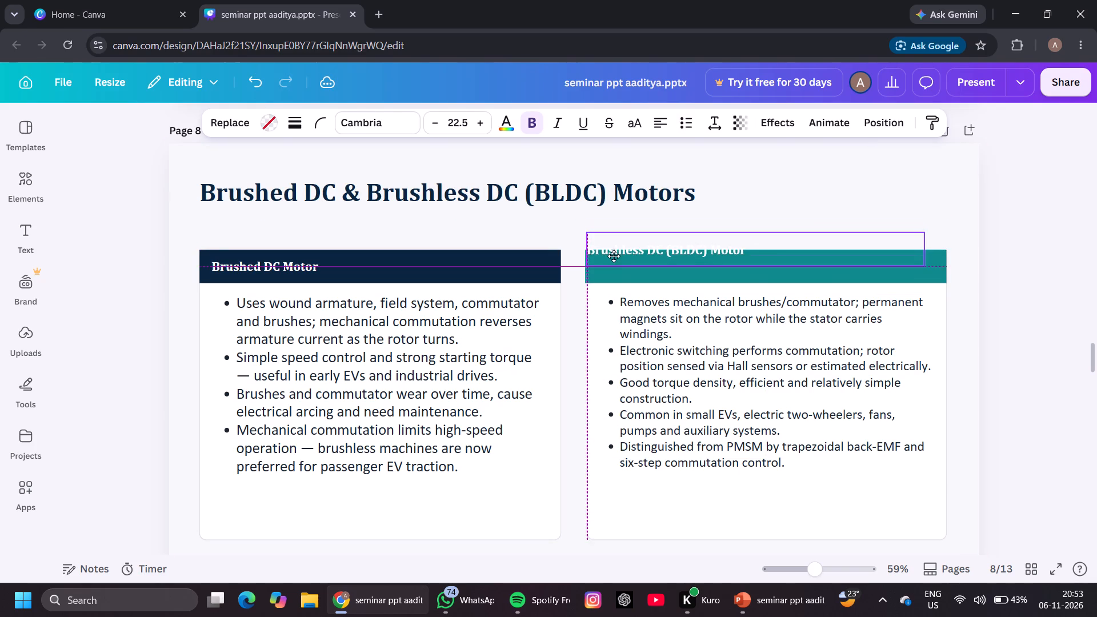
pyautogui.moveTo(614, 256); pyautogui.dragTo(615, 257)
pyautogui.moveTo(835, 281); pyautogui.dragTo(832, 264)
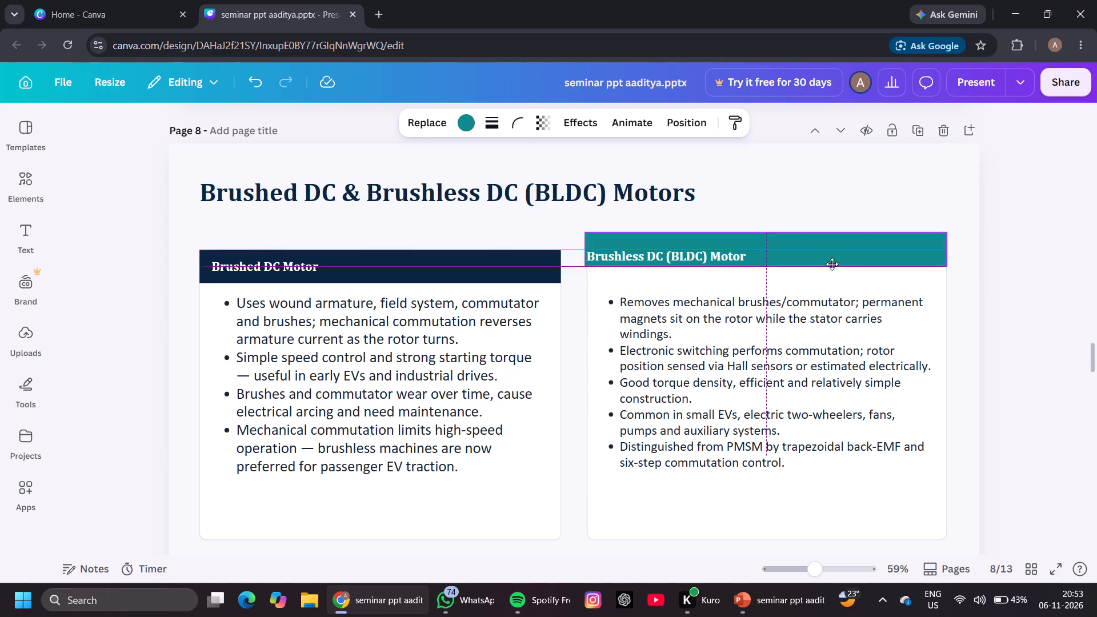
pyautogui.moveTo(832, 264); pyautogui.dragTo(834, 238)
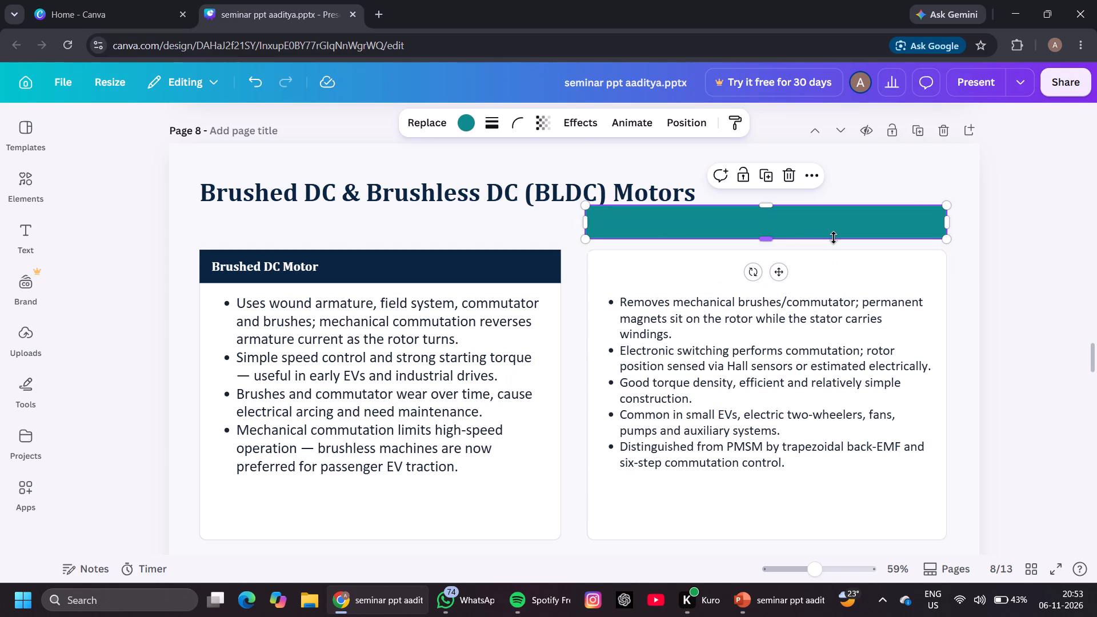
# Move the "Brushed DC & Brushless DC (BLDC) Motors" title up to the page's top edge, with its text roughly centred across the page.
pyautogui.moveTo(576, 195); pyautogui.dragTo(559, 171)
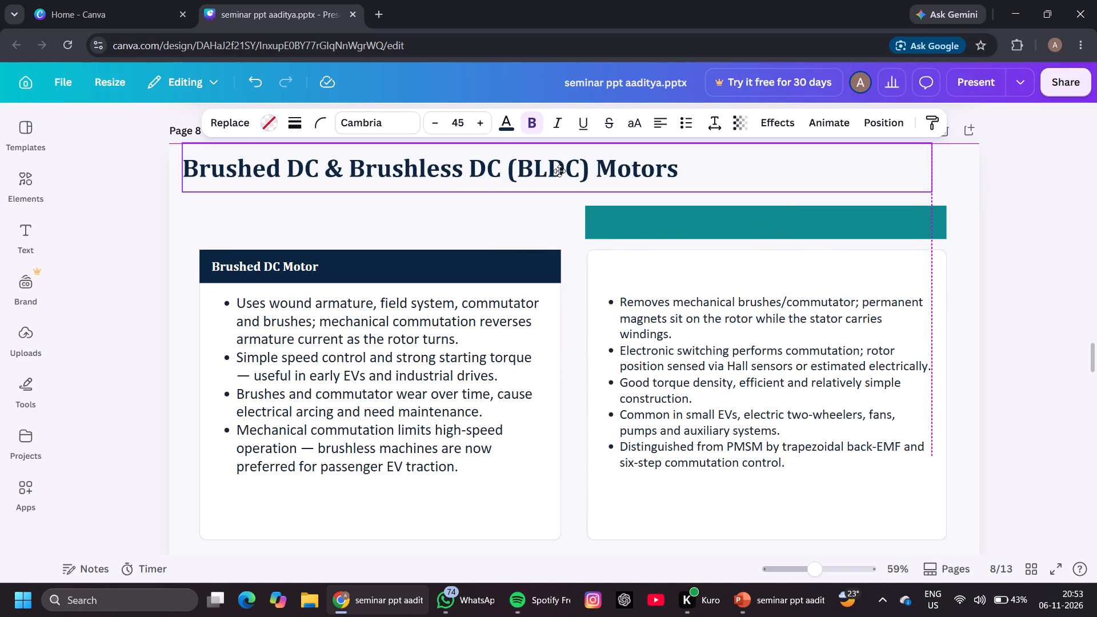
pyautogui.moveTo(559, 171); pyautogui.dragTo(561, 168)
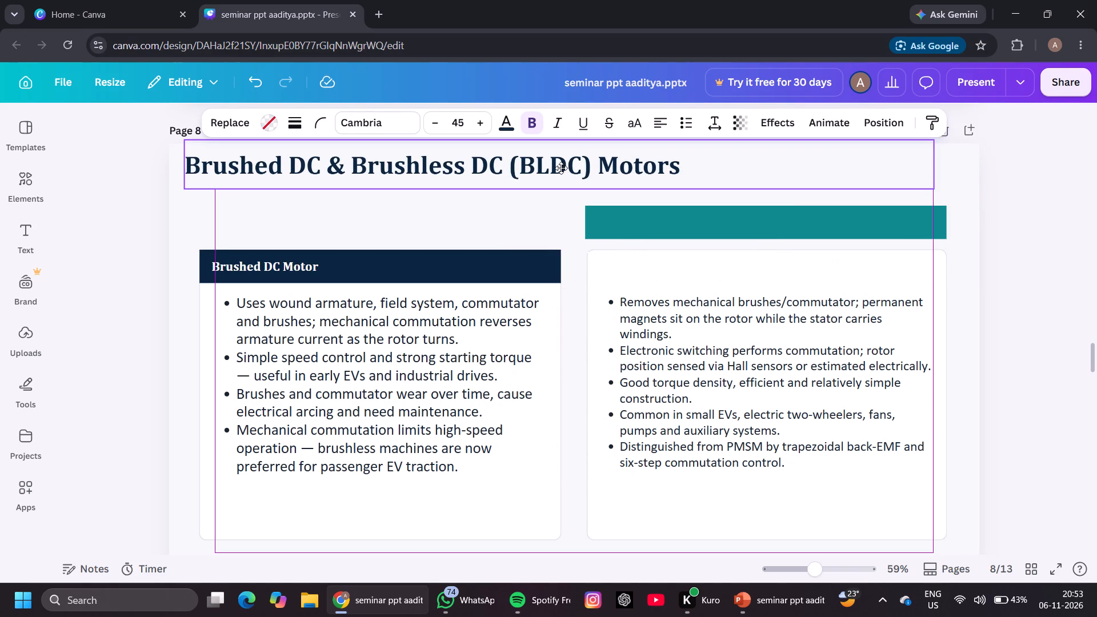
pyautogui.moveTo(561, 168); pyautogui.dragTo(636, 165)
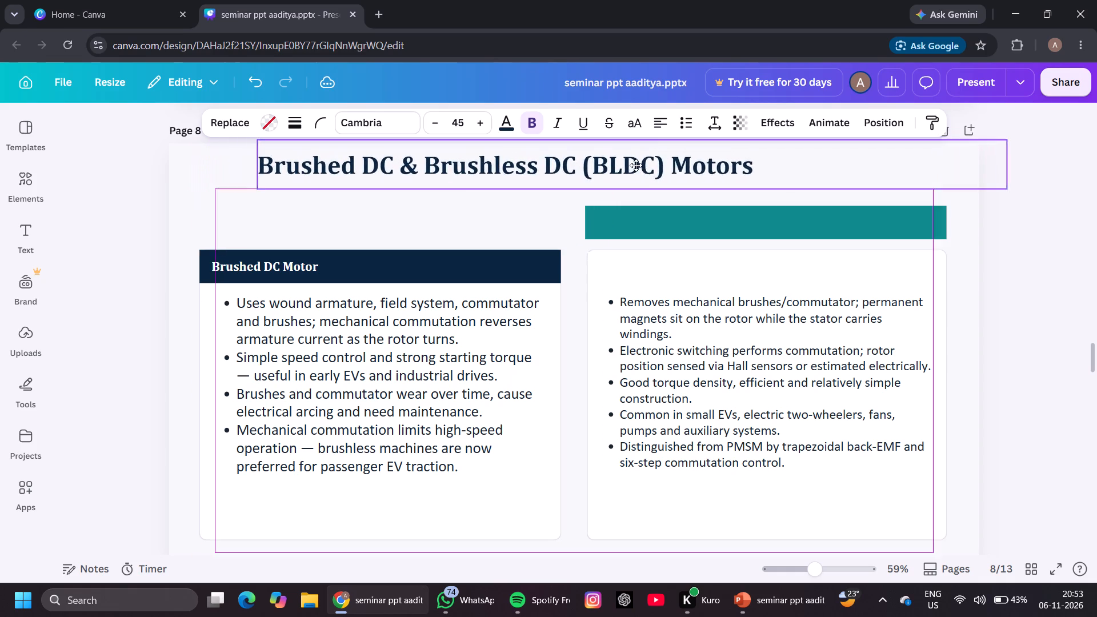
pyautogui.moveTo(636, 165); pyautogui.dragTo(710, 162)
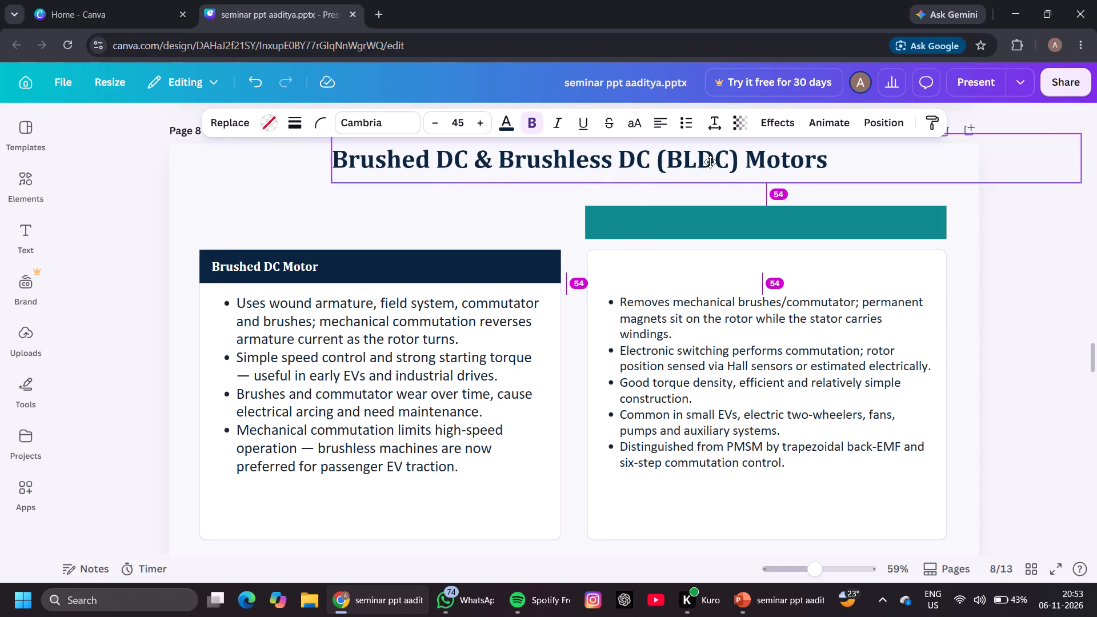
pyautogui.moveTo(710, 162); pyautogui.dragTo(712, 162)
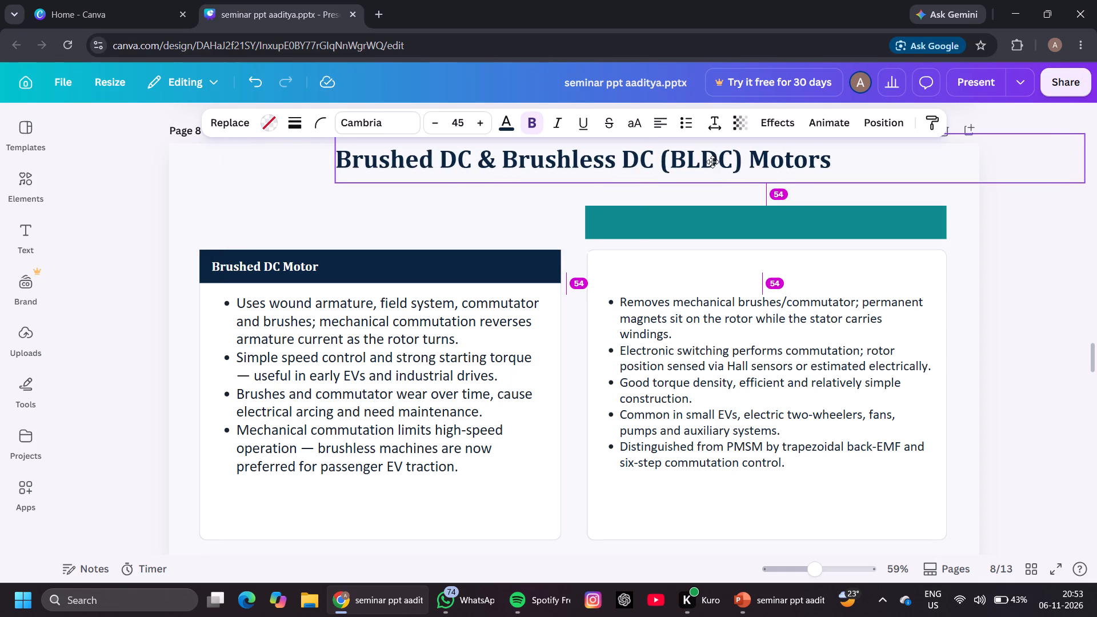
pyautogui.moveTo(712, 162); pyautogui.dragTo(712, 161)
pyautogui.moveTo(712, 161); pyautogui.dragTo(714, 161)
pyautogui.click(522, 181)
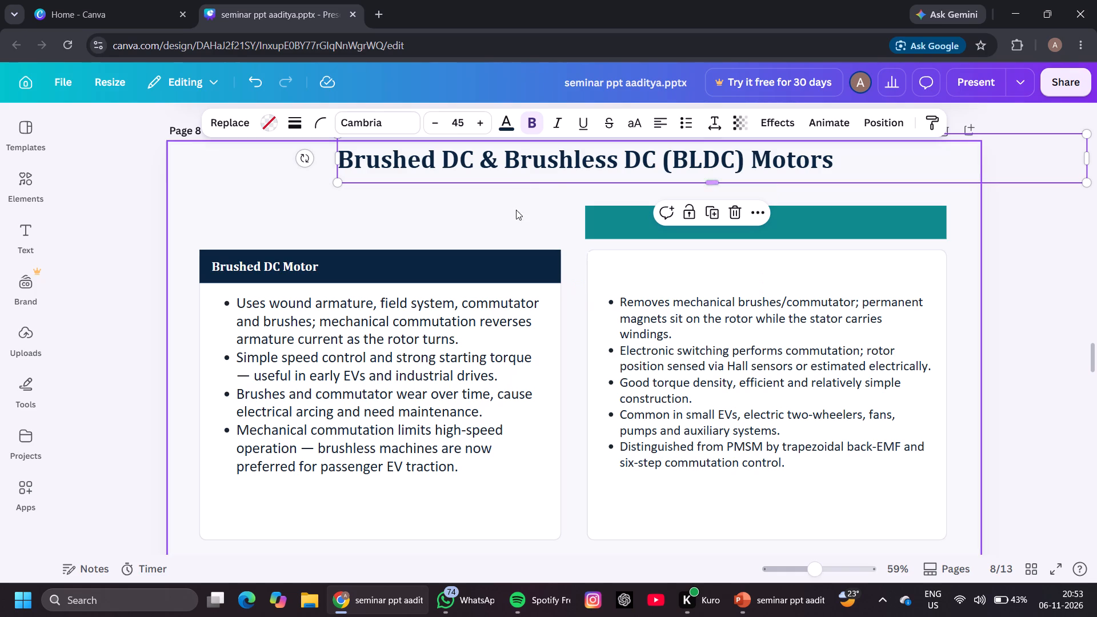
pyautogui.click(517, 221)
# Place the teal heading bar directly below the page title and set the Brushless DC (BLDC) Motor label on it, inset from its left end.
pyautogui.scroll(1, 552, 219)
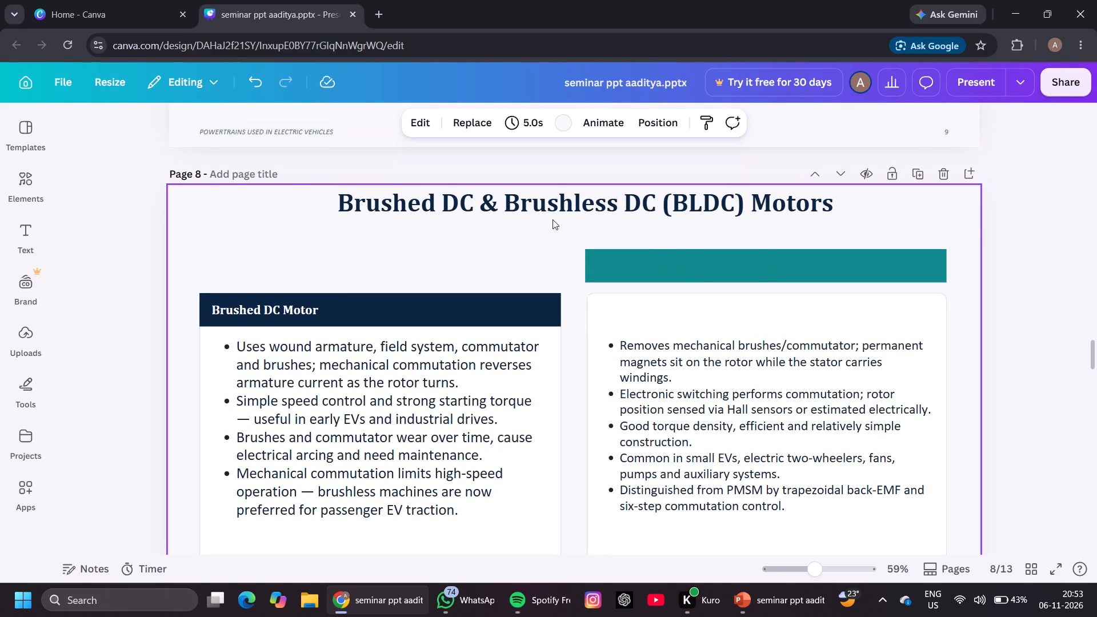
pyautogui.scroll(1, 552, 219)
pyautogui.moveTo(686, 267); pyautogui.dragTo(687, 285)
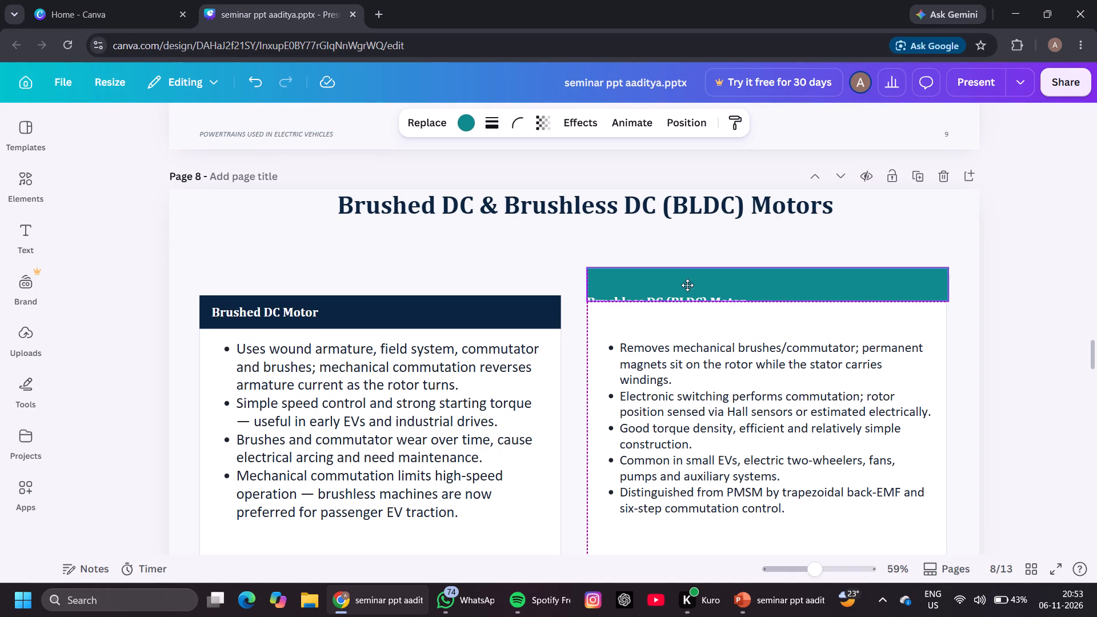
pyautogui.moveTo(687, 285); pyautogui.dragTo(699, 243)
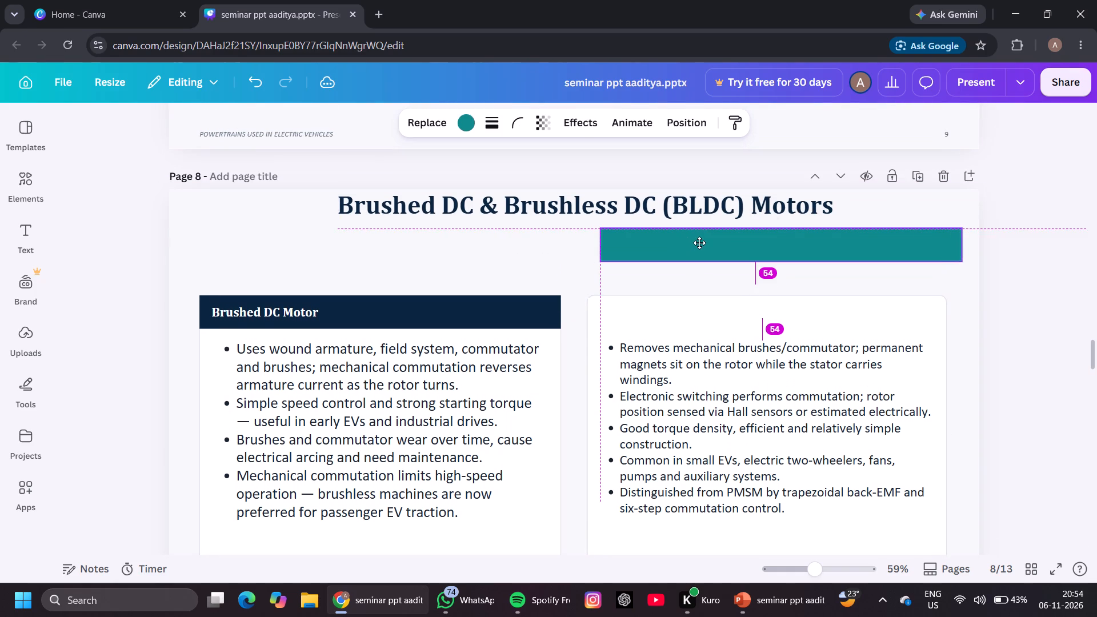
pyautogui.moveTo(699, 243); pyautogui.dragTo(697, 243)
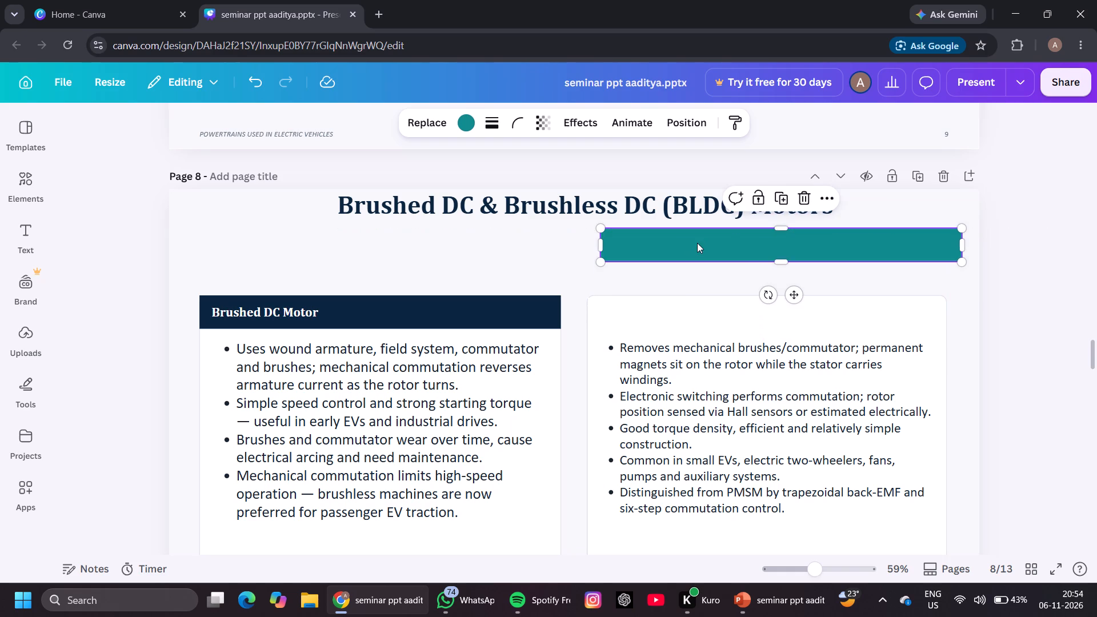
pyautogui.moveTo(683, 297); pyautogui.dragTo(699, 252)
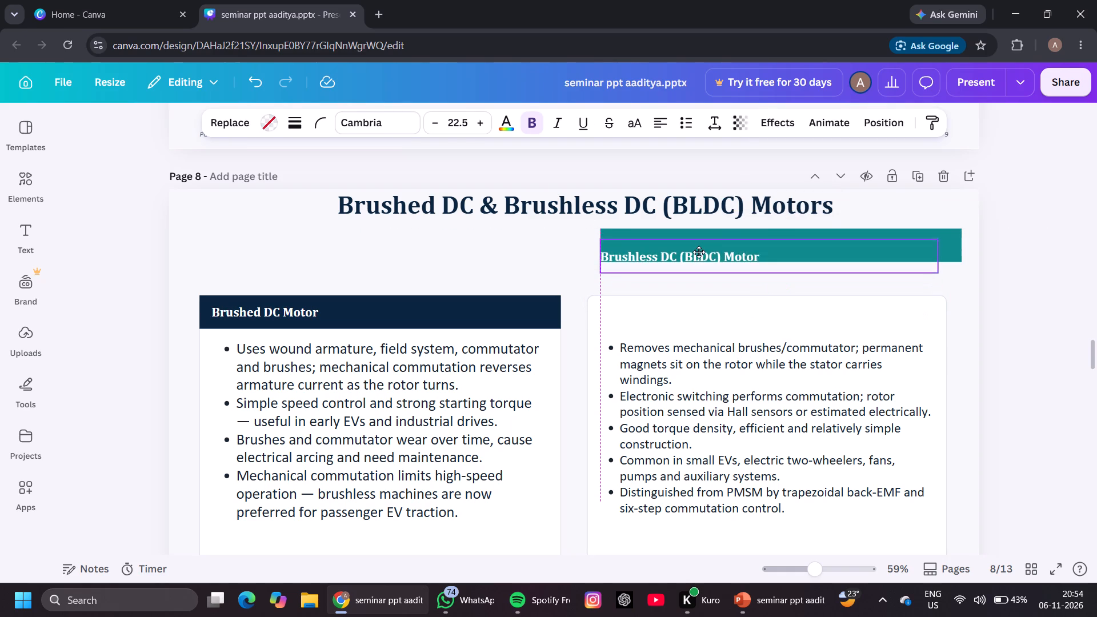
pyautogui.moveTo(699, 252); pyautogui.dragTo(719, 241)
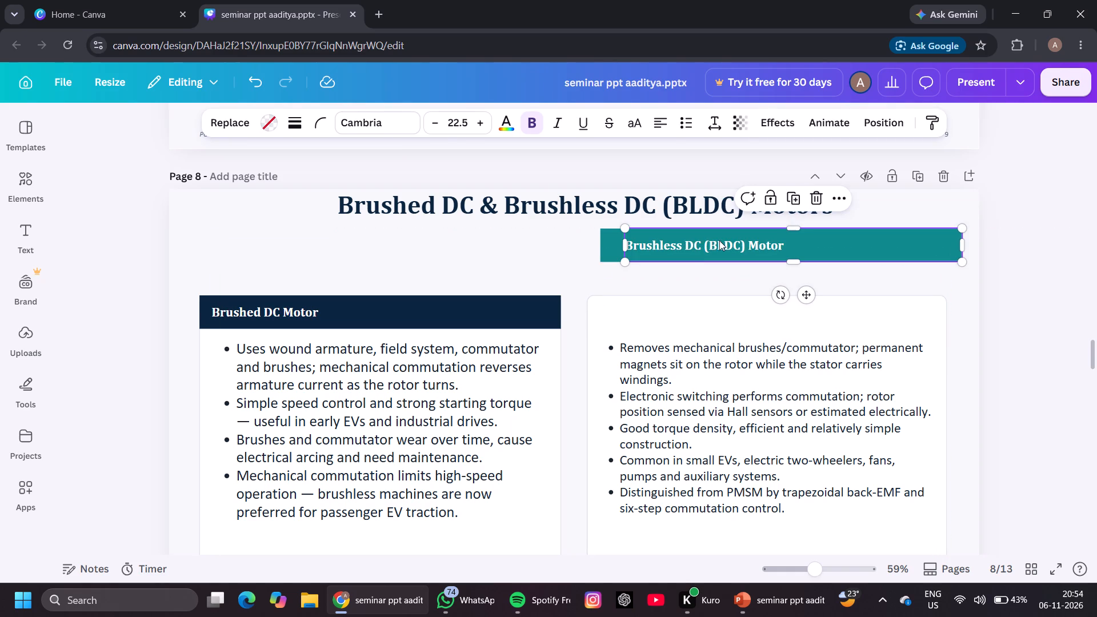
# Move the Brushed DC Motor label and its navy heading bar up above their card, with the bar level with the teal one.
pyautogui.moveTo(522, 319); pyautogui.dragTo(513, 257)
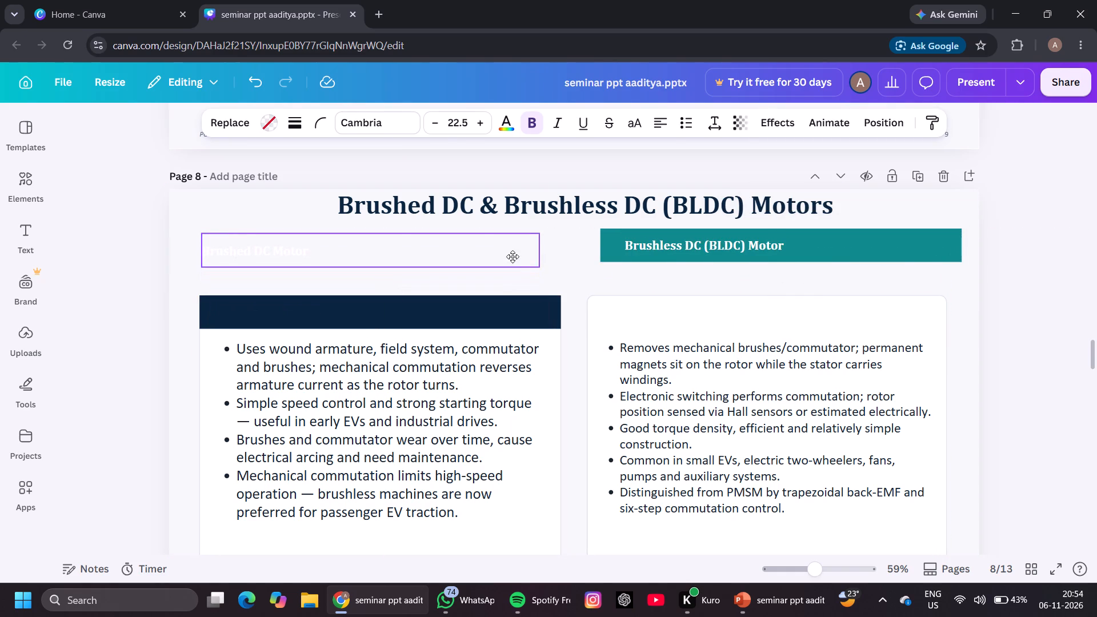
pyautogui.moveTo(513, 257); pyautogui.dragTo(513, 258)
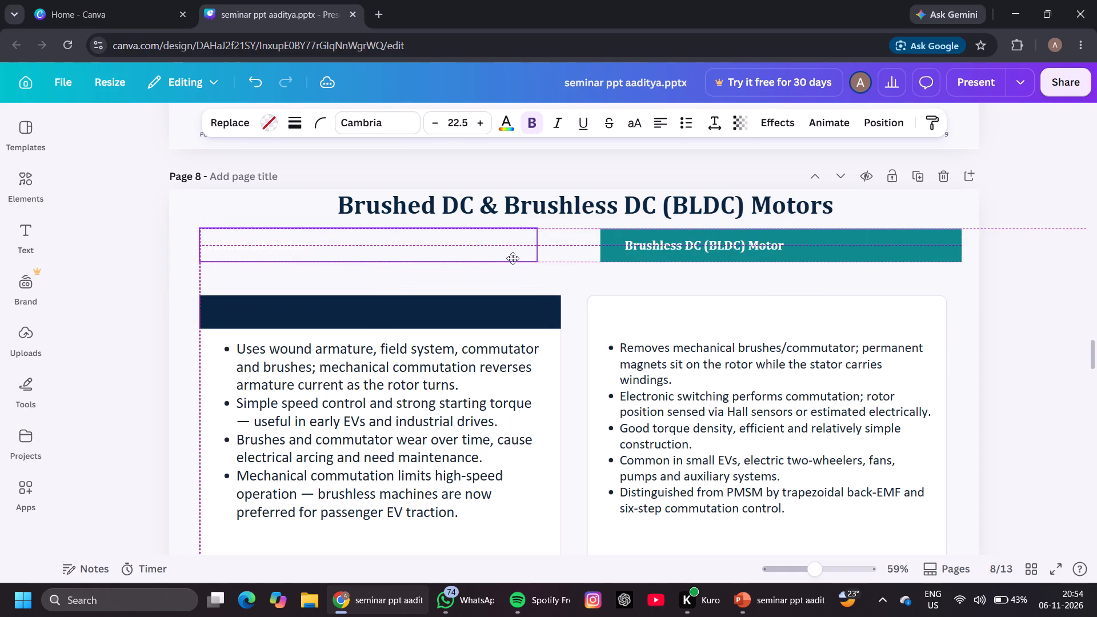
pyautogui.moveTo(513, 258); pyautogui.dragTo(516, 257)
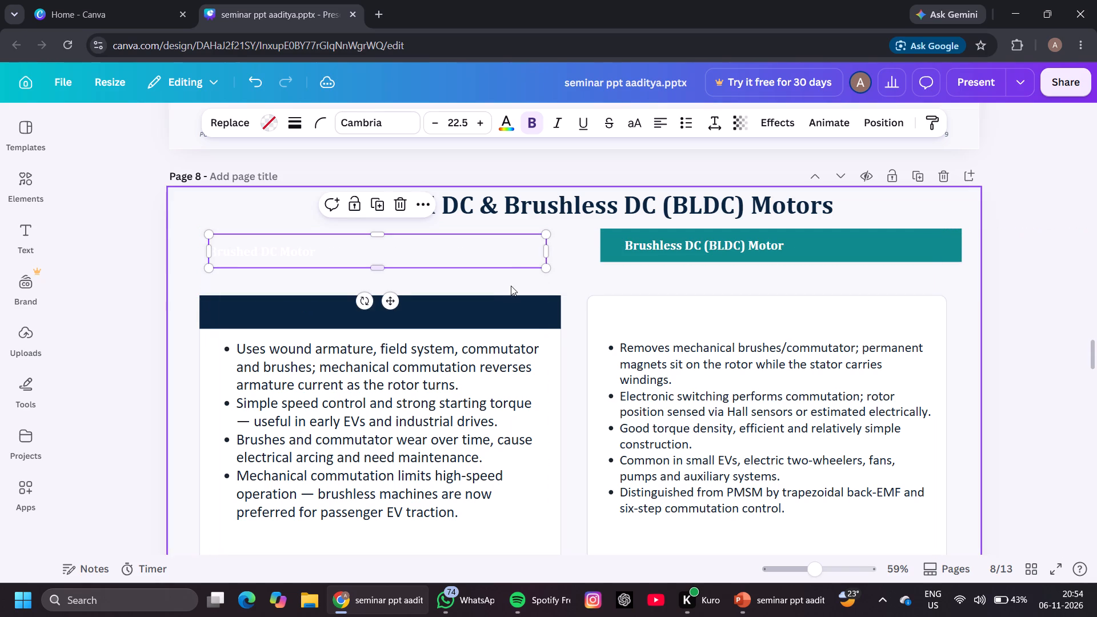
pyautogui.moveTo(514, 297); pyautogui.dragTo(505, 249)
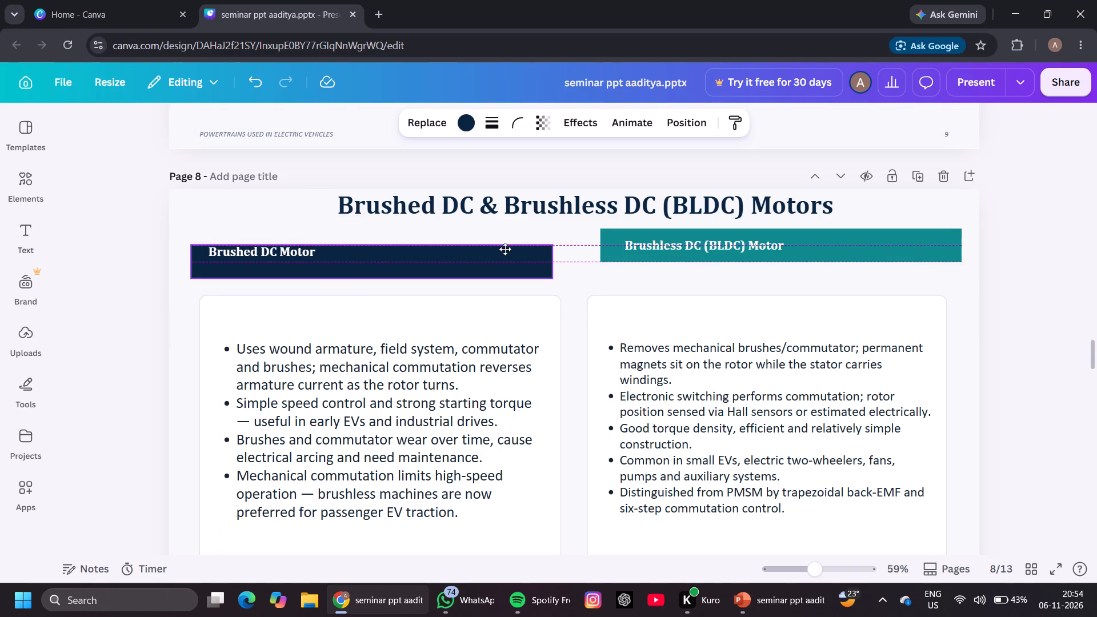
pyautogui.moveTo(505, 249); pyautogui.dragTo(508, 234)
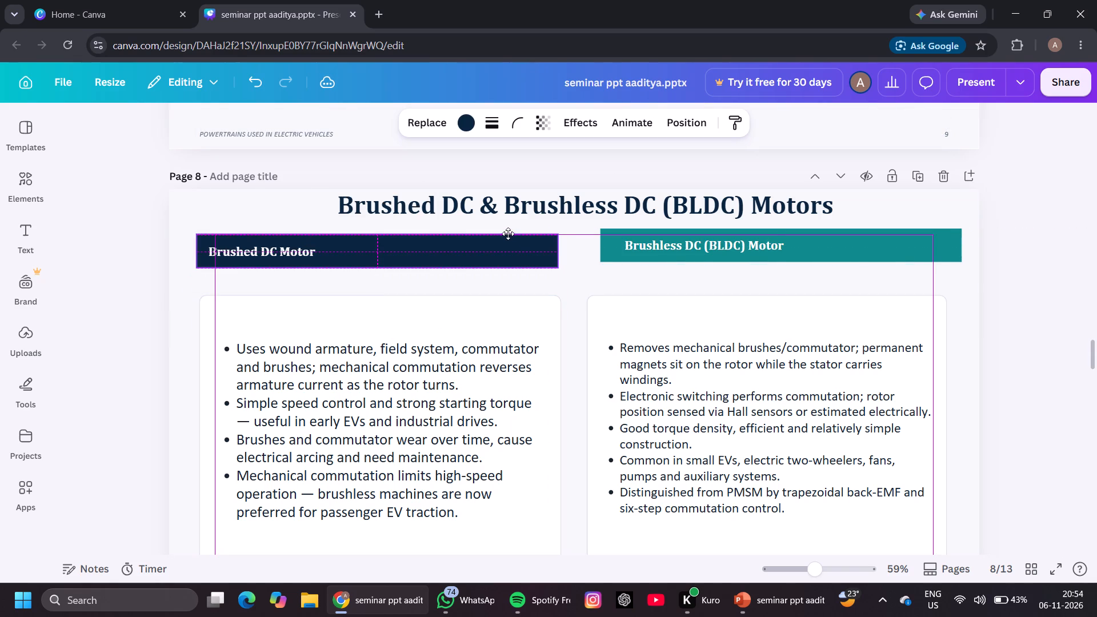
pyautogui.moveTo(508, 234); pyautogui.dragTo(517, 232)
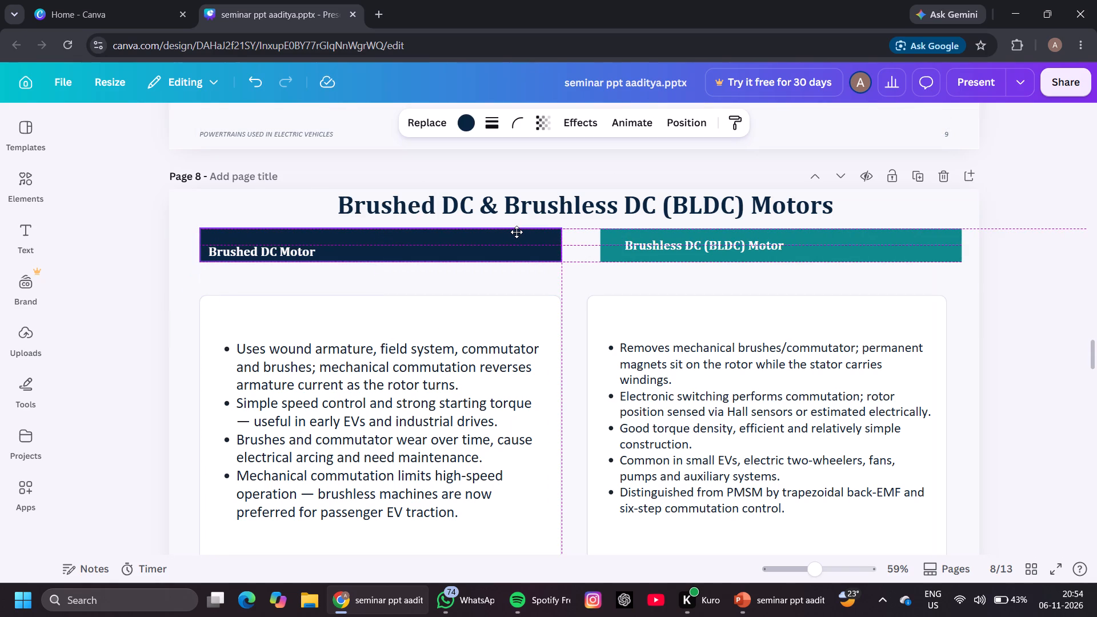
pyautogui.moveTo(517, 232); pyautogui.dragTo(515, 235)
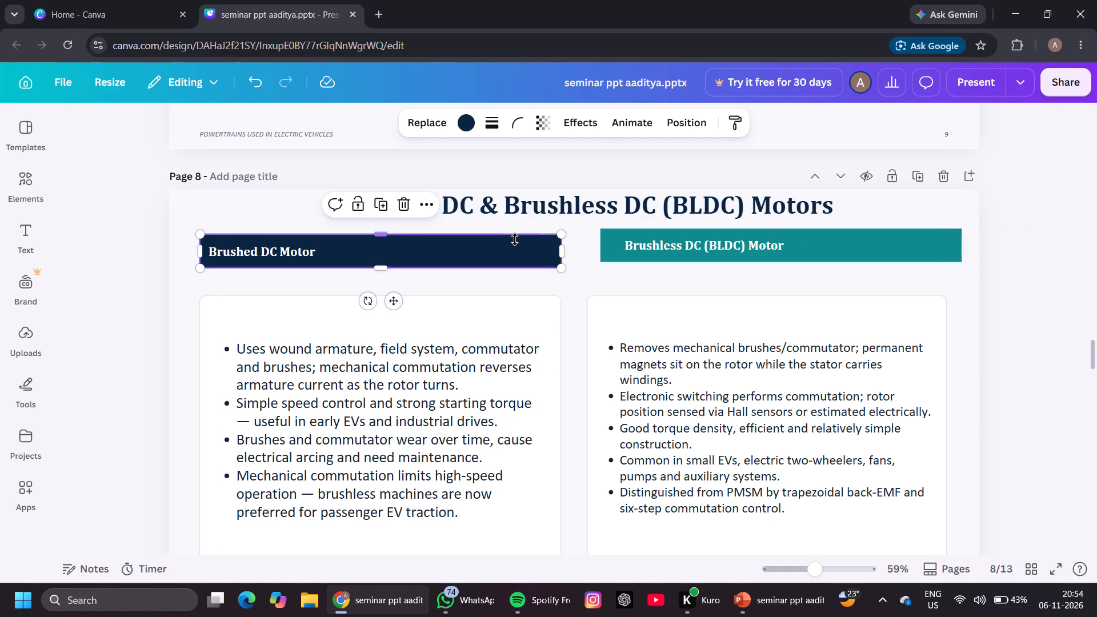
pyautogui.click(518, 245)
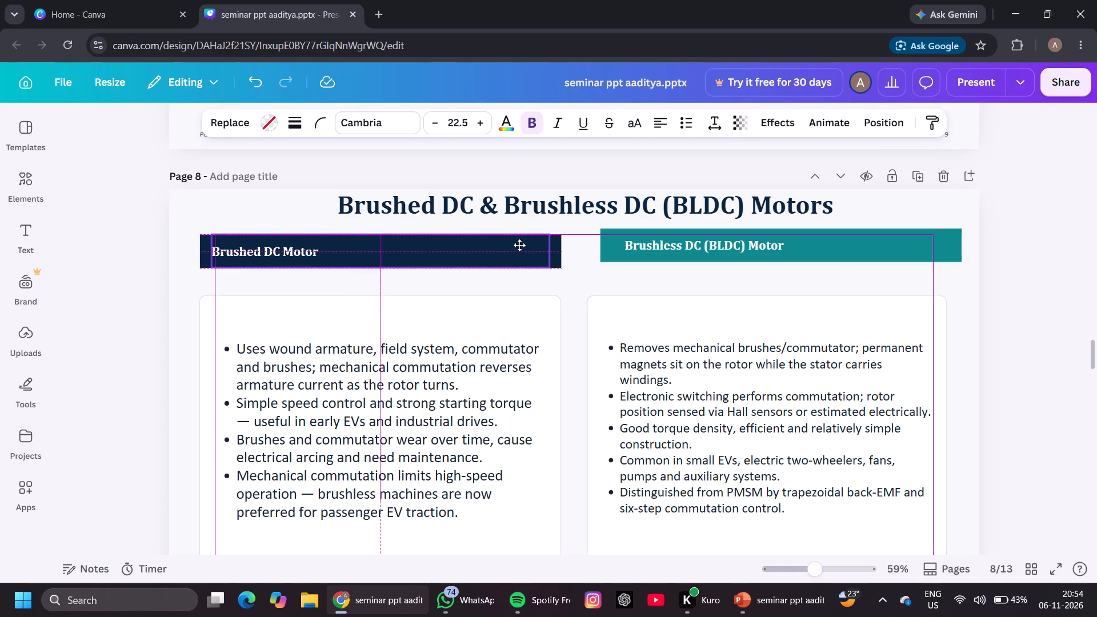
pyautogui.moveTo(561, 251); pyautogui.dragTo(561, 250)
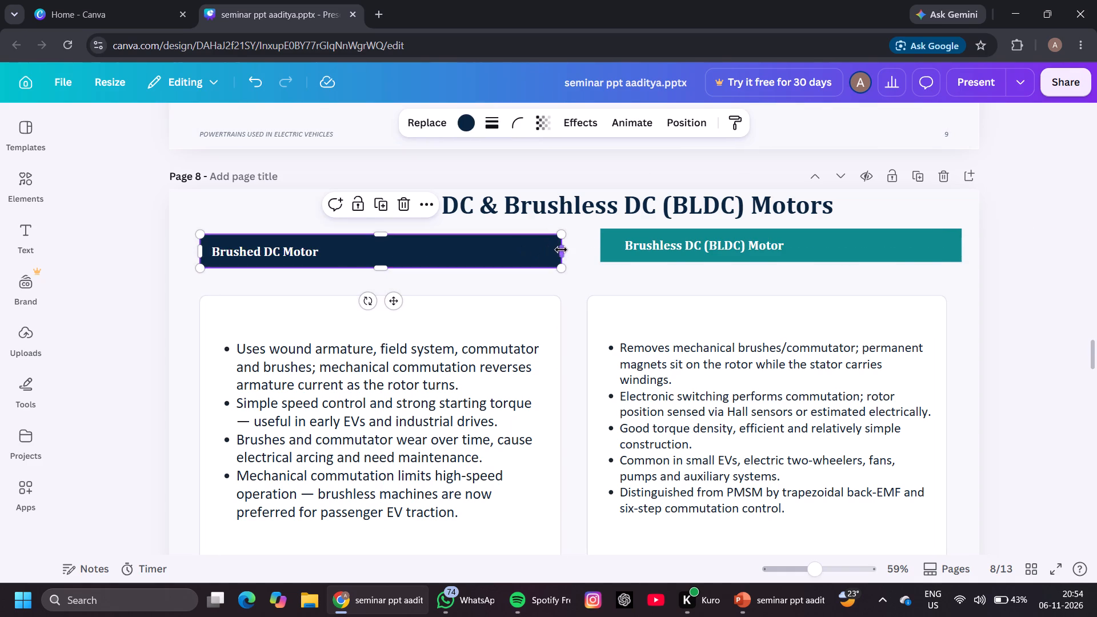
pyautogui.moveTo(561, 250); pyautogui.dragTo(562, 246)
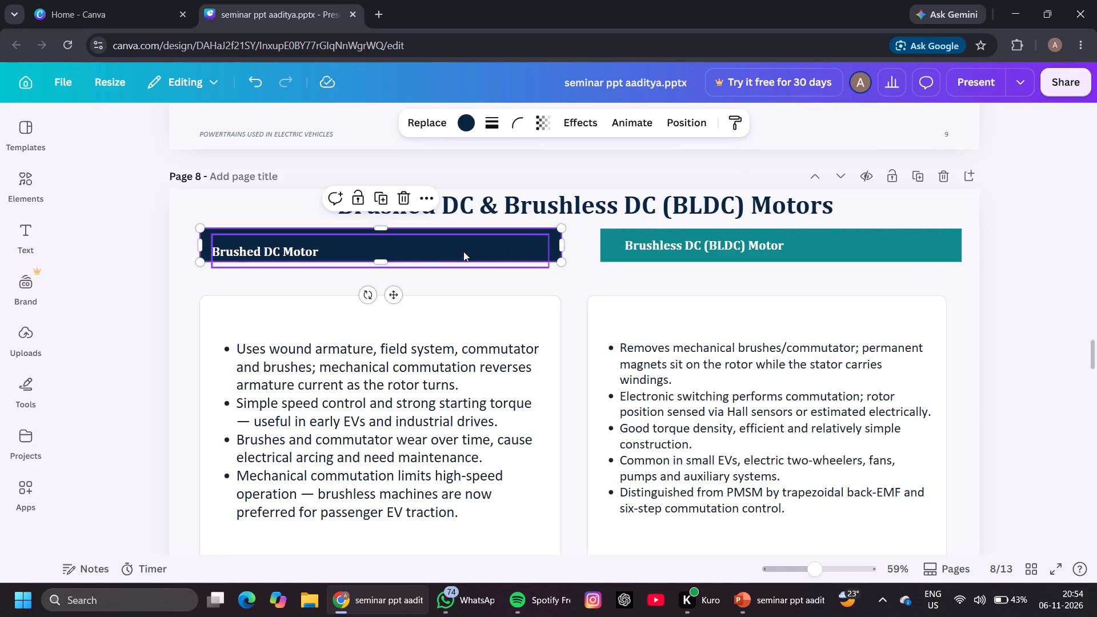
# Align the Brushed DC Motor label within the navy bar, level with the Brushless label, and narrow its text box to fit the text.
pyautogui.click(403, 251)
pyautogui.click(325, 261)
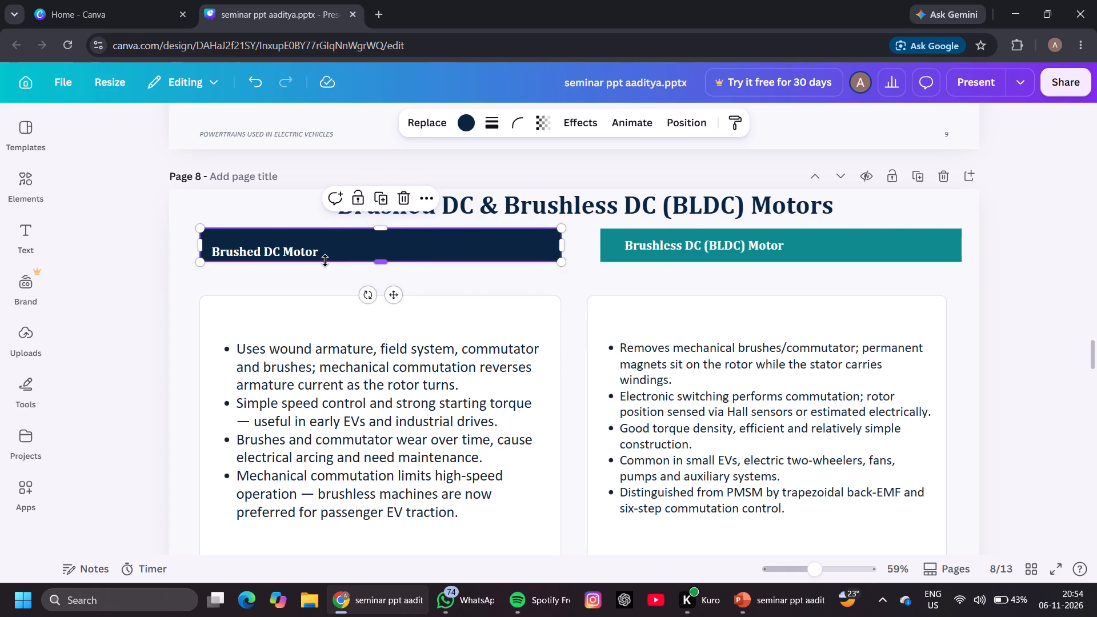
pyautogui.click(311, 255)
pyautogui.moveTo(311, 255); pyautogui.dragTo(315, 246)
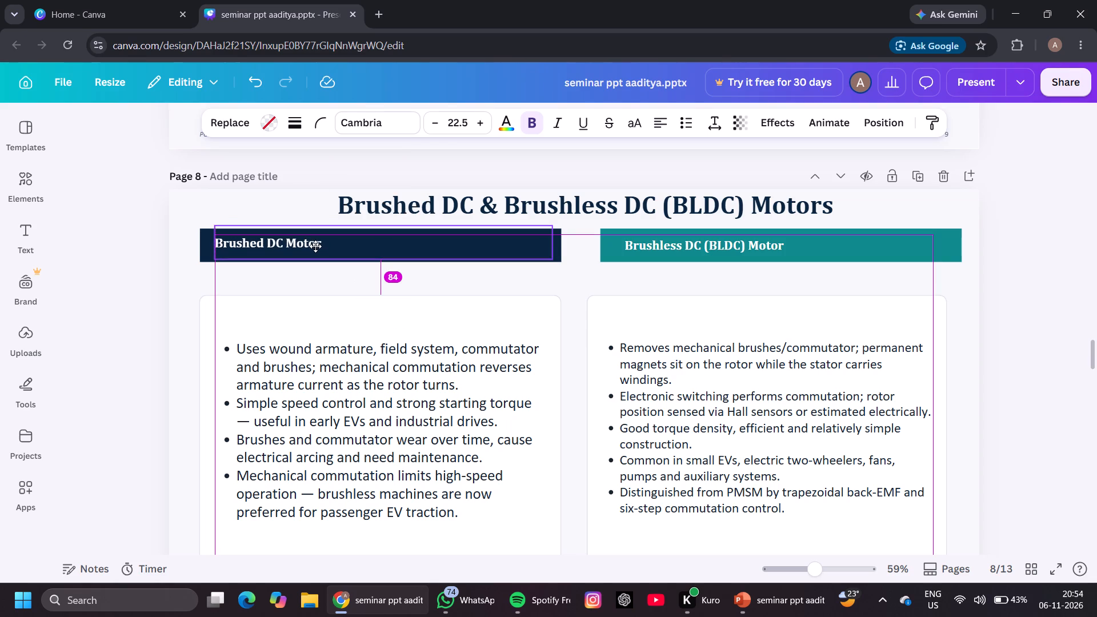
pyautogui.moveTo(315, 246); pyautogui.dragTo(333, 252)
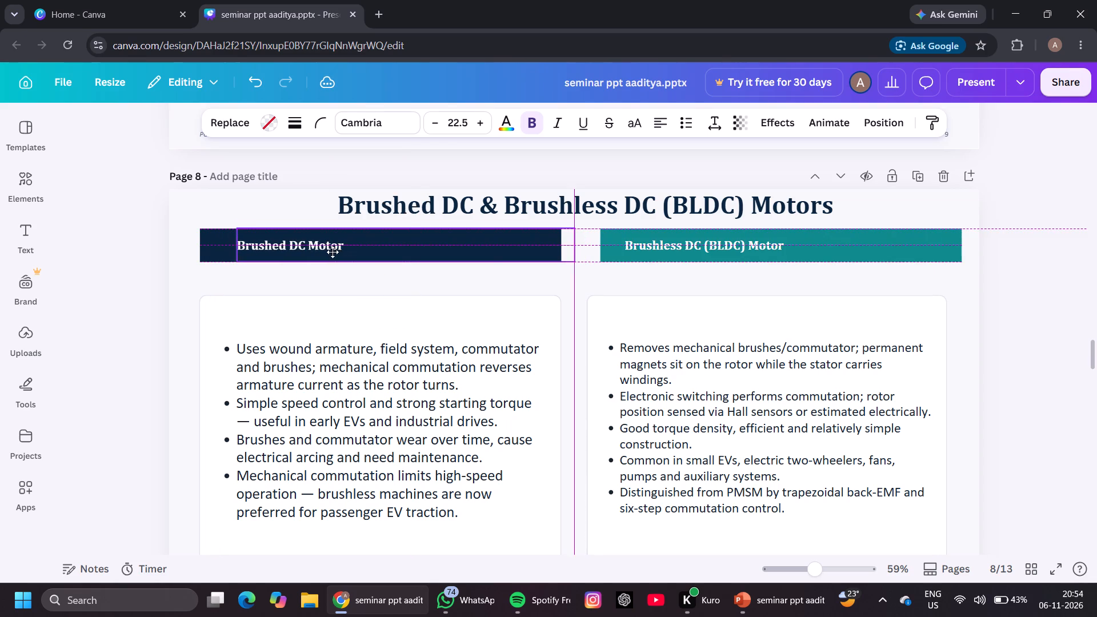
pyautogui.moveTo(333, 252); pyautogui.dragTo(334, 252)
pyautogui.moveTo(574, 247); pyautogui.dragTo(355, 251)
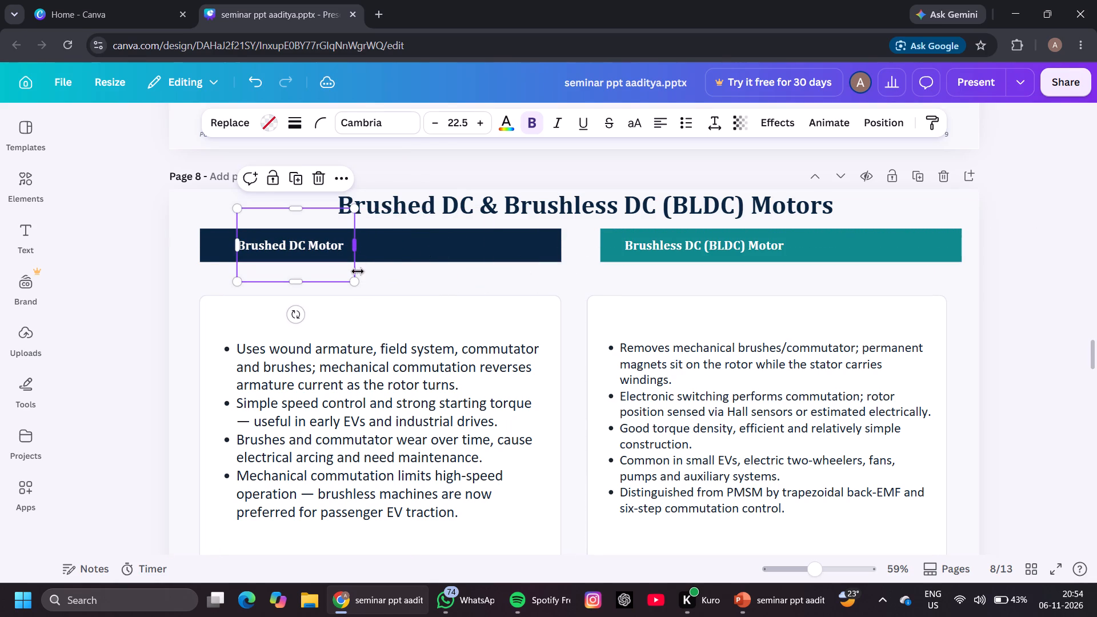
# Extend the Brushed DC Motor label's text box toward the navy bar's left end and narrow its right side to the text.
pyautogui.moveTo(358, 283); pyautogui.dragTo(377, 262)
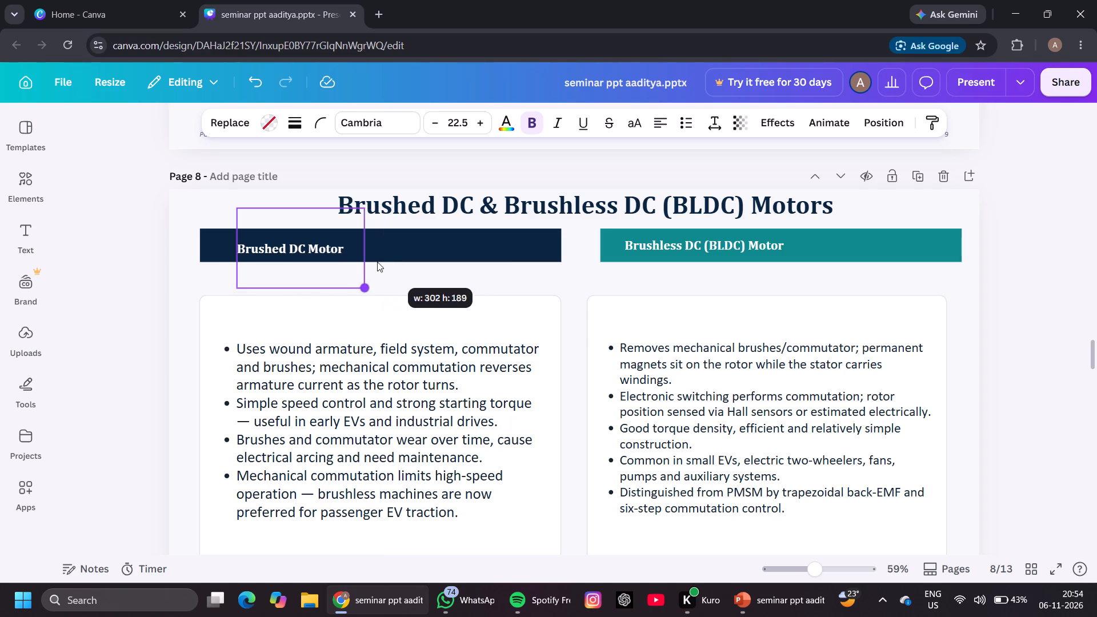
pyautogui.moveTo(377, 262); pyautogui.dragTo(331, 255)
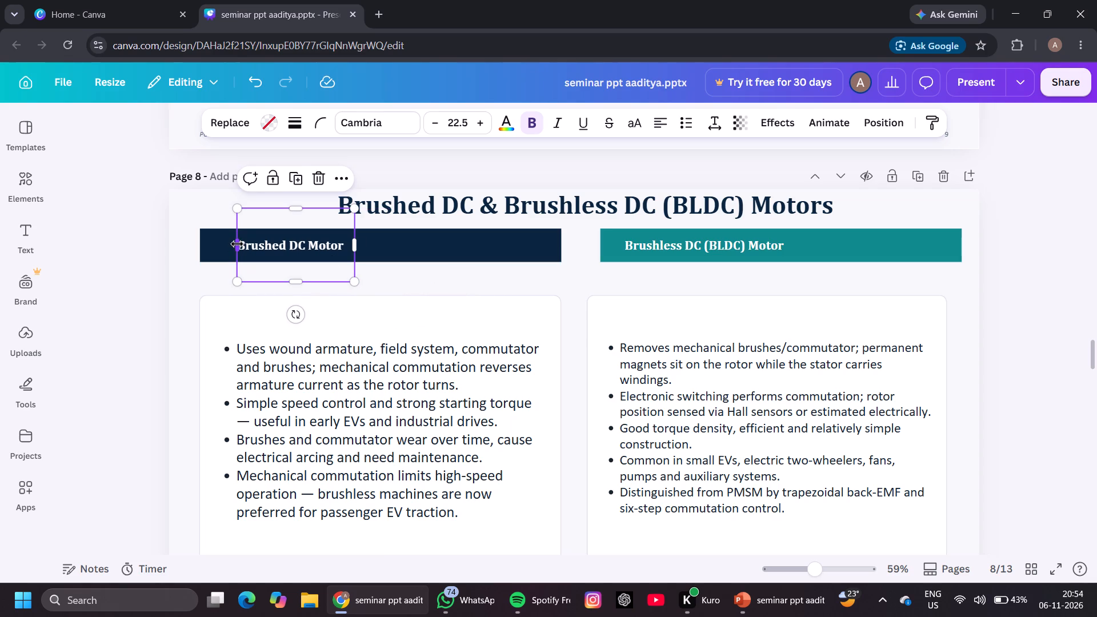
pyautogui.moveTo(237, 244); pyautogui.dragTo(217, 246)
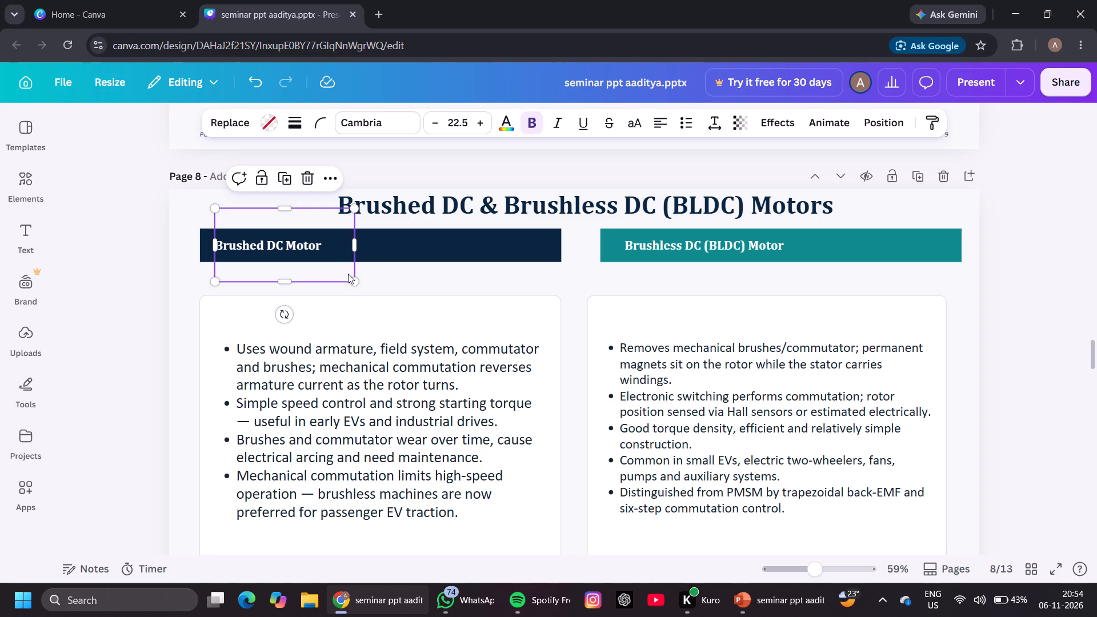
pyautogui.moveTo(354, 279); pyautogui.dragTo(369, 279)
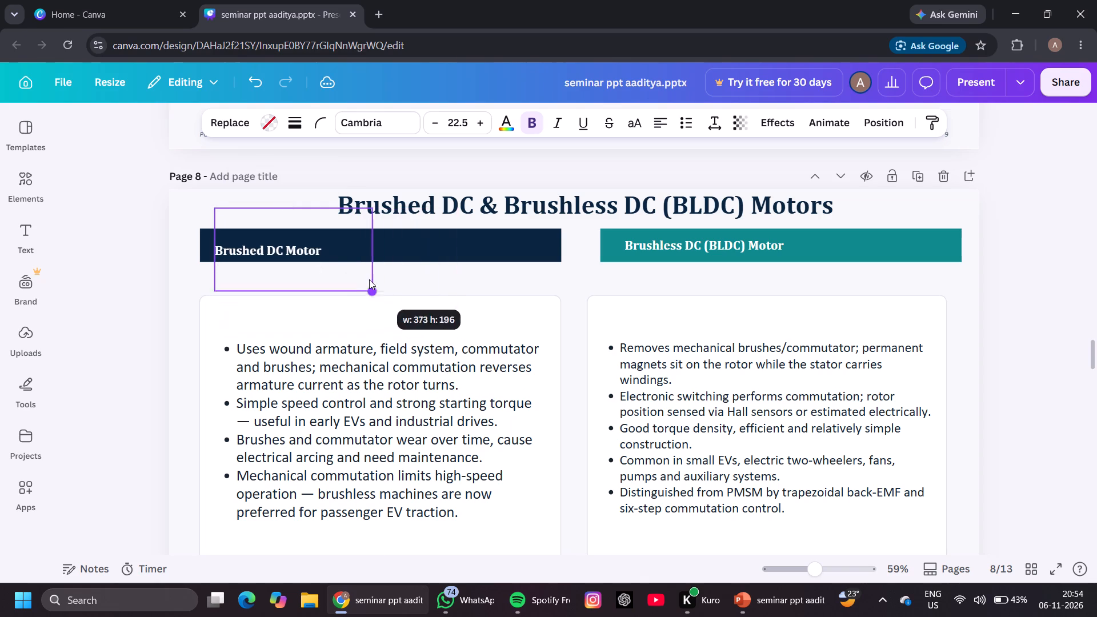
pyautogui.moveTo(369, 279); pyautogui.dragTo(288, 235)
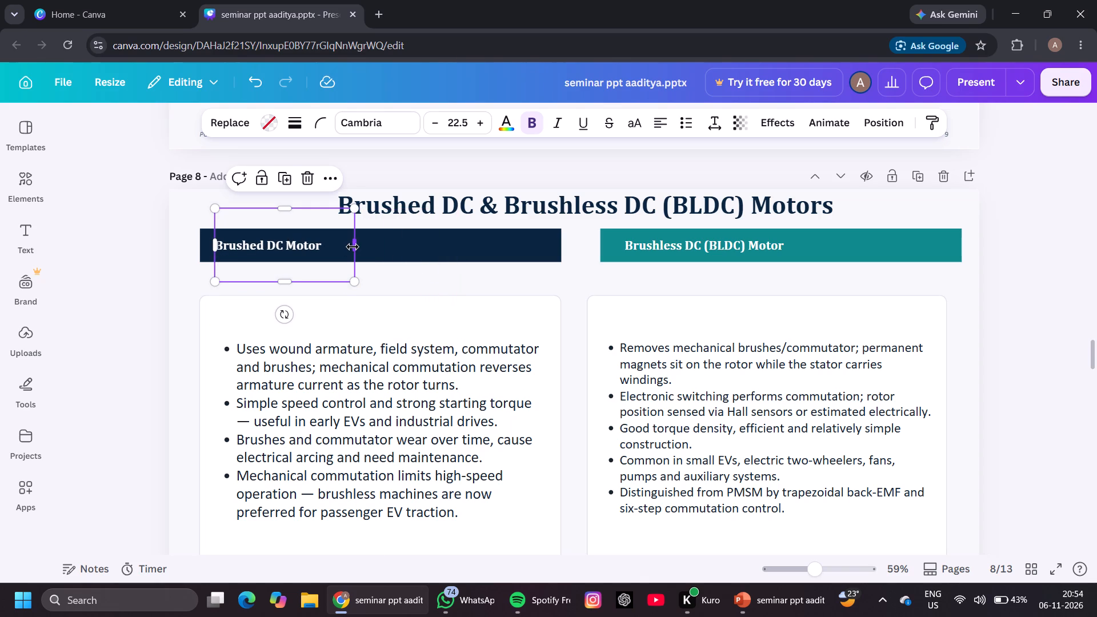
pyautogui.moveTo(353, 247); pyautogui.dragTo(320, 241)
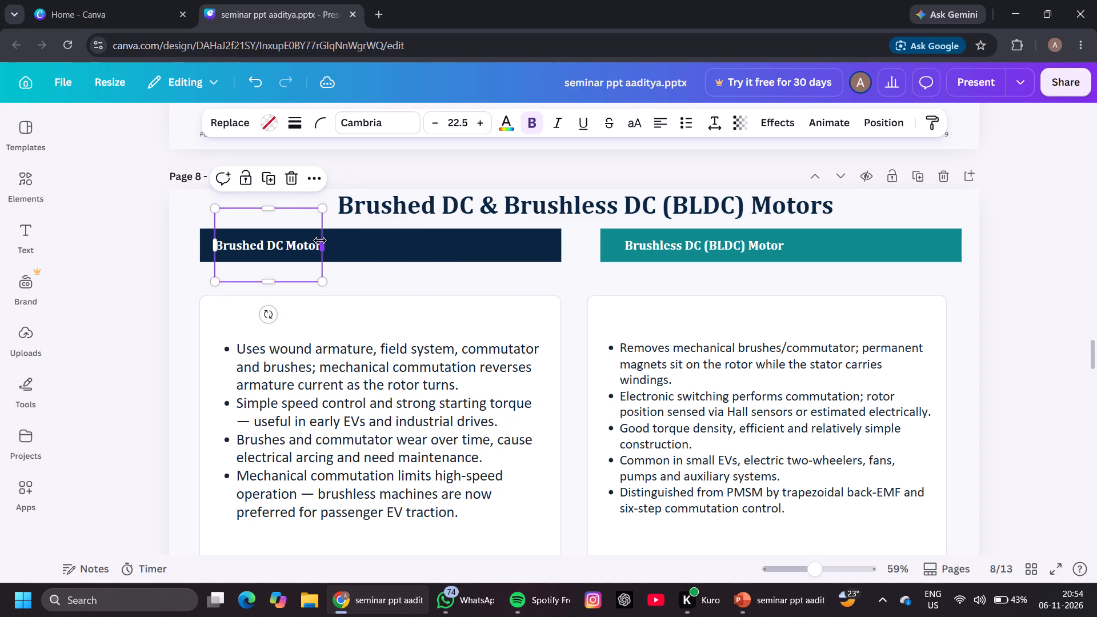
# Set the Brushed DC Motor label's font size to 27.5 and widen its text box so the text fits on one line.
pyautogui.click(278, 239)
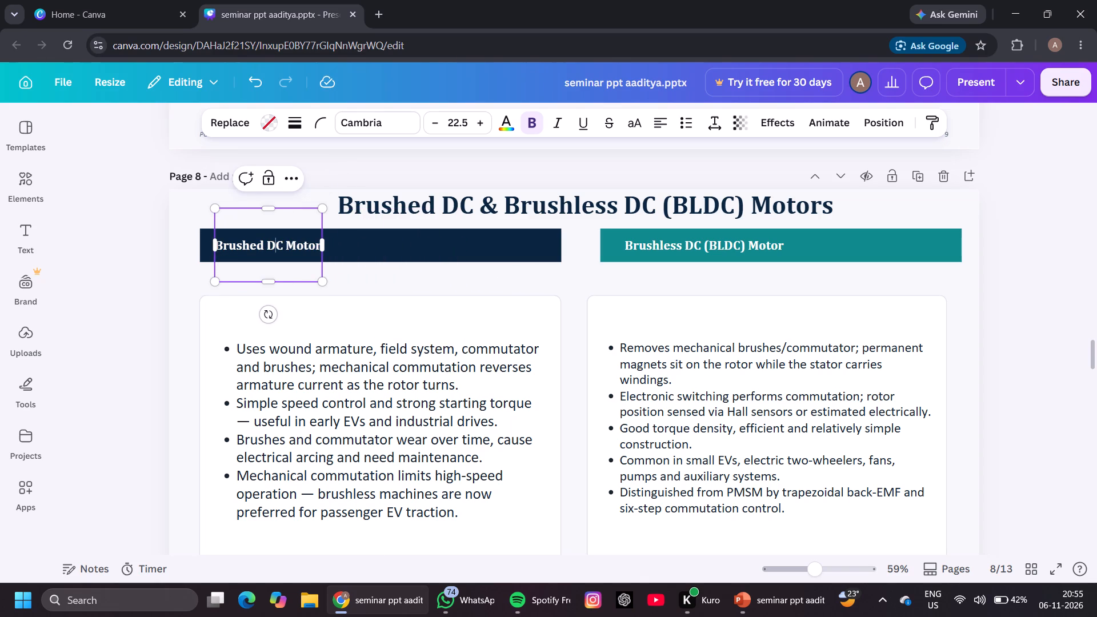
pyautogui.click(311, 251)
pyautogui.click(311, 251)
pyautogui.click(482, 128)
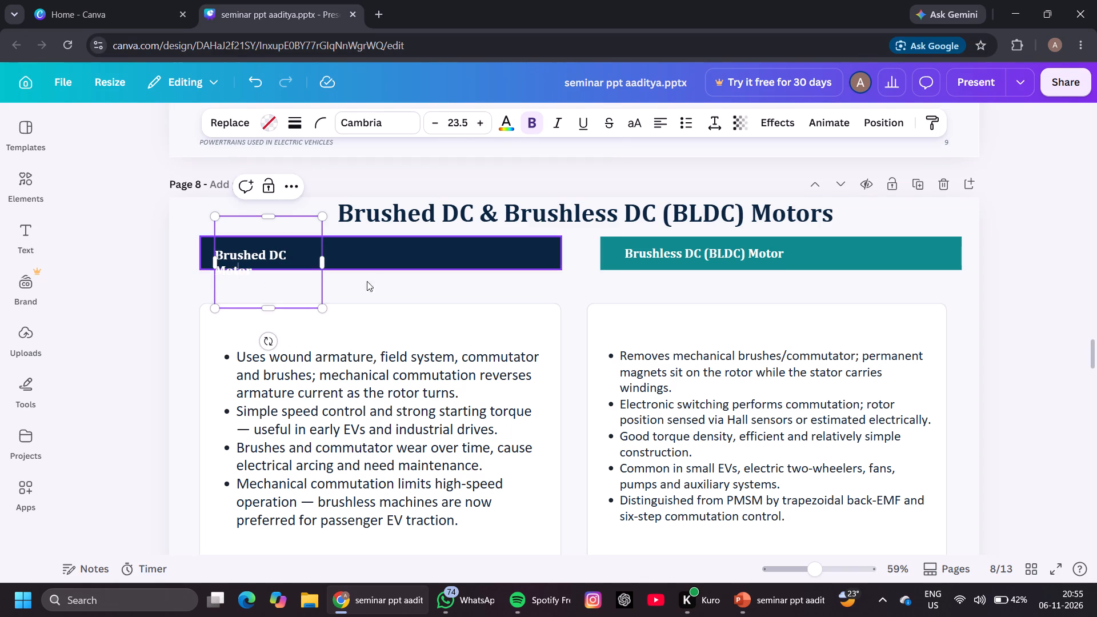
pyautogui.moveTo(323, 264); pyautogui.dragTo(396, 248)
pyautogui.click(475, 126)
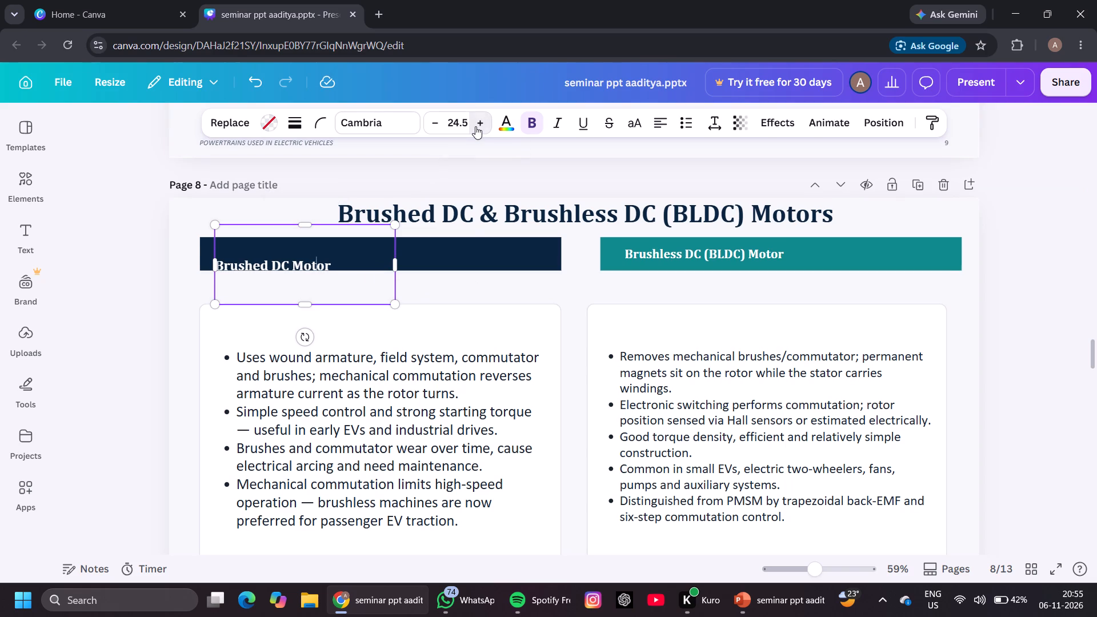
pyautogui.tripleClick(475, 126)
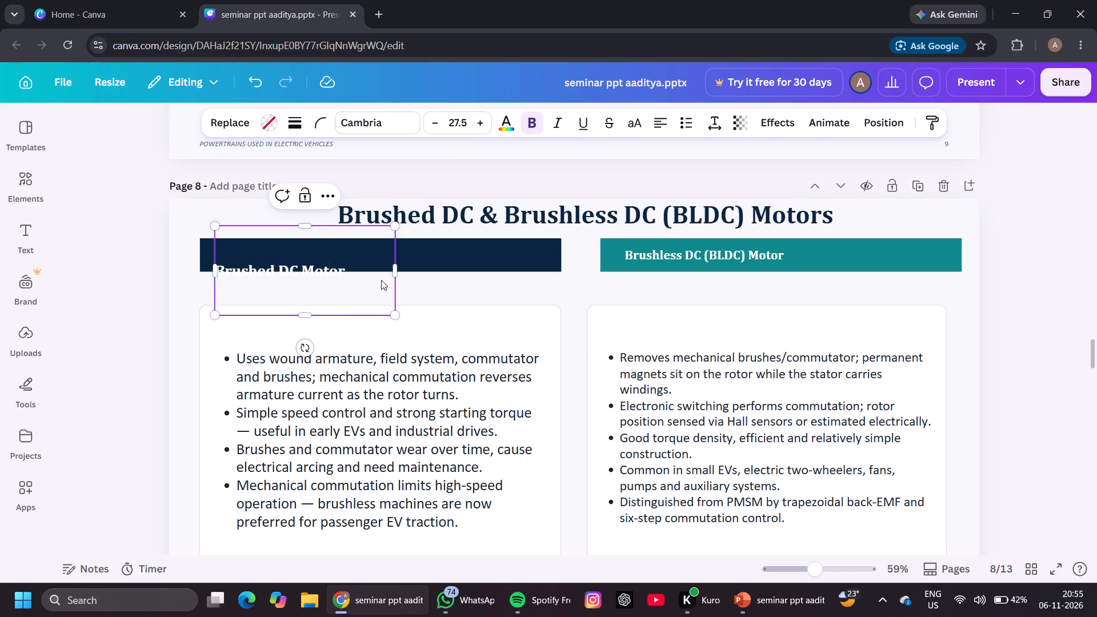
pyautogui.moveTo(397, 271); pyautogui.dragTo(438, 267)
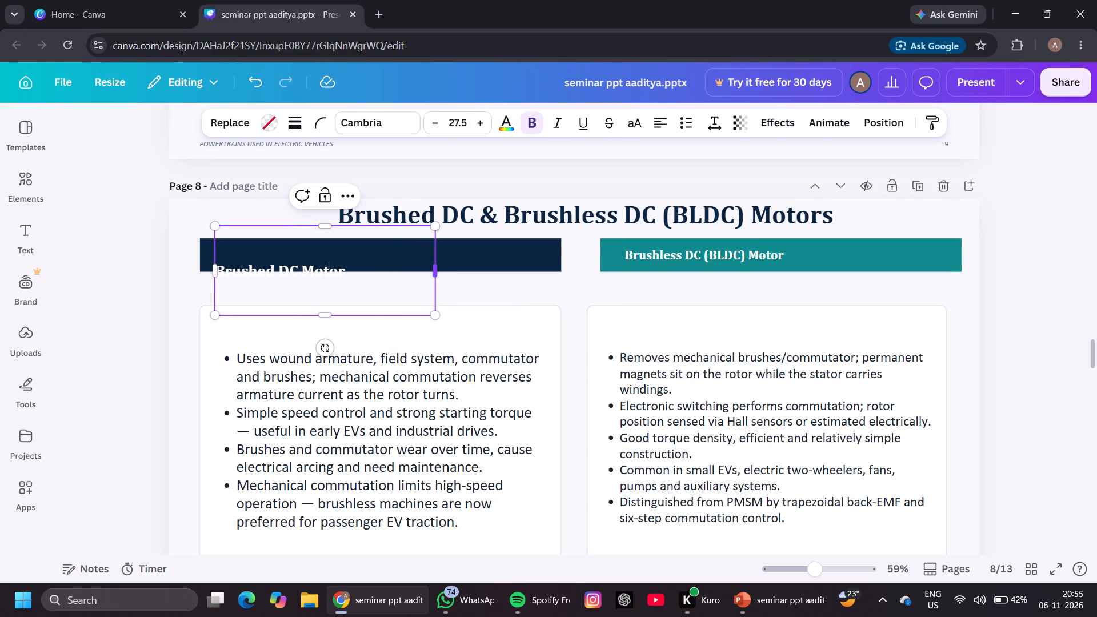
# Move the enlarged Brushed DC Motor label to roughly the middle of the navy bar, level with the Brushless label.
pyautogui.moveTo(345, 263); pyautogui.dragTo(336, 261)
pyautogui.moveTo(336, 261); pyautogui.dragTo(220, 269)
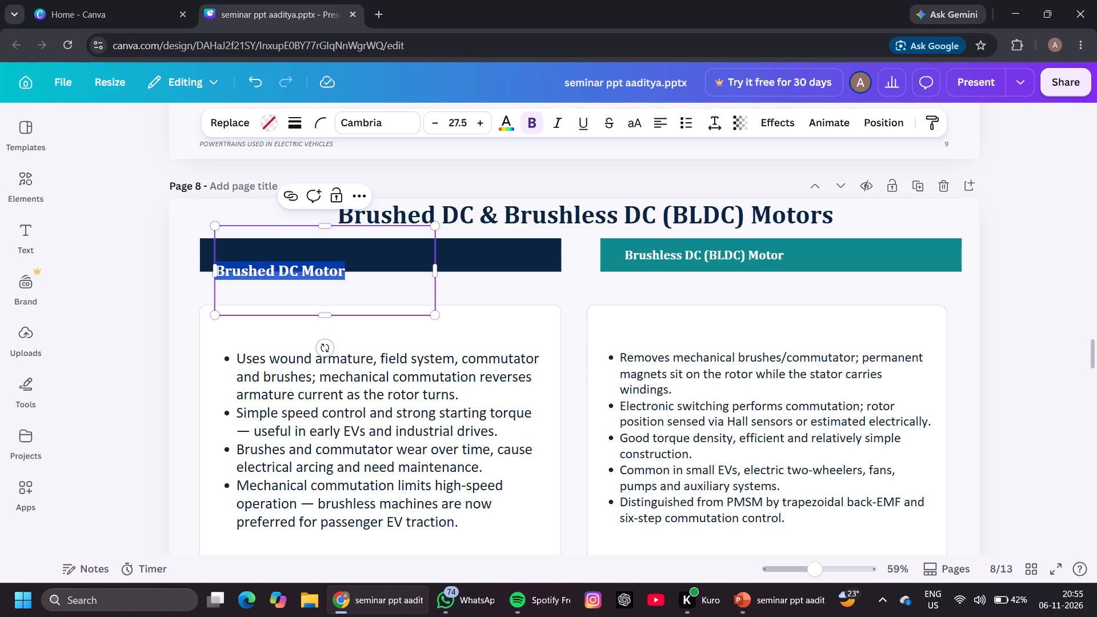
pyautogui.moveTo(280, 275); pyautogui.dragTo(317, 242)
pyautogui.click(317, 242)
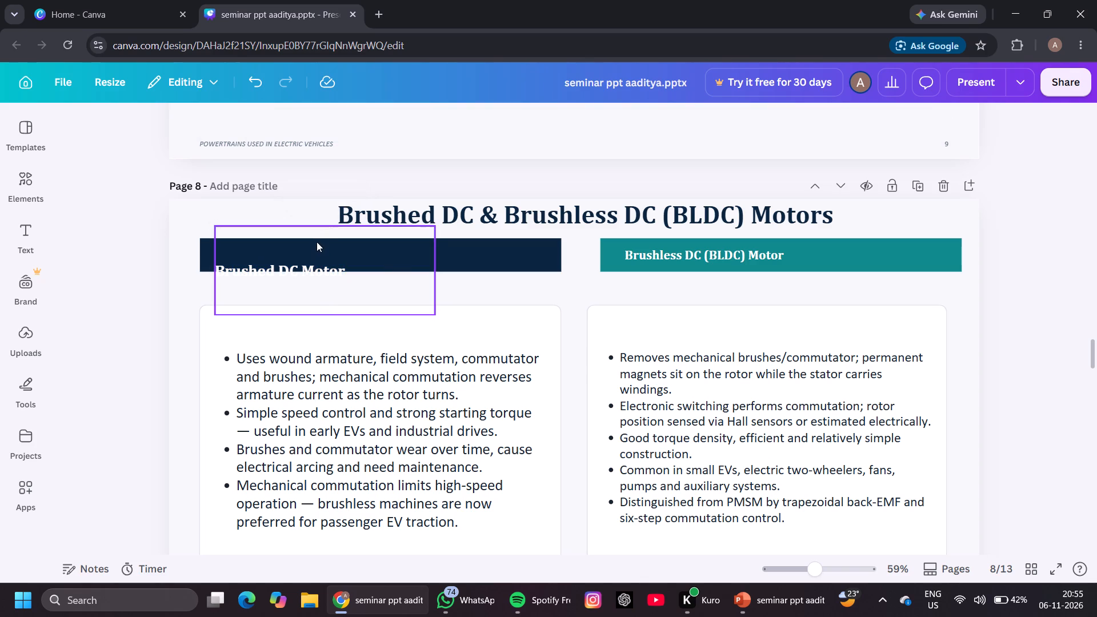
pyautogui.click(363, 281)
pyautogui.moveTo(363, 281); pyautogui.dragTo(385, 266)
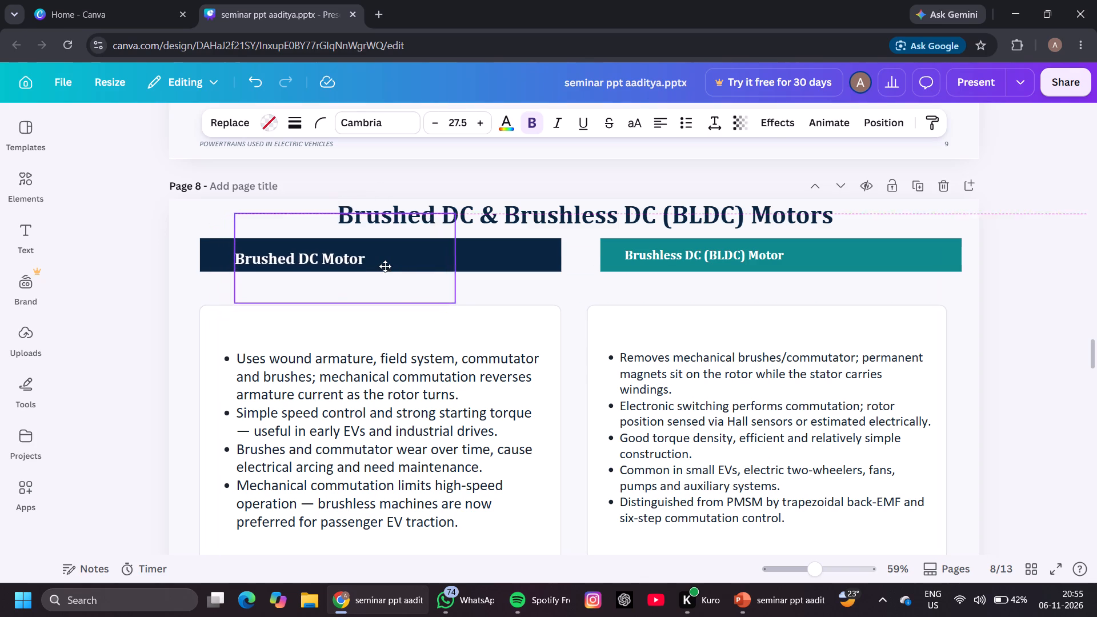
pyautogui.moveTo(385, 266); pyautogui.dragTo(443, 263)
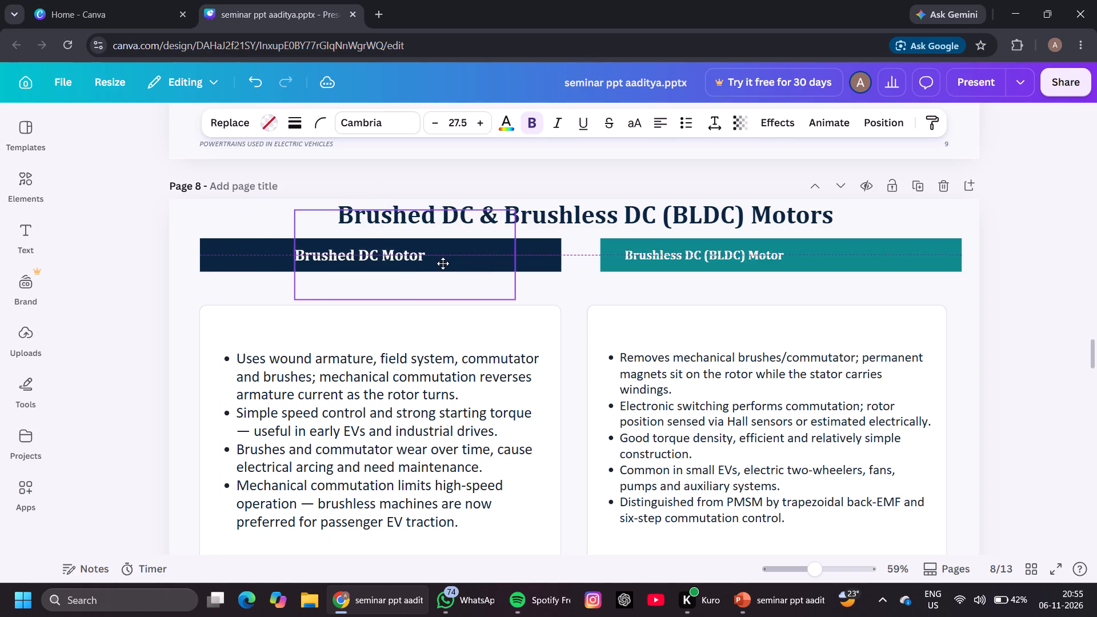
pyautogui.moveTo(443, 263); pyautogui.dragTo(447, 262)
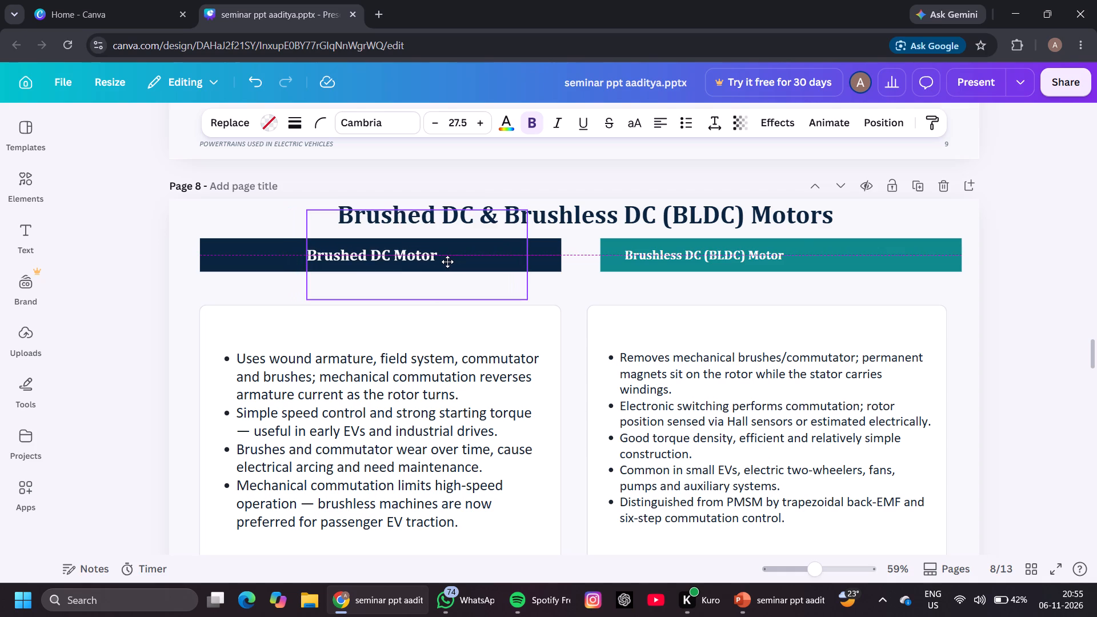
pyautogui.moveTo(447, 262); pyautogui.dragTo(449, 261)
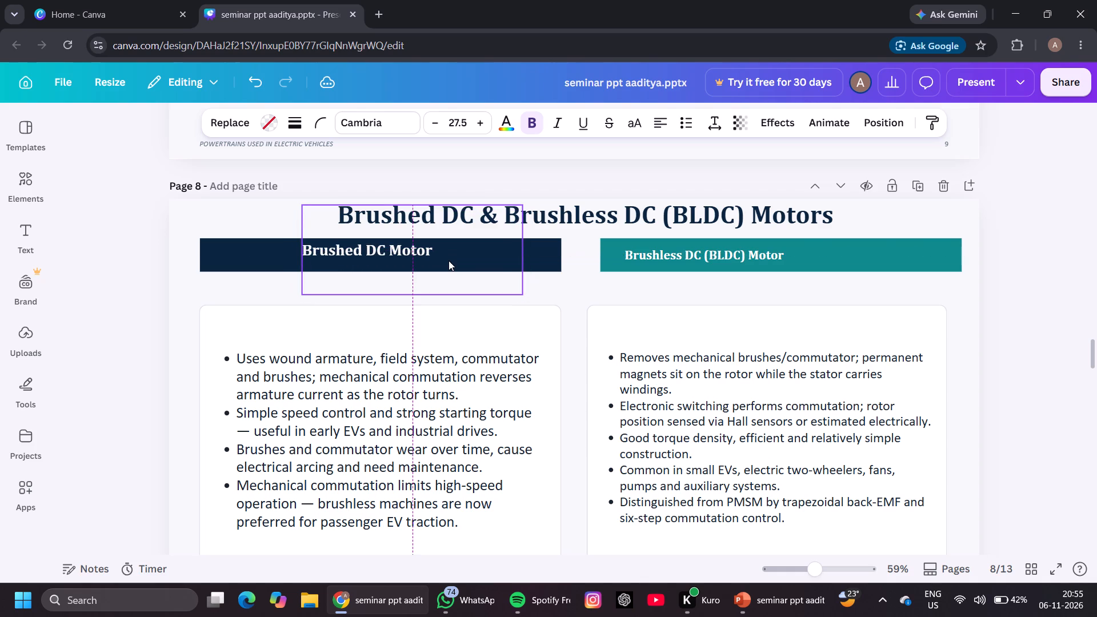
pyautogui.click(434, 255)
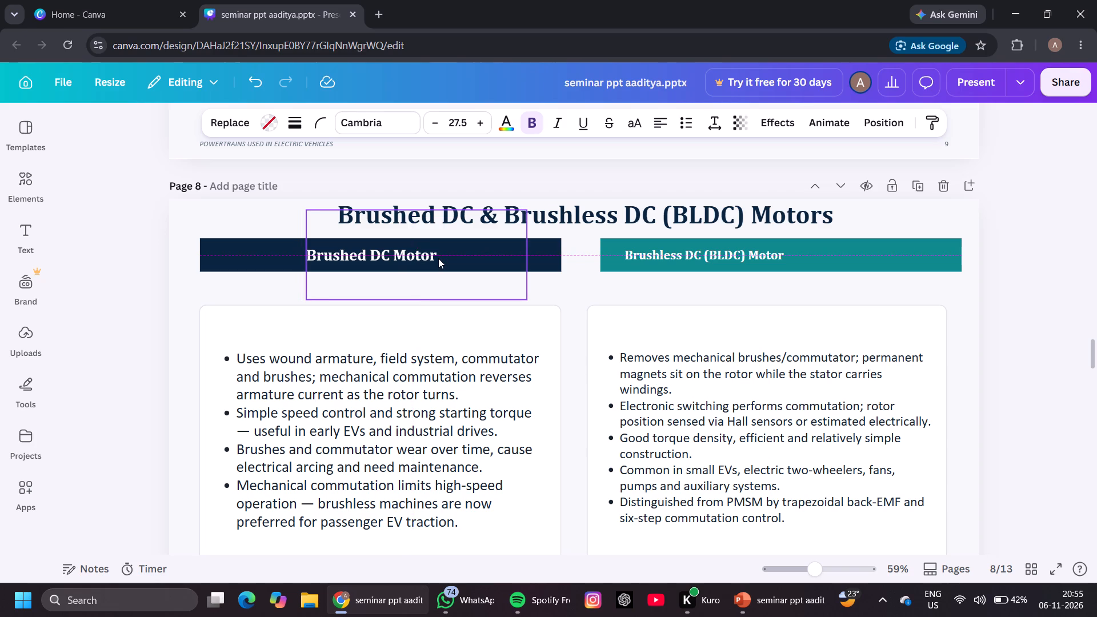
pyautogui.click(566, 296)
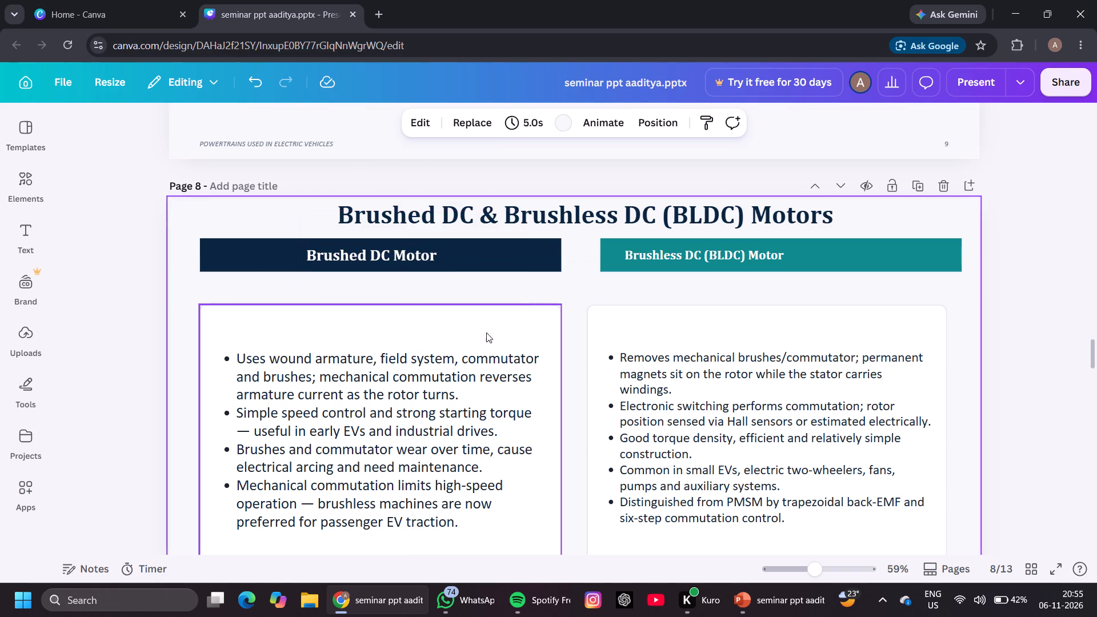
# Move the white card behind the Brushed DC bullets up so its top edge meets the navy heading bar.
pyautogui.moveTo(492, 327); pyautogui.dragTo(492, 303)
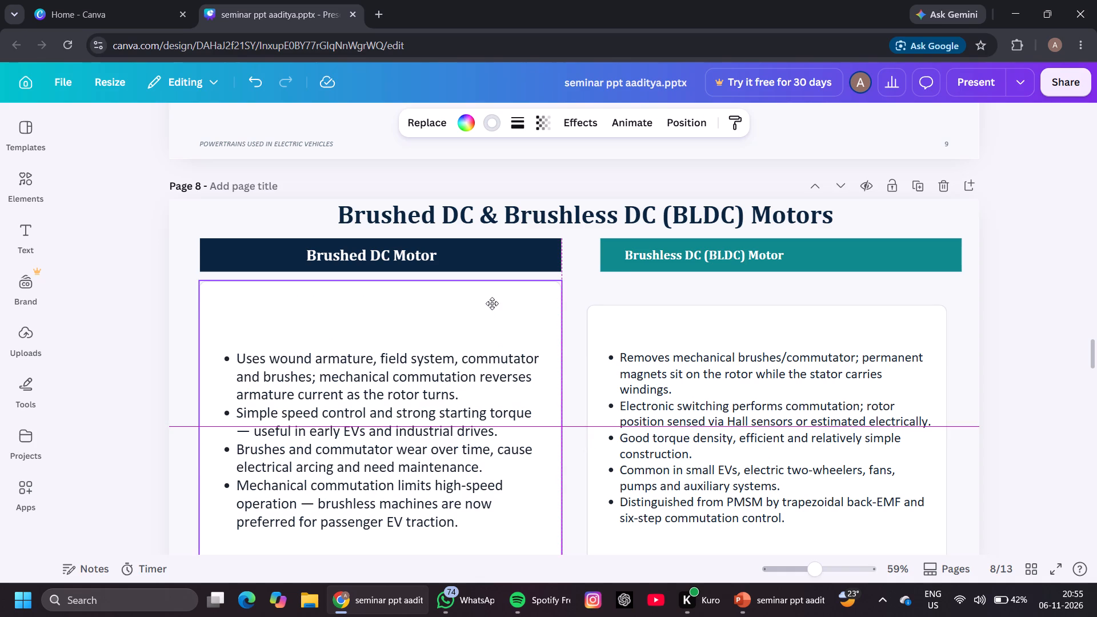
pyautogui.moveTo(492, 303); pyautogui.dragTo(494, 298)
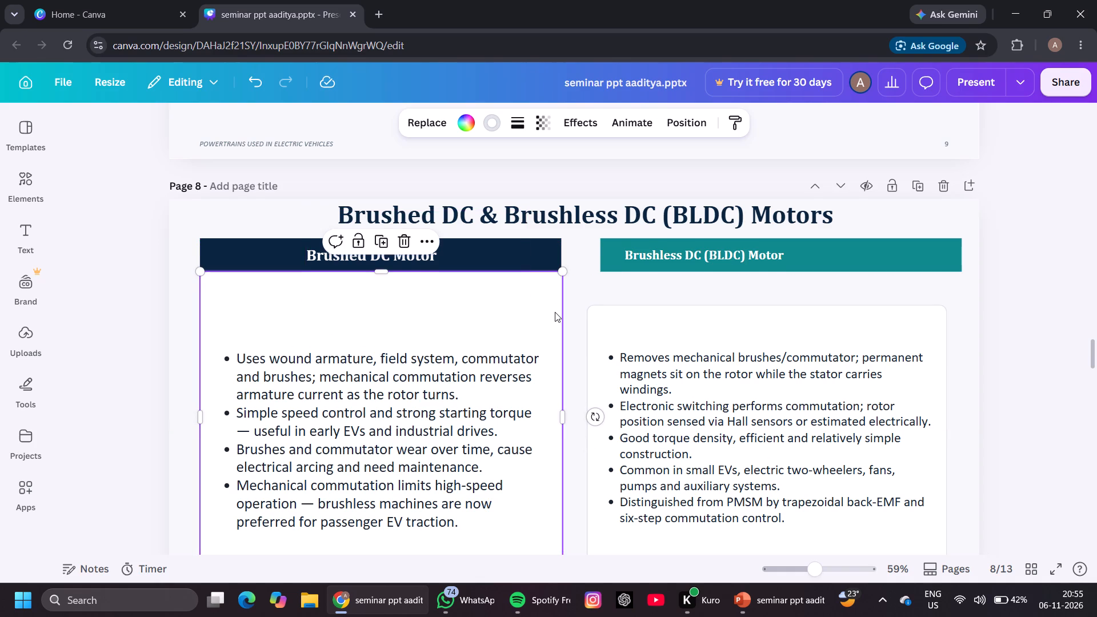
pyautogui.scroll(-1, 555, 312)
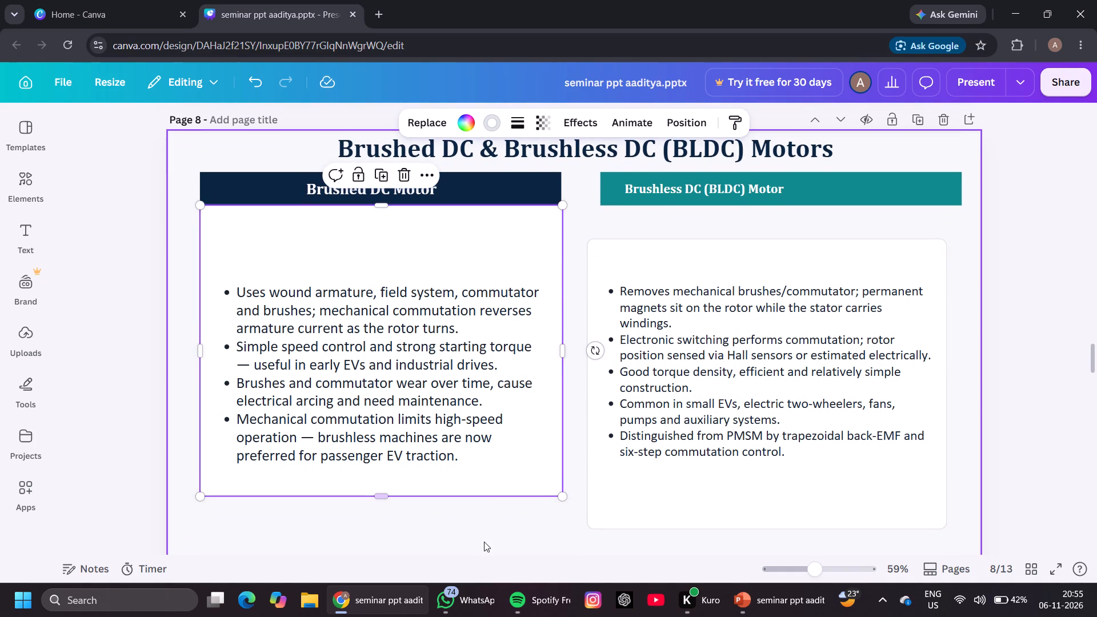
pyautogui.click(484, 542)
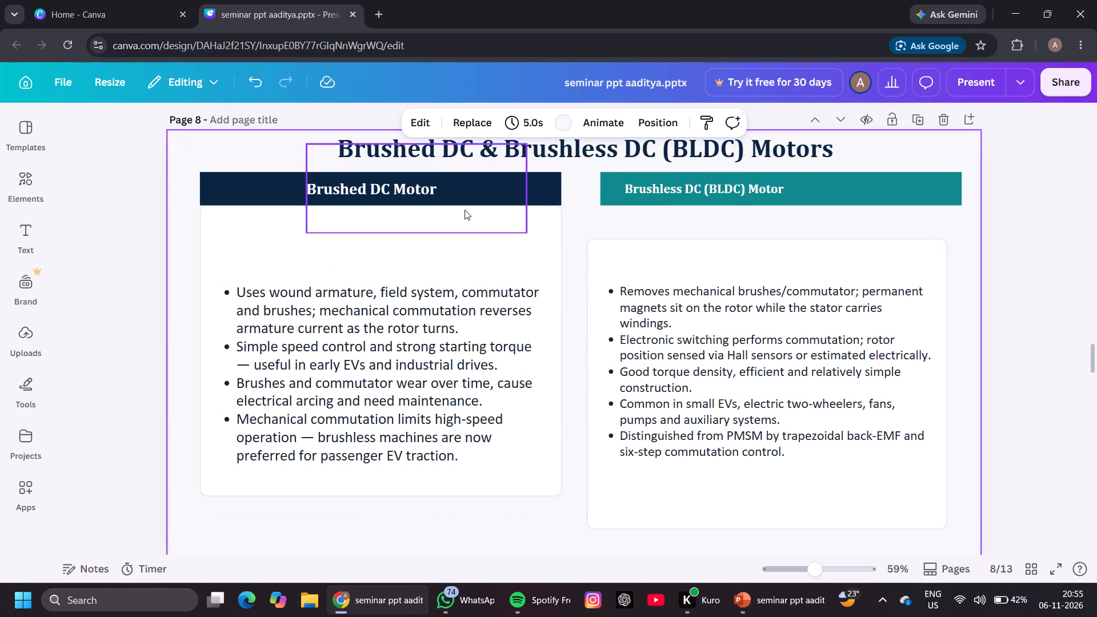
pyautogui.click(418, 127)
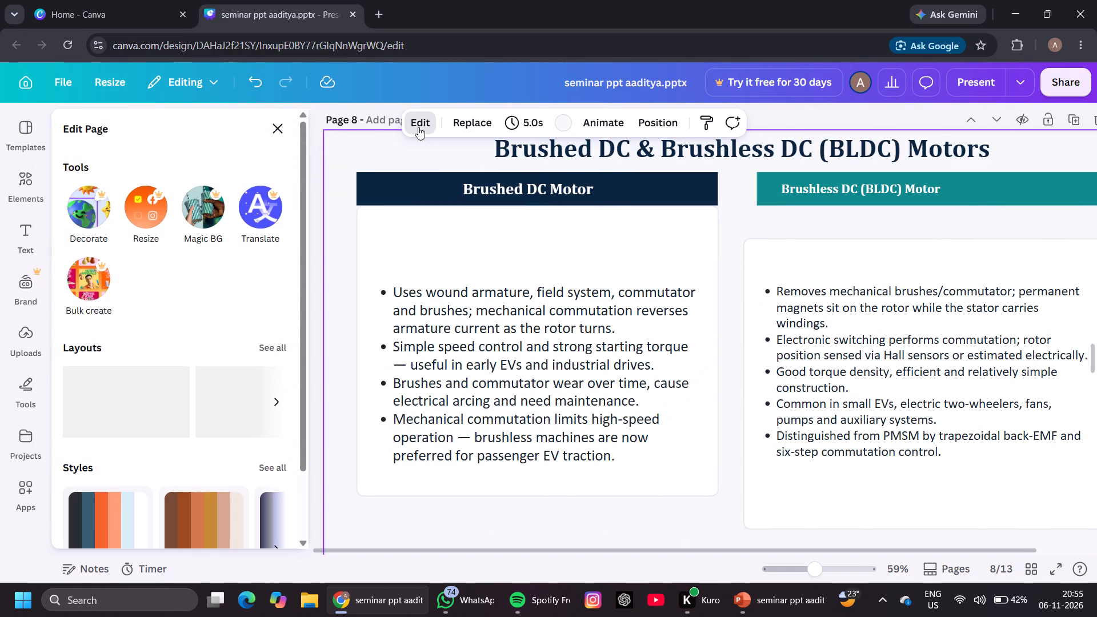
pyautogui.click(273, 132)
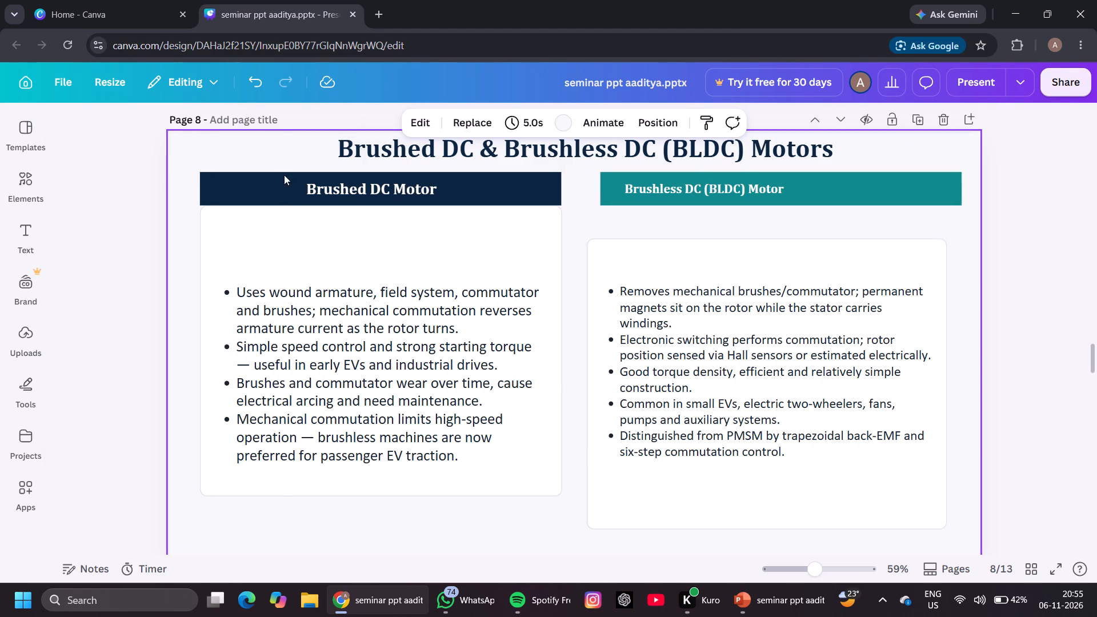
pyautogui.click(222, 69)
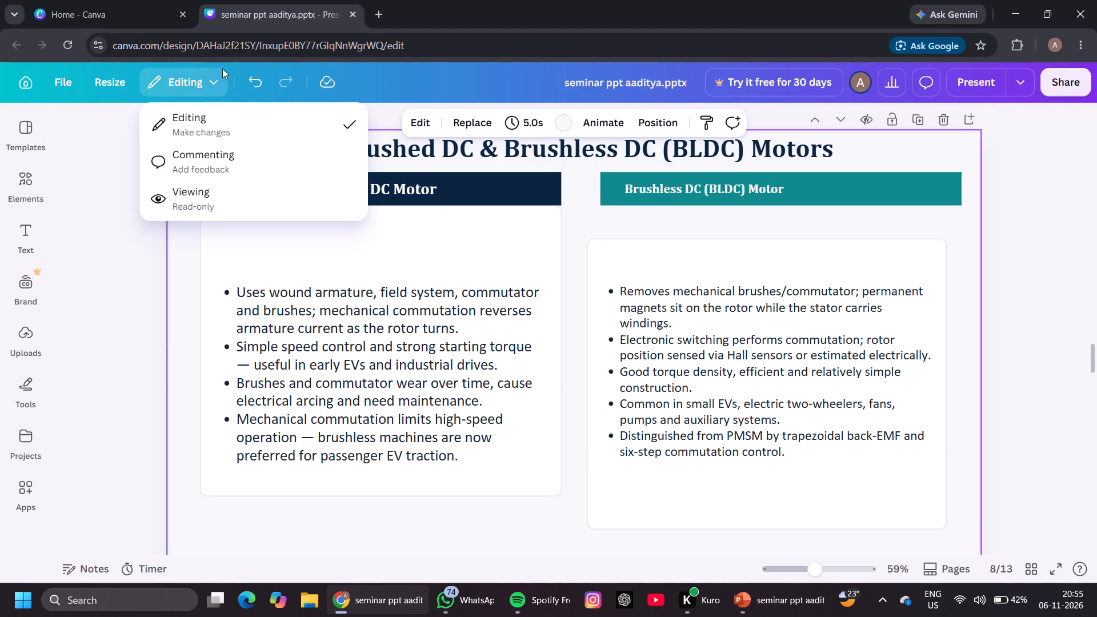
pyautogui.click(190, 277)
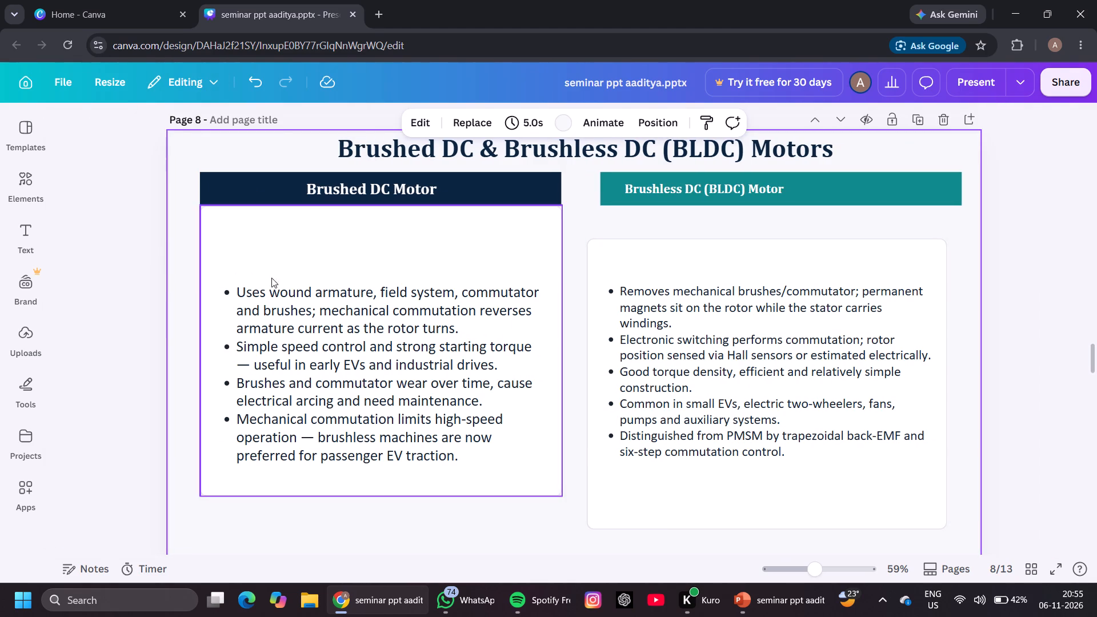
# Extend the Brushed DC card's bottom edge down to just above the page footer, keeping its top at the navy bar.
pyautogui.click(418, 459)
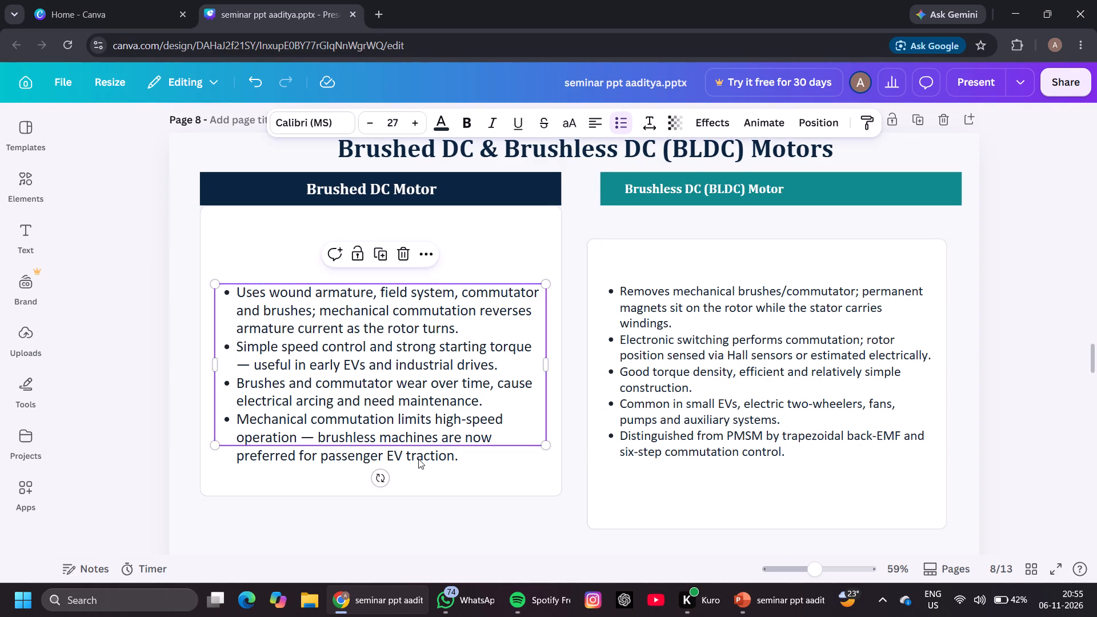
pyautogui.scroll(-1, 450, 500)
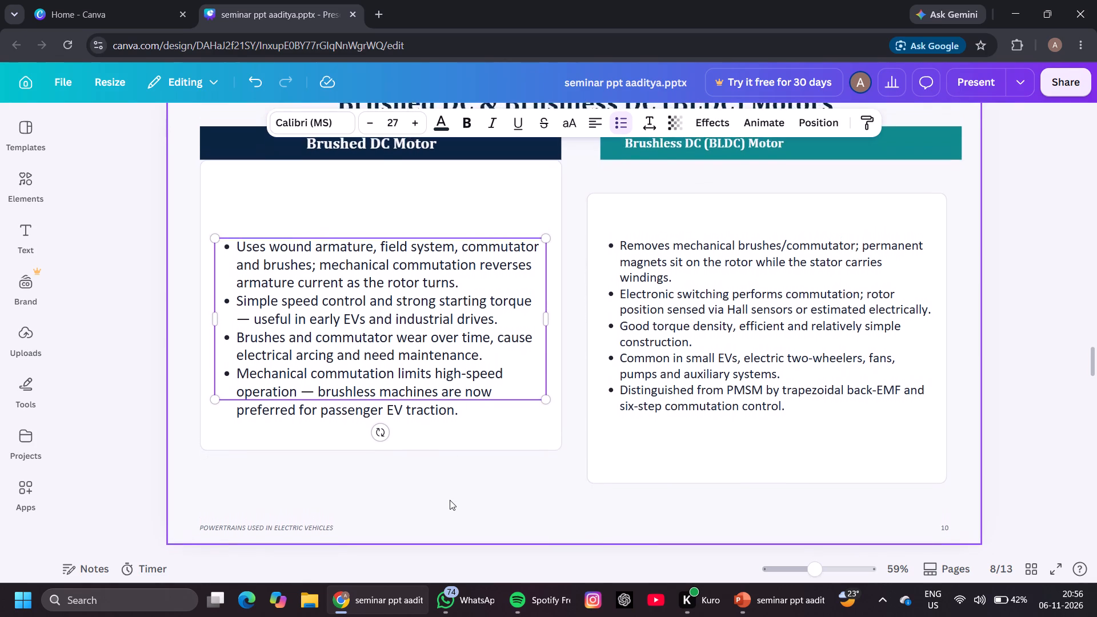
pyautogui.scroll(-1, 450, 500)
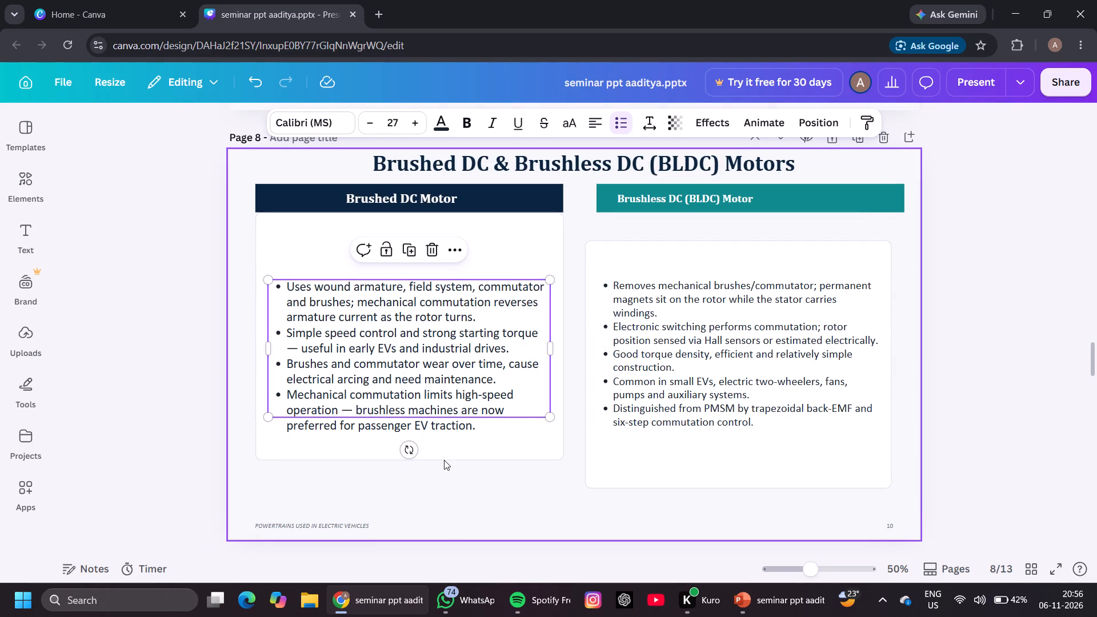
pyautogui.click(446, 458)
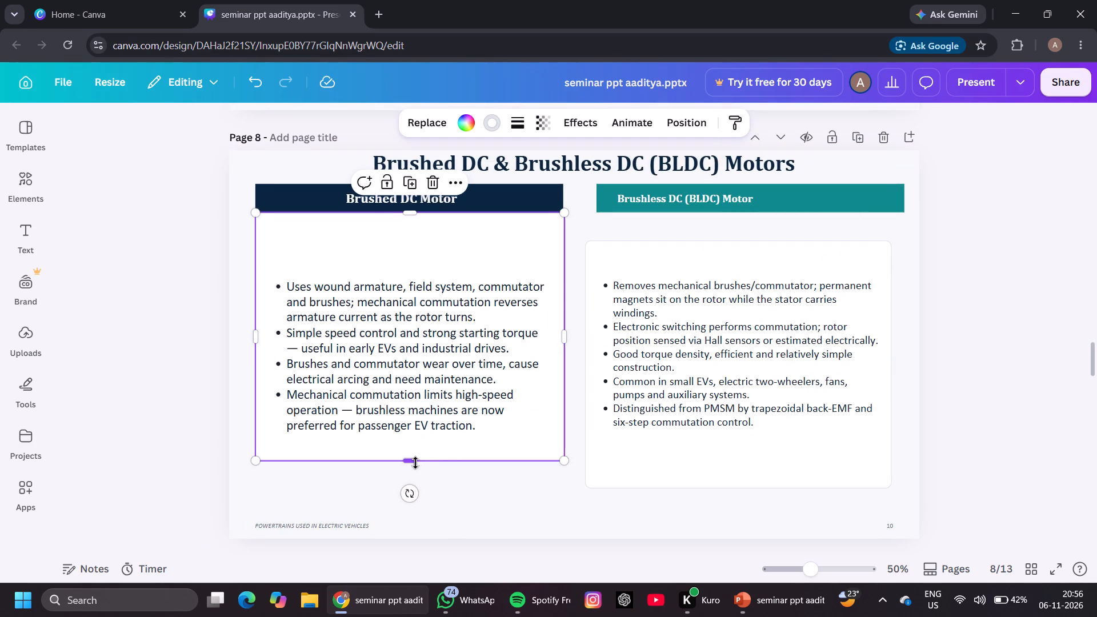
pyautogui.moveTo(415, 463); pyautogui.dragTo(424, 512)
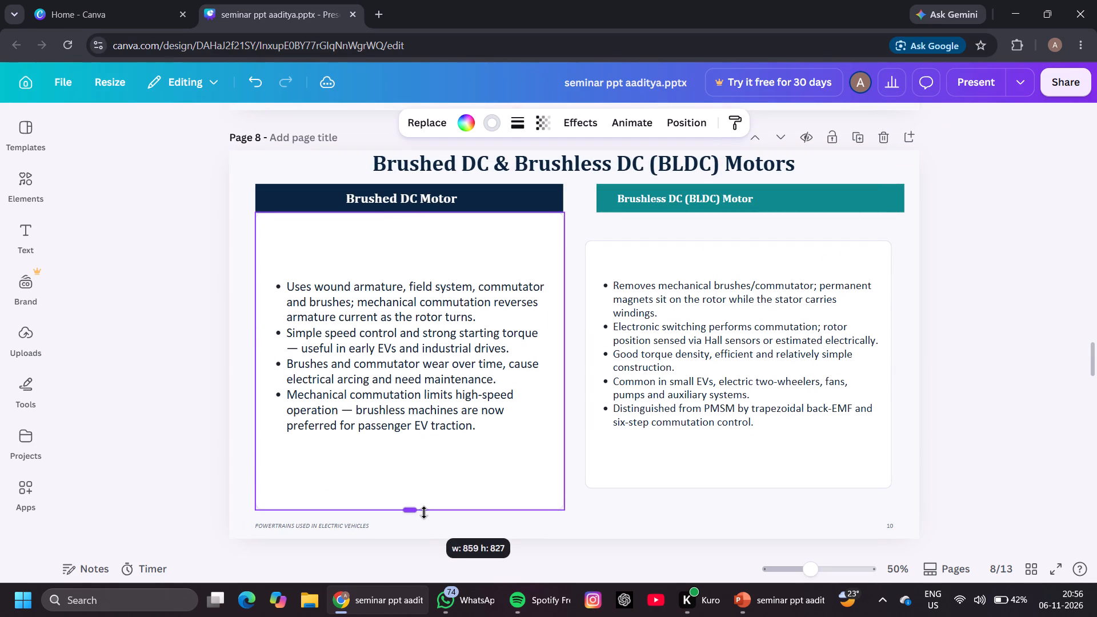
pyautogui.moveTo(424, 512); pyautogui.dragTo(424, 518)
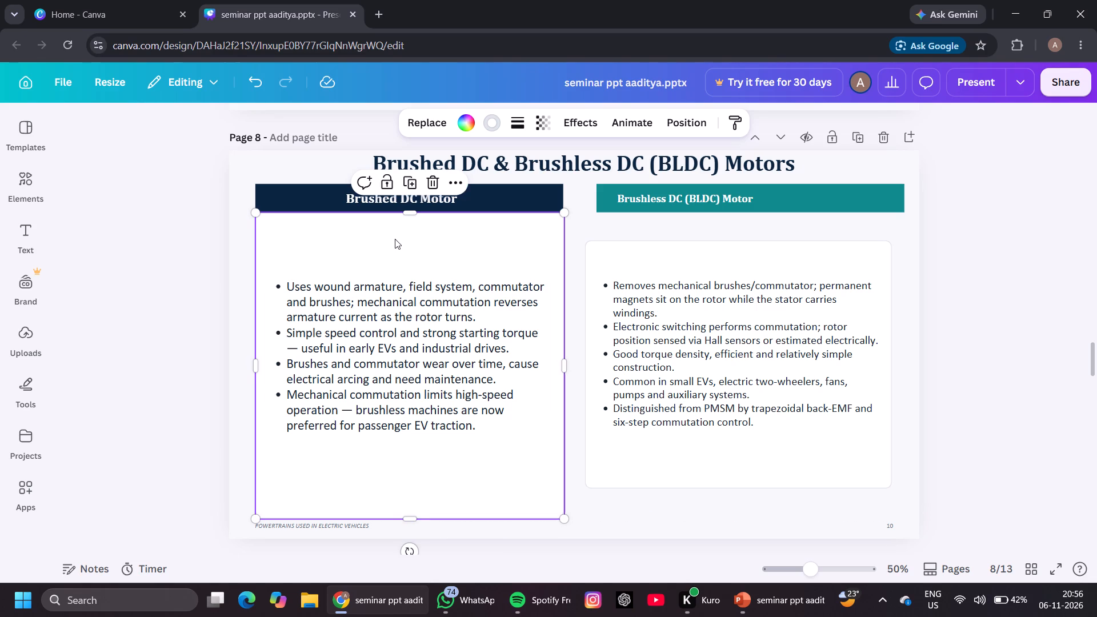
# Increase the Brushed DC Motor label's font size to 32.5 and reposition it so it sits vertically centred in the navy bar.
pyautogui.click(395, 239)
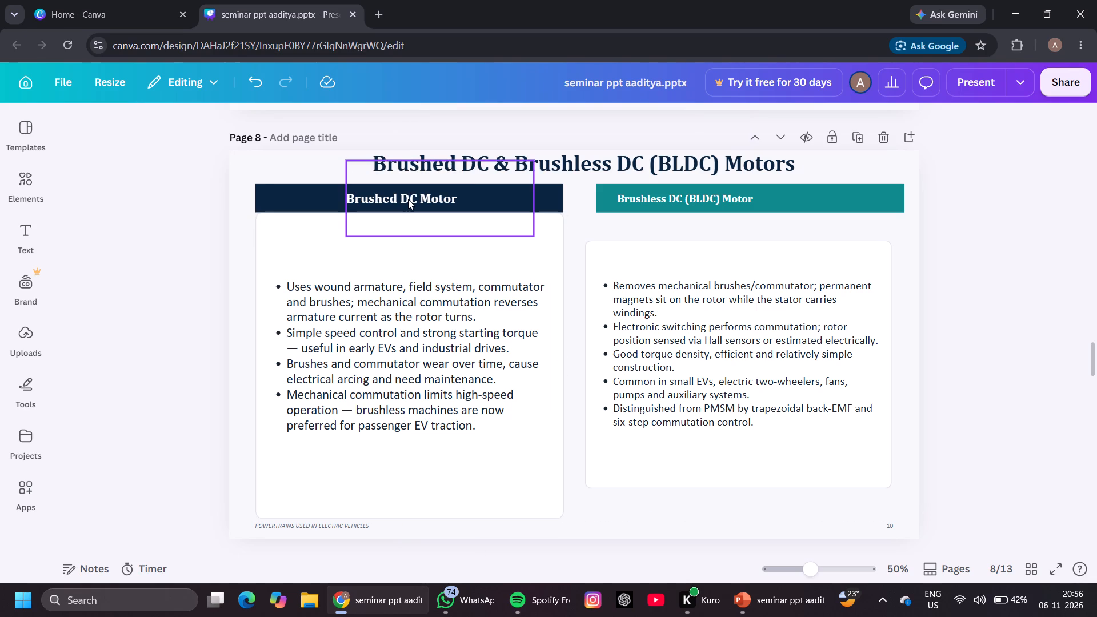
pyautogui.click(408, 199)
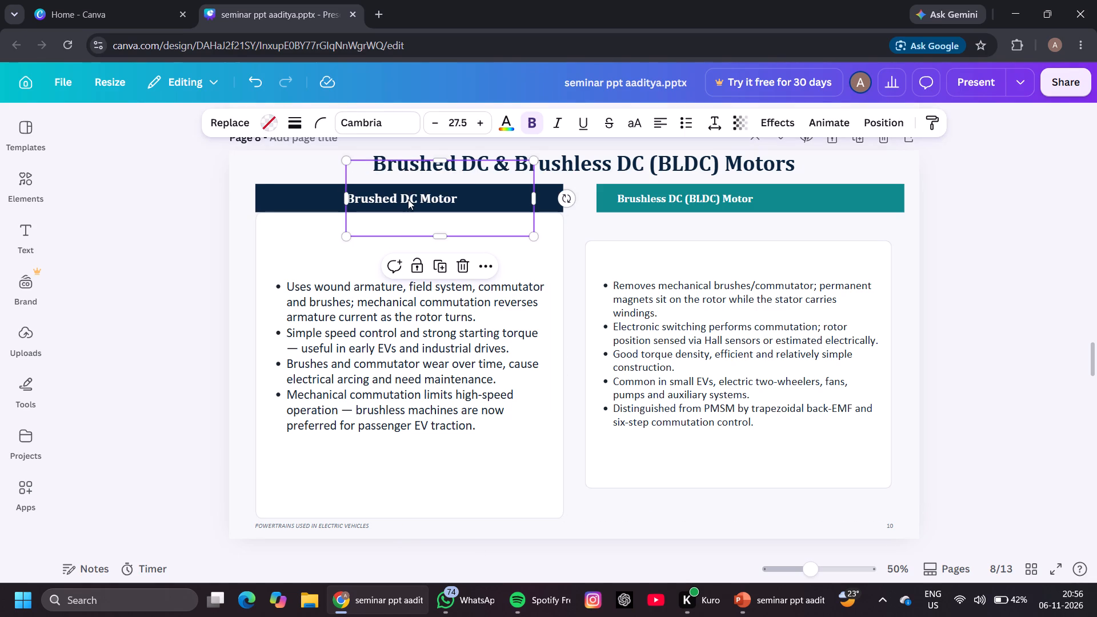
pyautogui.click(483, 130)
pyautogui.click(483, 130)
pyautogui.tripleClick(483, 130)
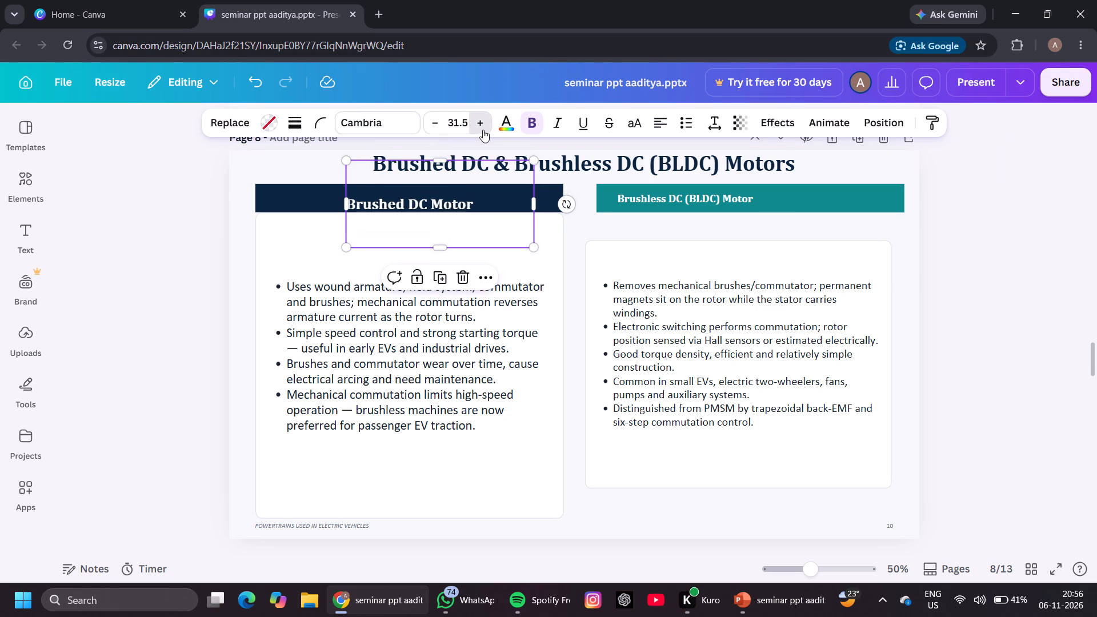
pyautogui.moveTo(443, 209); pyautogui.dragTo(437, 202)
pyautogui.click(545, 249)
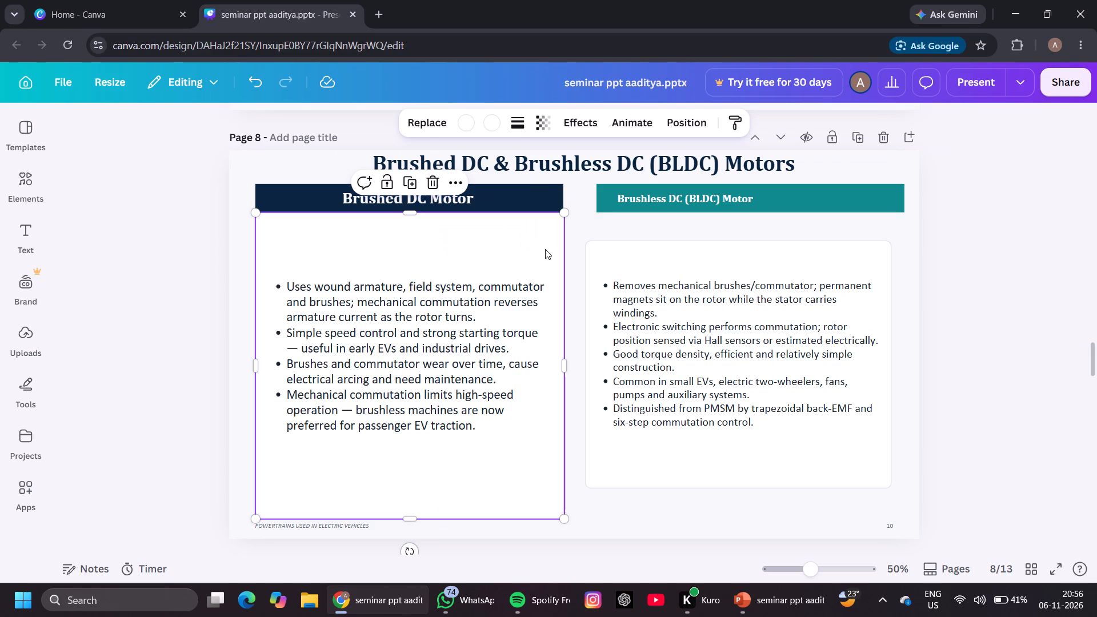
# Nudge the navy heading bar slightly to the right to line up with the edges of the white card below.
pyautogui.click(535, 198)
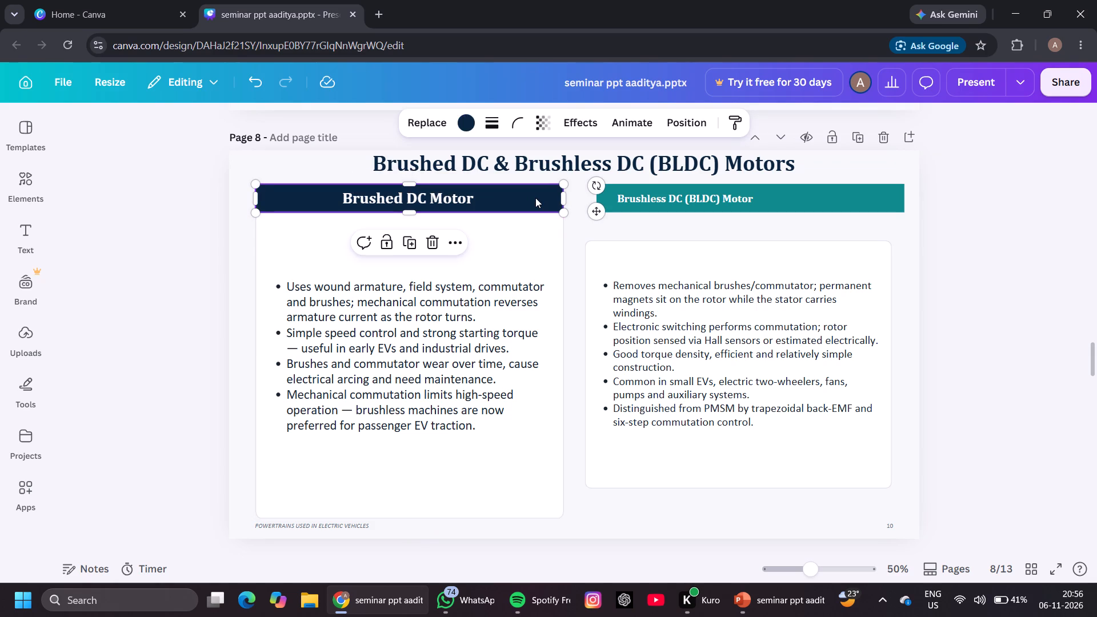
pyautogui.press('Right')
pyautogui.press('Right')
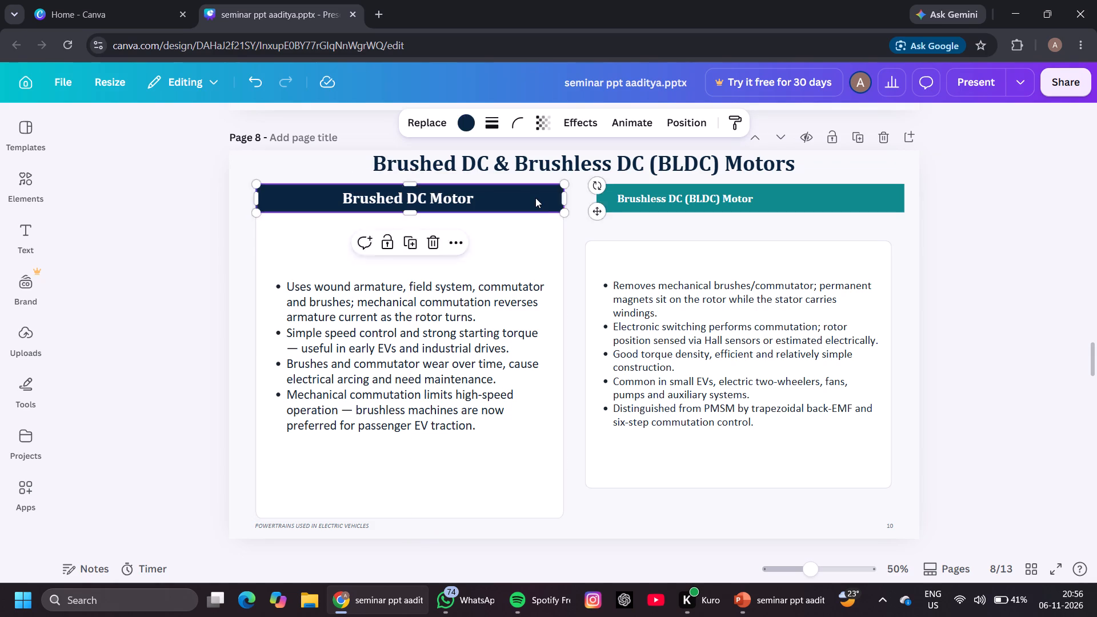
pyautogui.press('Right')
pyautogui.press('Left')
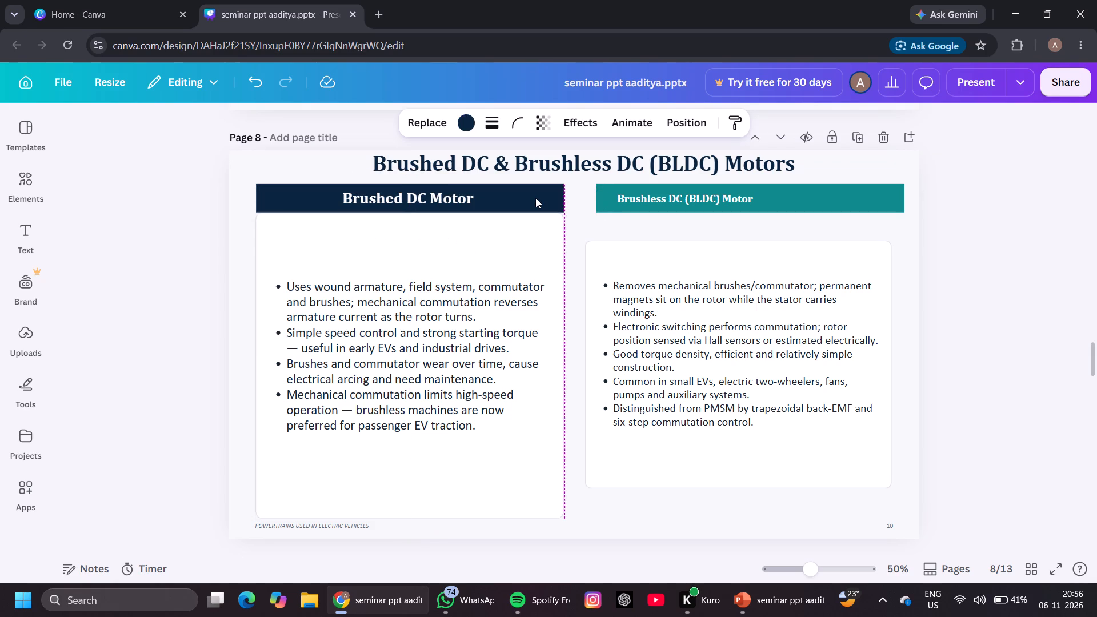
pyautogui.click(571, 225)
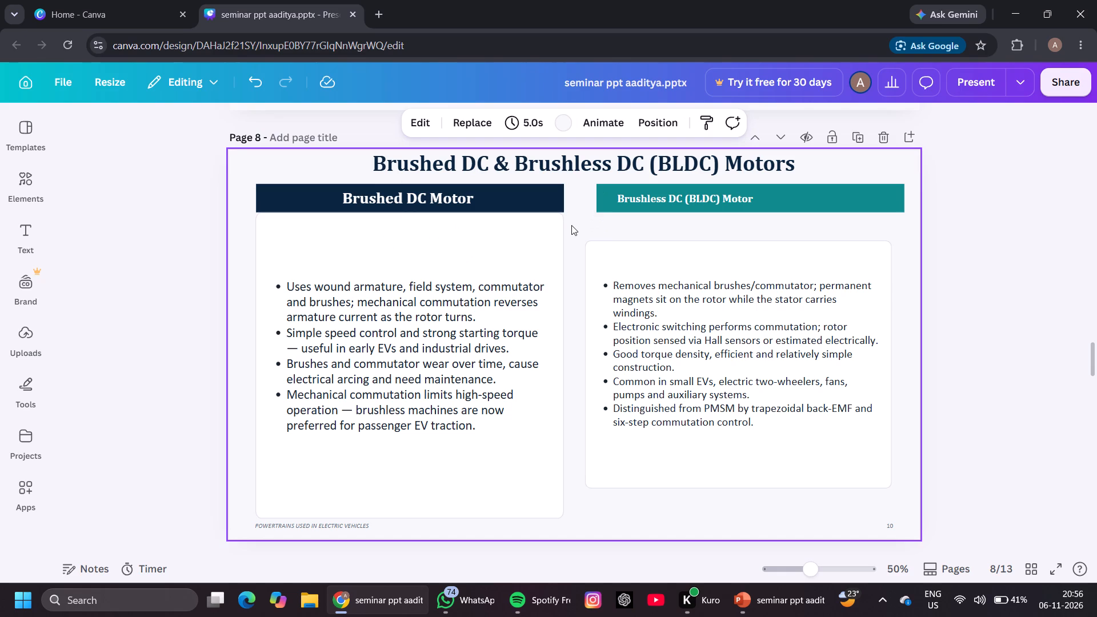
# Nudge the Brushed DC Motor label slightly to the left so it is centred across the navy bar.
pyautogui.click(455, 206)
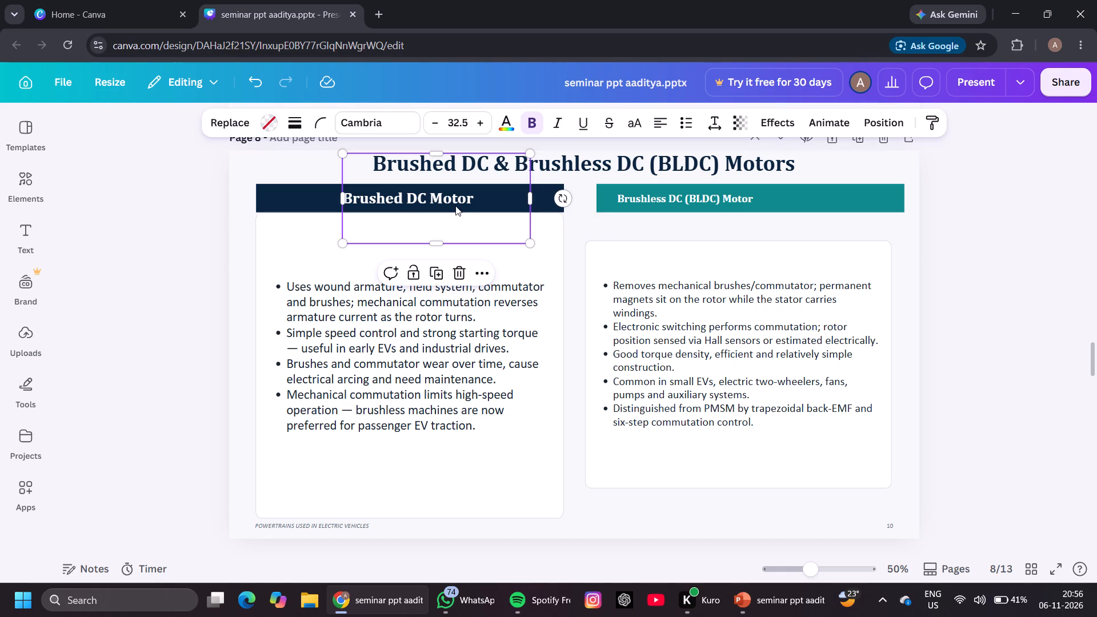
pyautogui.press('Left')
pyautogui.press('Left')
pyautogui.press('Left')
pyautogui.press('Left')
pyautogui.press('Left')
pyautogui.press('Left')
pyautogui.press('Left')
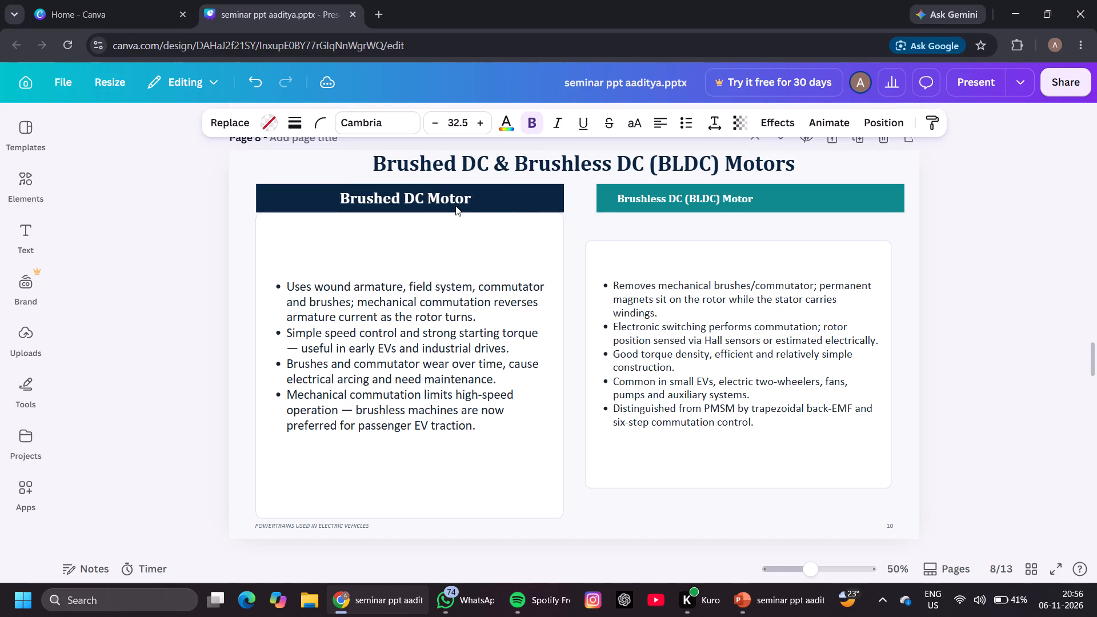
pyautogui.press('Left')
pyautogui.press('Left')
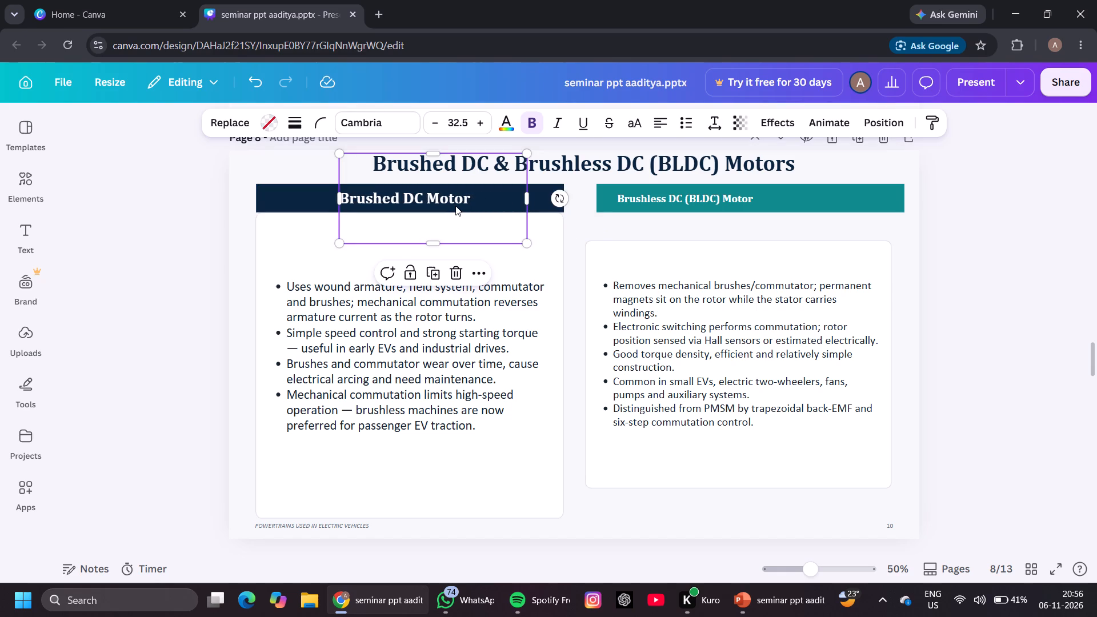
# Extend the Brushed DC card's top edge up slightly so it tucks behind the navy heading bar without a gap.
pyautogui.click(501, 266)
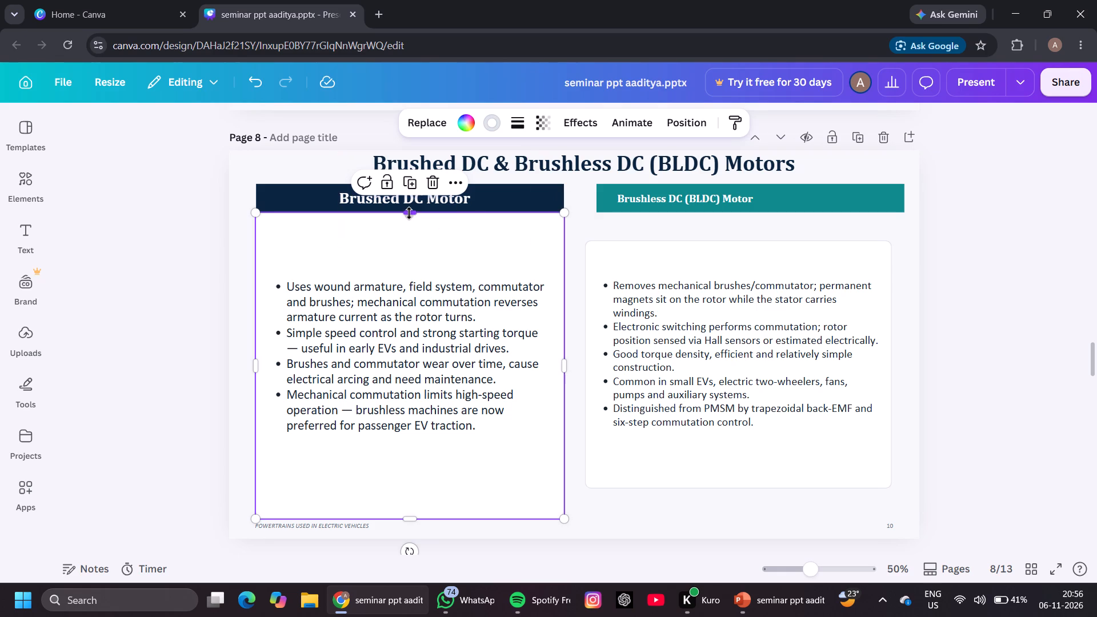
pyautogui.moveTo(409, 213); pyautogui.dragTo(415, 207)
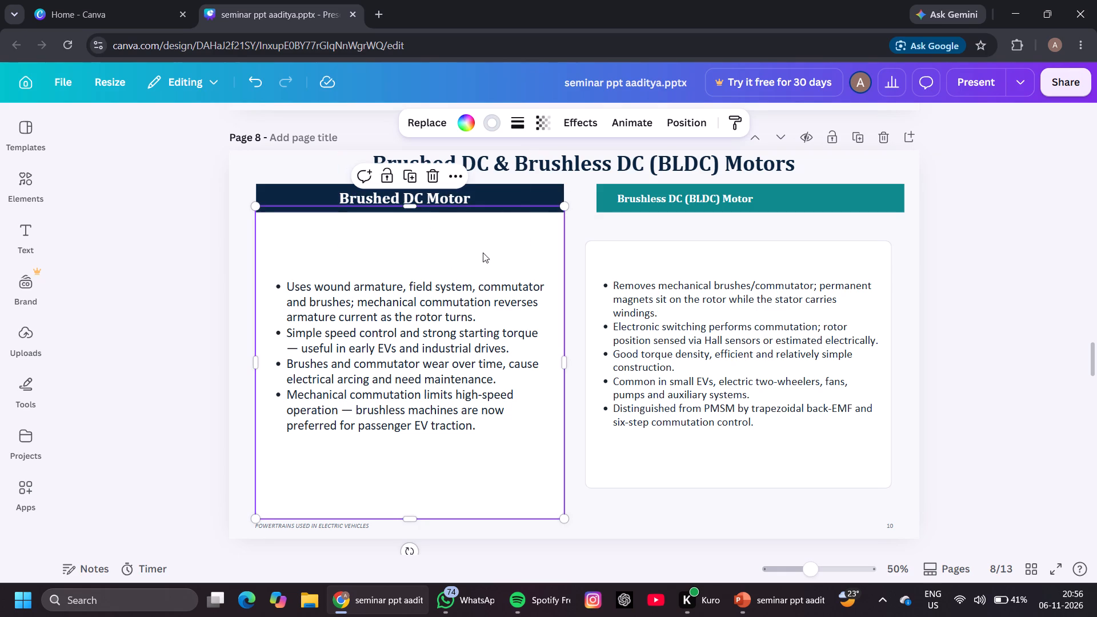
pyautogui.click(495, 258)
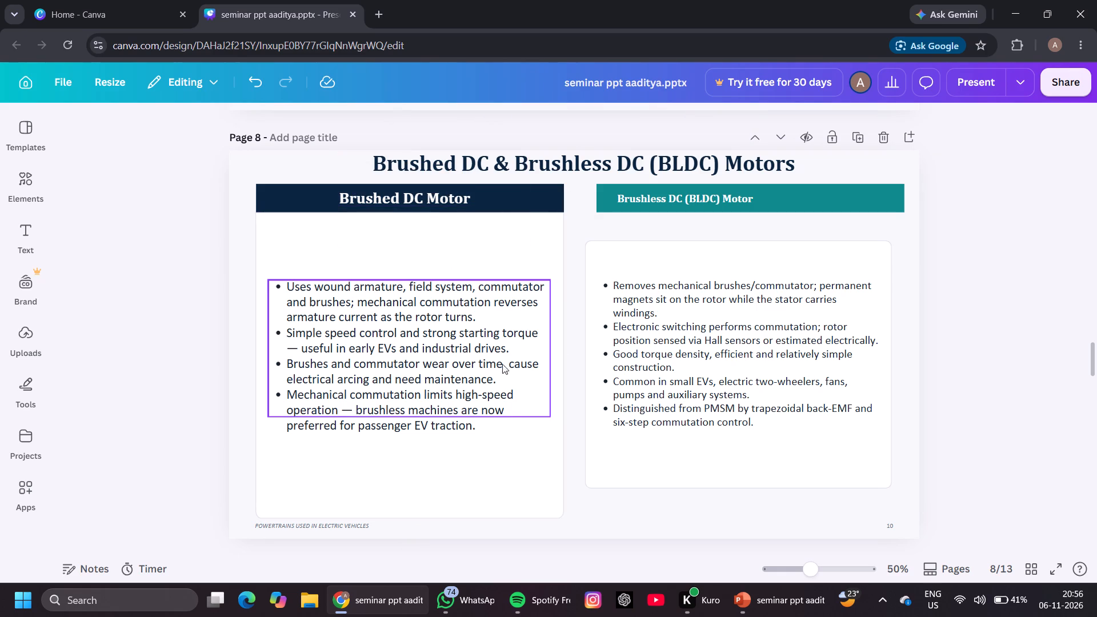
# Delete all the bullet text in the Brushed DC card, keeping the empty bulleted text box.
pyautogui.click(471, 427)
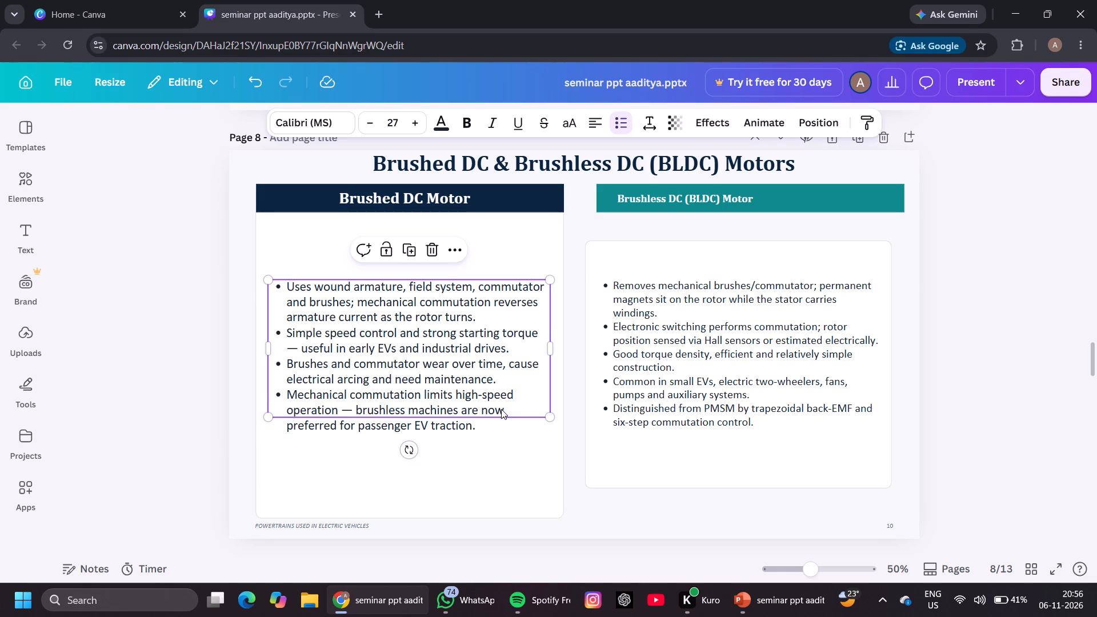
pyautogui.click(440, 419)
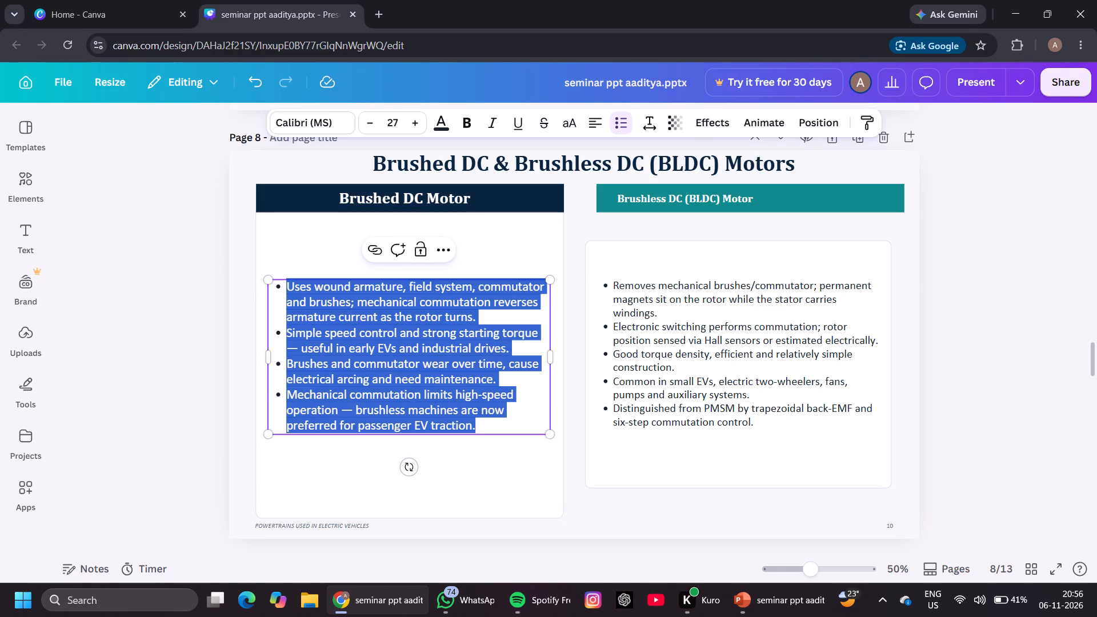
pyautogui.press('BackSpace')
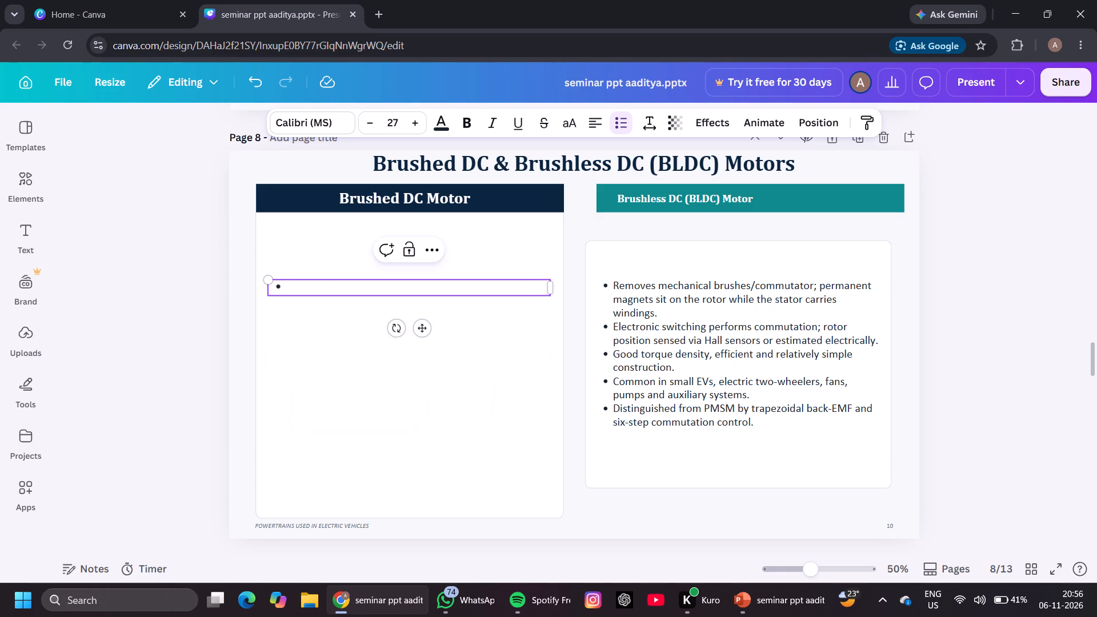
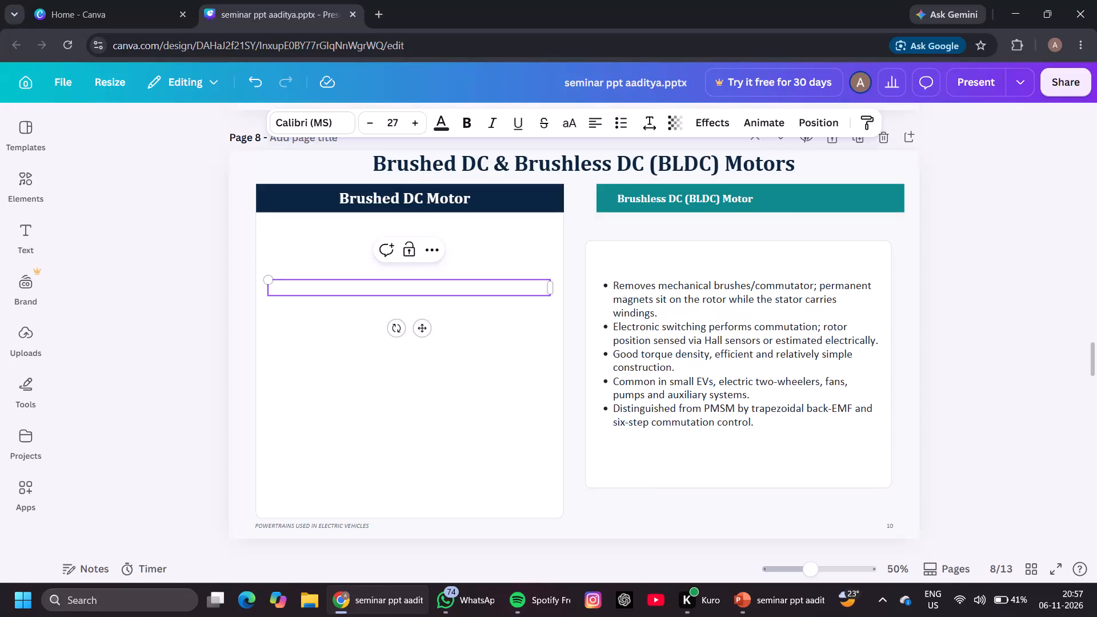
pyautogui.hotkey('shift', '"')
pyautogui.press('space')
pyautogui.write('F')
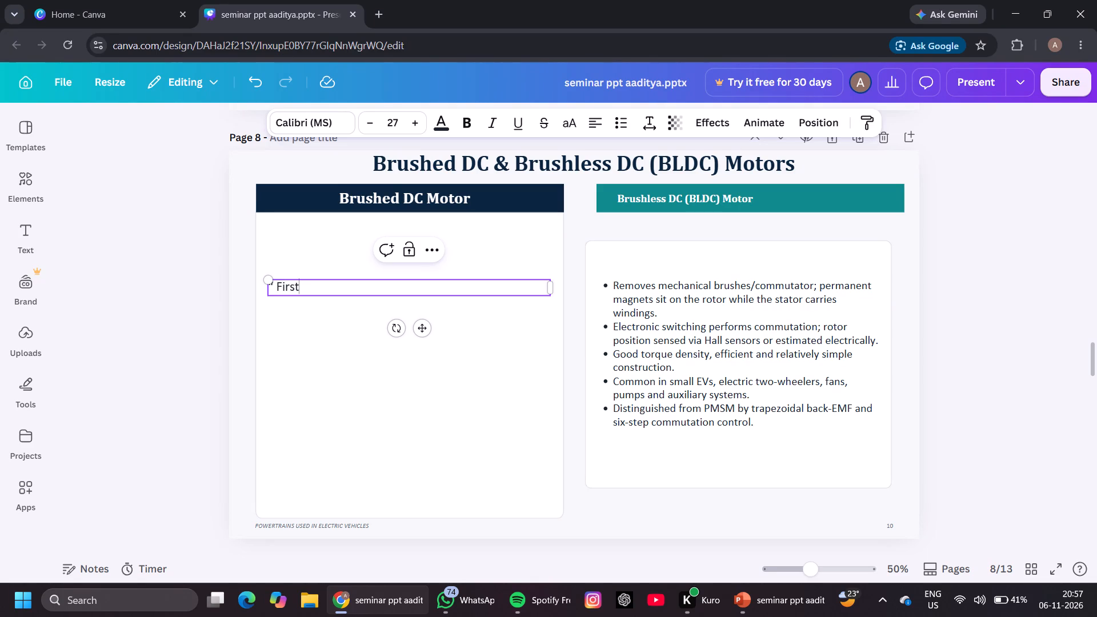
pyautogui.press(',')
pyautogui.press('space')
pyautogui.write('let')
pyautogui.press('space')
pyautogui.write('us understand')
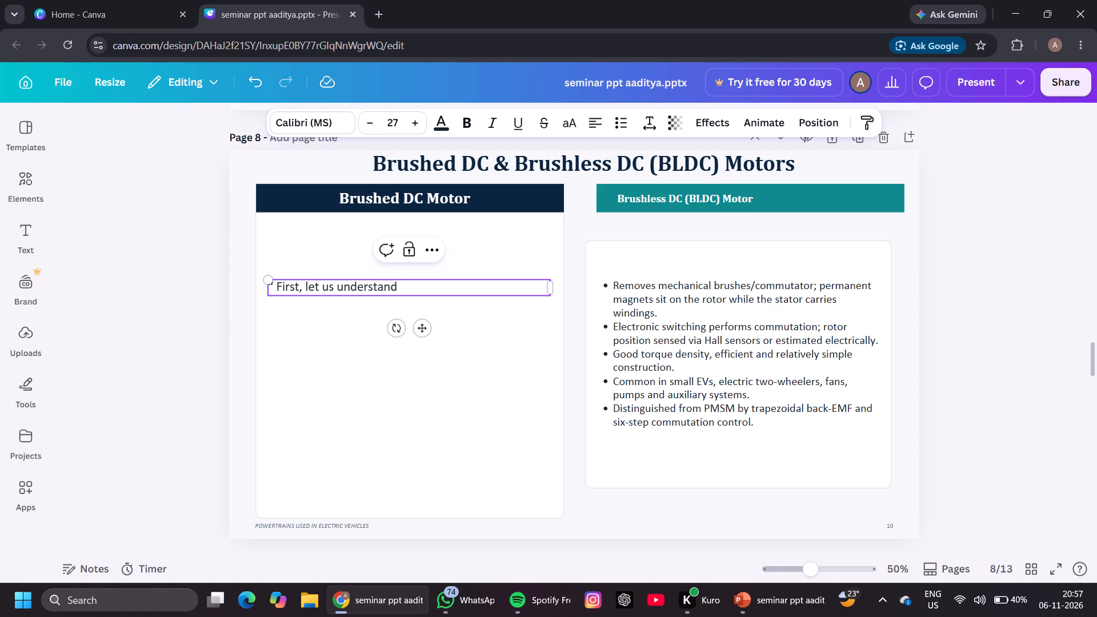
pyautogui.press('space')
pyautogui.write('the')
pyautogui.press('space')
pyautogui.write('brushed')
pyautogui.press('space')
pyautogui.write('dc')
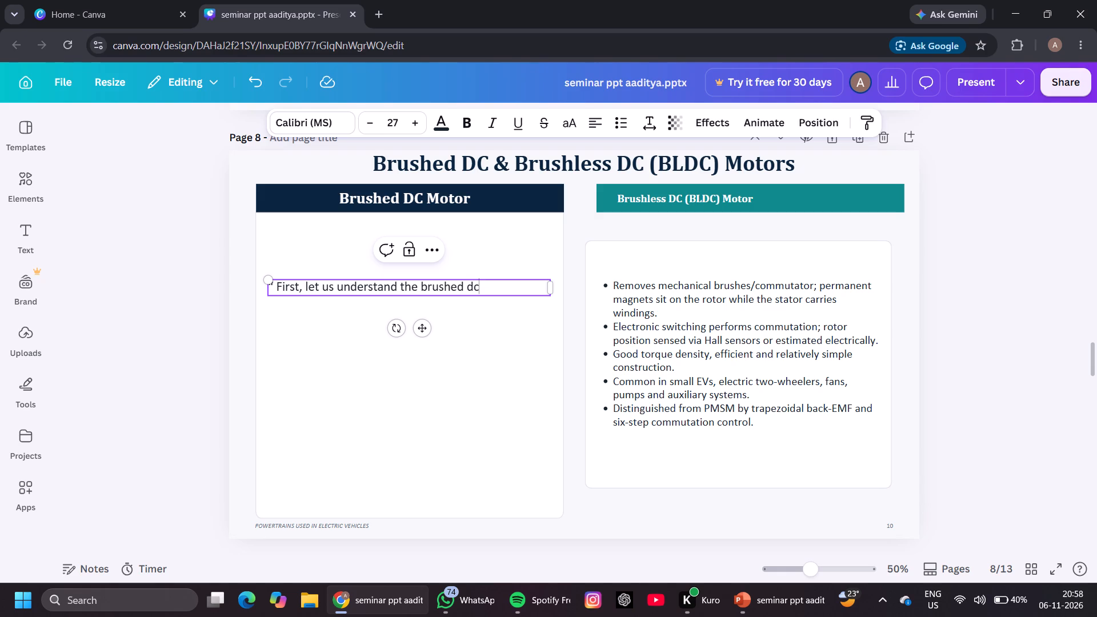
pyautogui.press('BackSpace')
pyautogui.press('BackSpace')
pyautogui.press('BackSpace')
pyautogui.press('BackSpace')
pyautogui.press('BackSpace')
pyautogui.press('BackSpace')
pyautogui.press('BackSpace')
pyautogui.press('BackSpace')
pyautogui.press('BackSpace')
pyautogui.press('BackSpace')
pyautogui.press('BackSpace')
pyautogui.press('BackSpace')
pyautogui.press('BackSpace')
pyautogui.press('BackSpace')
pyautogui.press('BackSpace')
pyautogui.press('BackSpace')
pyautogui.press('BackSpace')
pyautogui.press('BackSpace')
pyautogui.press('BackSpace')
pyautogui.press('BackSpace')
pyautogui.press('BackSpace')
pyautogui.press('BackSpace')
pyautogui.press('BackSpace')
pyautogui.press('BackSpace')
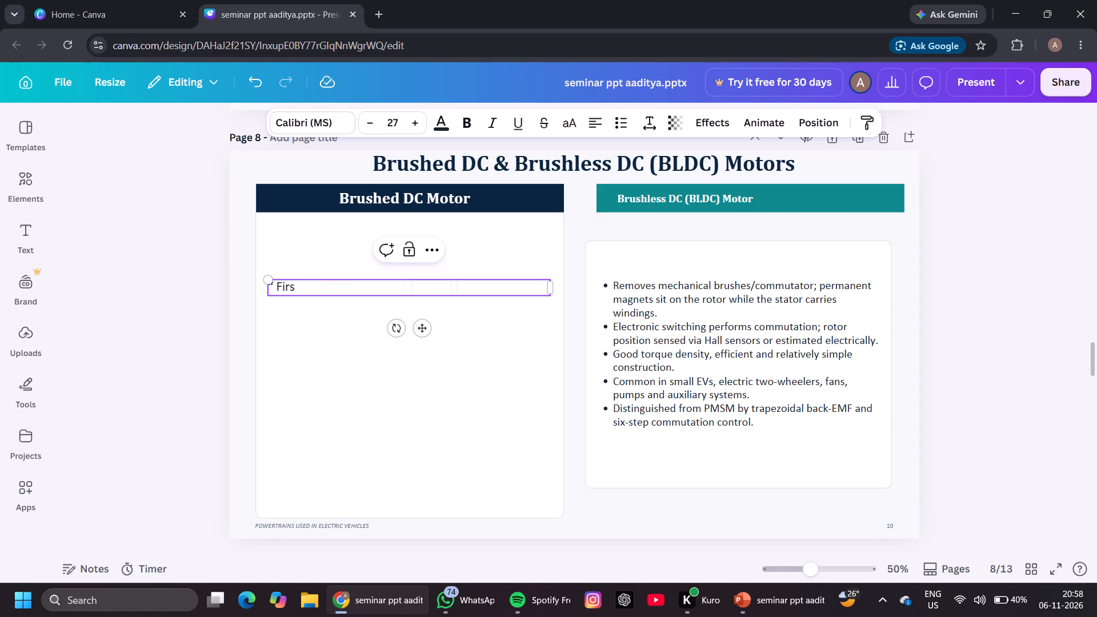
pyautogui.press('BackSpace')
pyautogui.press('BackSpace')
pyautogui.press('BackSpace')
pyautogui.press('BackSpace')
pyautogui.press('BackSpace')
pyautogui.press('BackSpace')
# Undo the recent text edits in the Brushed DC card back to the empty text box with its bullet point.
pyautogui.click(254, 81)
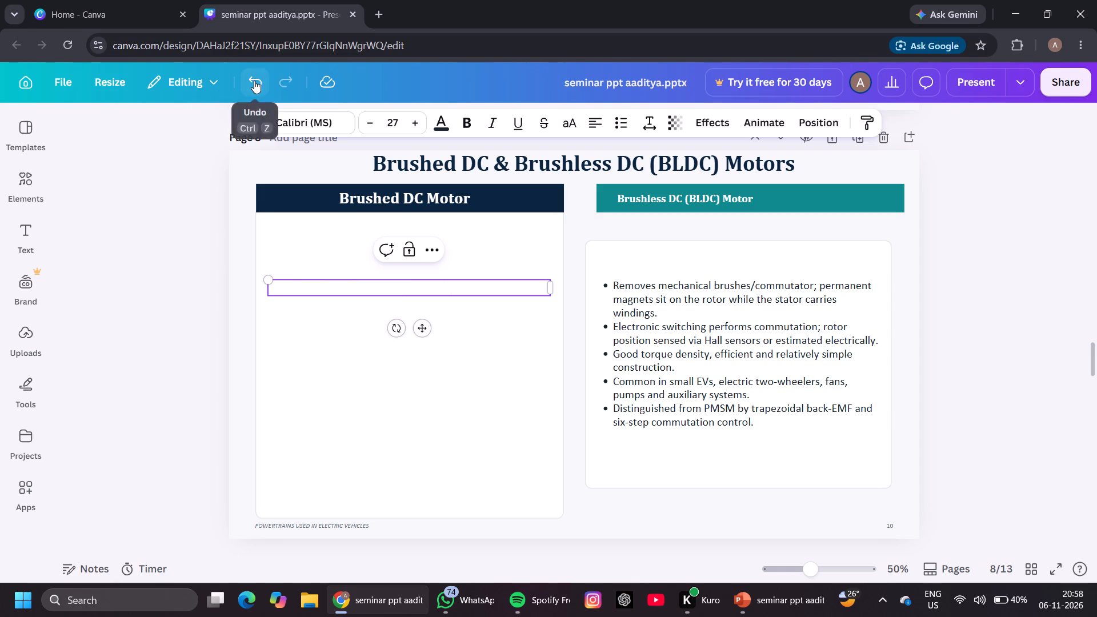
pyautogui.click(254, 81)
pyautogui.tripleClick(254, 81)
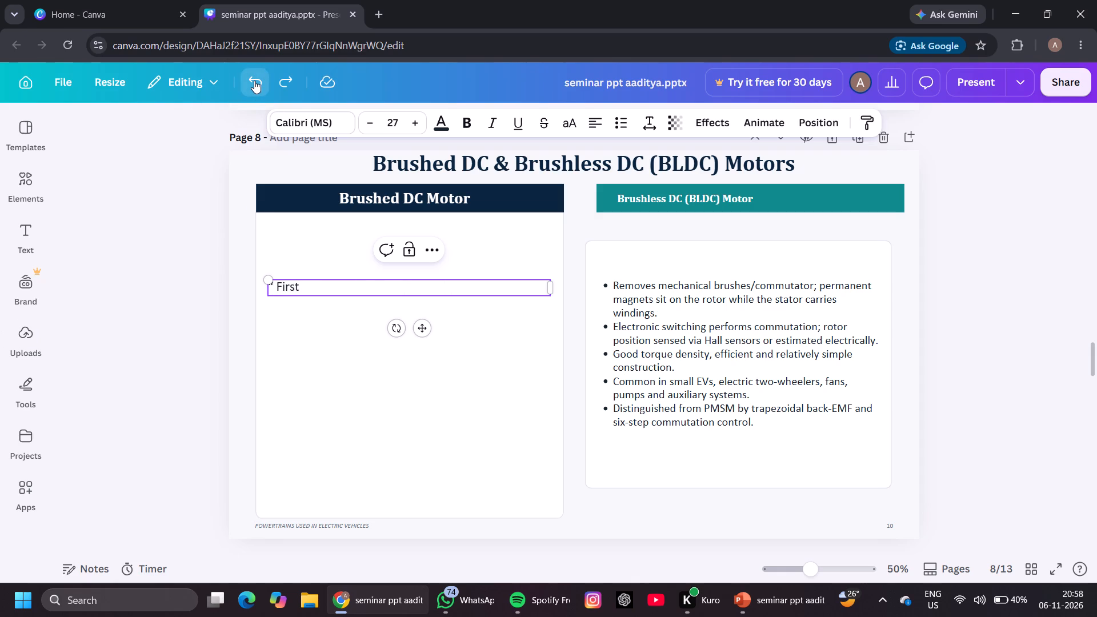
pyautogui.tripleClick(254, 81)
pyautogui.tripleClick(254, 81)
pyautogui.tripleClick(254, 81)
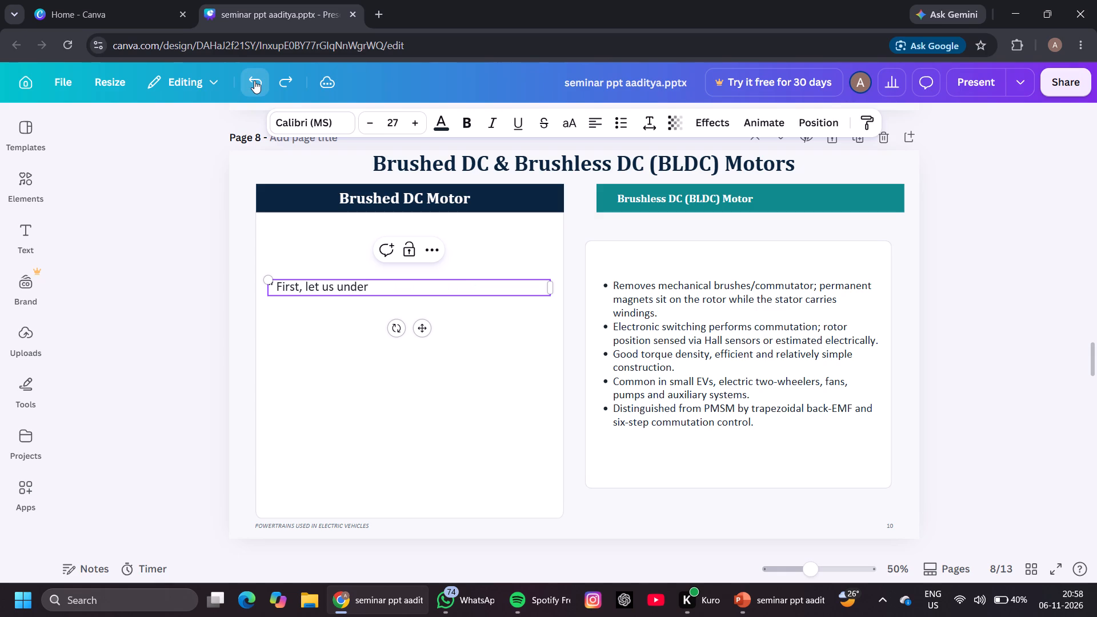
pyautogui.tripleClick(254, 81)
pyautogui.tripleClick(254, 81)
pyautogui.doubleClick(254, 81)
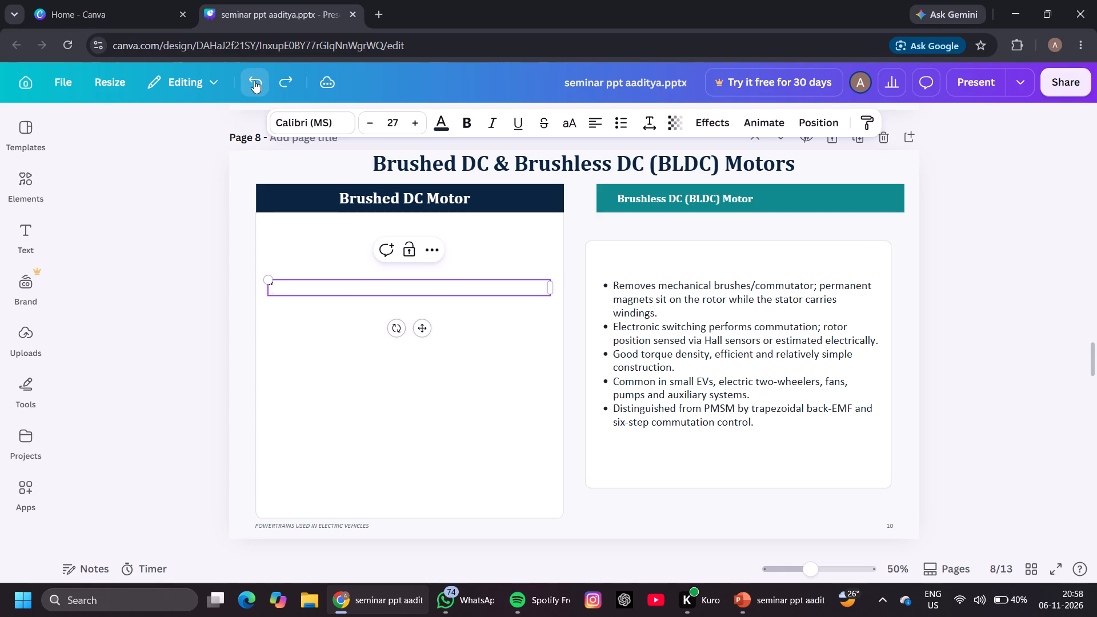
pyautogui.click(254, 81)
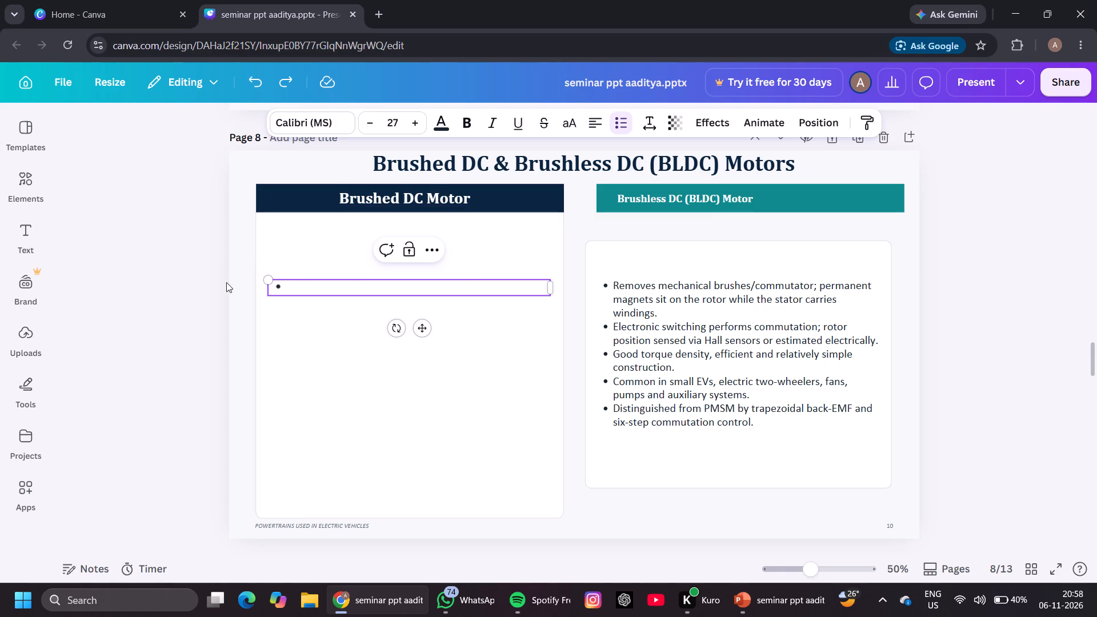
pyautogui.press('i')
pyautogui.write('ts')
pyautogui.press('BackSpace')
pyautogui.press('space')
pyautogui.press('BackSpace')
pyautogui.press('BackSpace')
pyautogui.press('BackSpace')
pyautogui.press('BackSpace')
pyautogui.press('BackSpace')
# Write the first bullet in the Brushed DC card as "It is a simple type of electric motor.".
pyautogui.press('i')
pyautogui.write('t')
pyautogui.press('space')
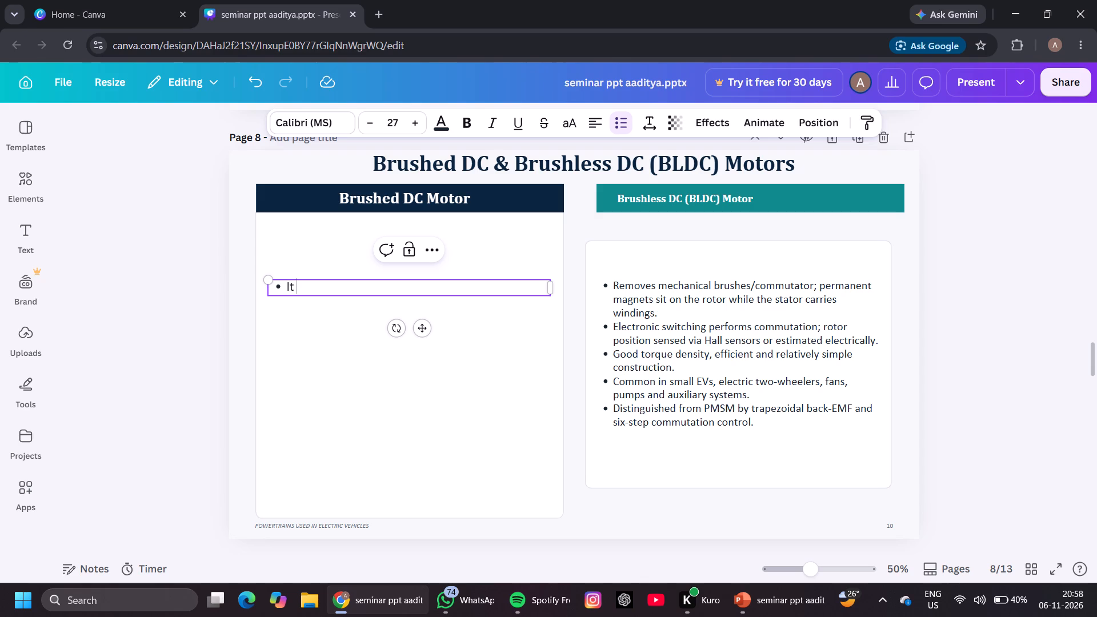
pyautogui.write('is a')
pyautogui.press('space')
pyautogui.write('simple')
pyautogui.press('space')
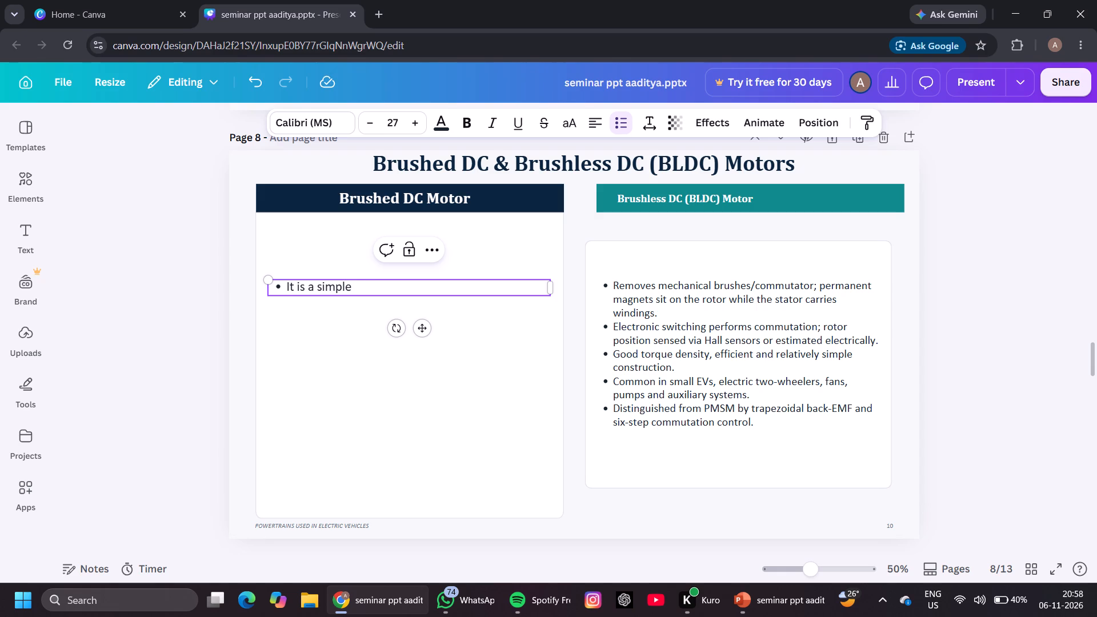
pyautogui.write('type')
pyautogui.press('s')
pyautogui.press('BackSpace')
pyautogui.press('space')
pyautogui.write('of')
pyautogui.press('space')
pyautogui.write('ek')
pyautogui.press('BackSpace')
pyautogui.write('lectric')
pyautogui.press('space')
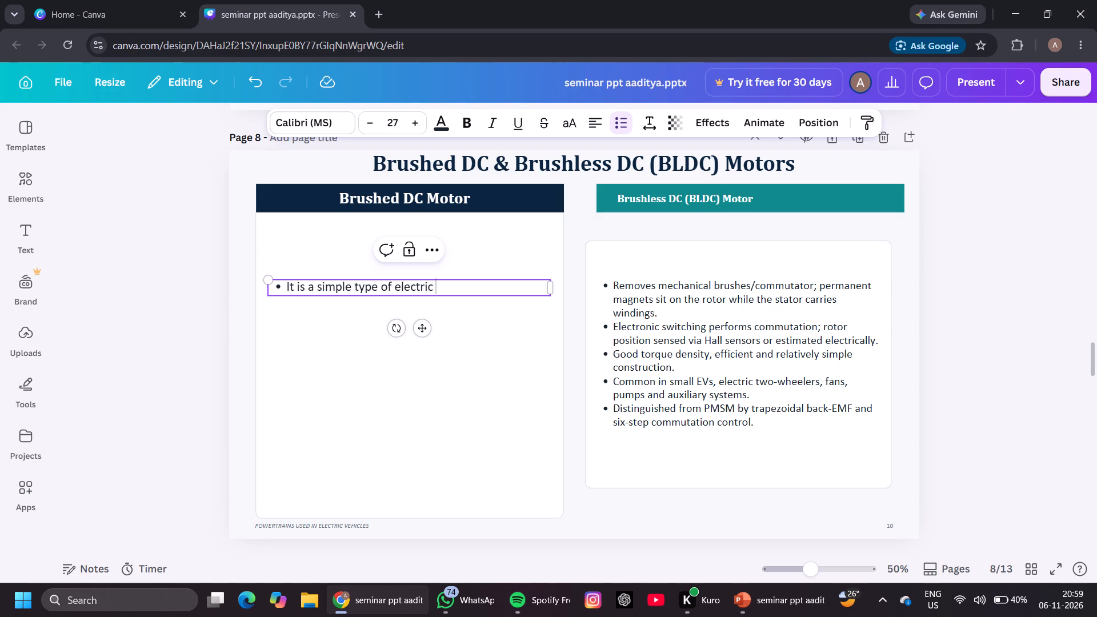
pyautogui.write('motor')
pyautogui.press('.')
# Continue the first Brushed DC bullet with "it mainly consists of an armature, field system, commutator and brushes".
pyautogui.press('space')
pyautogui.write('it')
pyautogui.press('space')
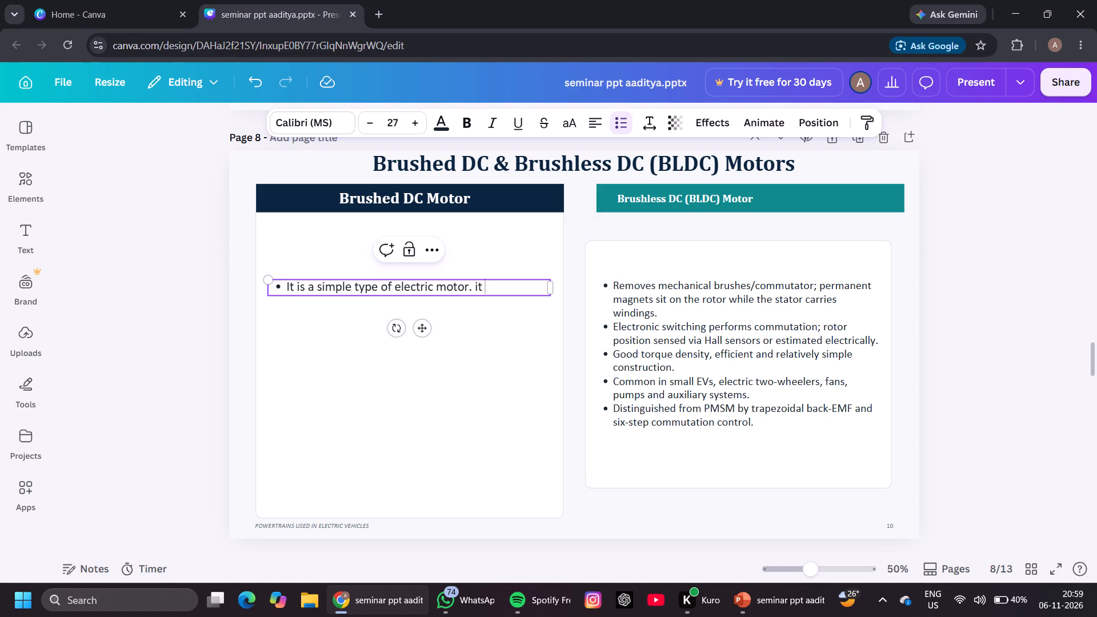
pyautogui.write('mainly')
pyautogui.press('space')
pyautogui.write('co')
pyautogui.write('nsist')
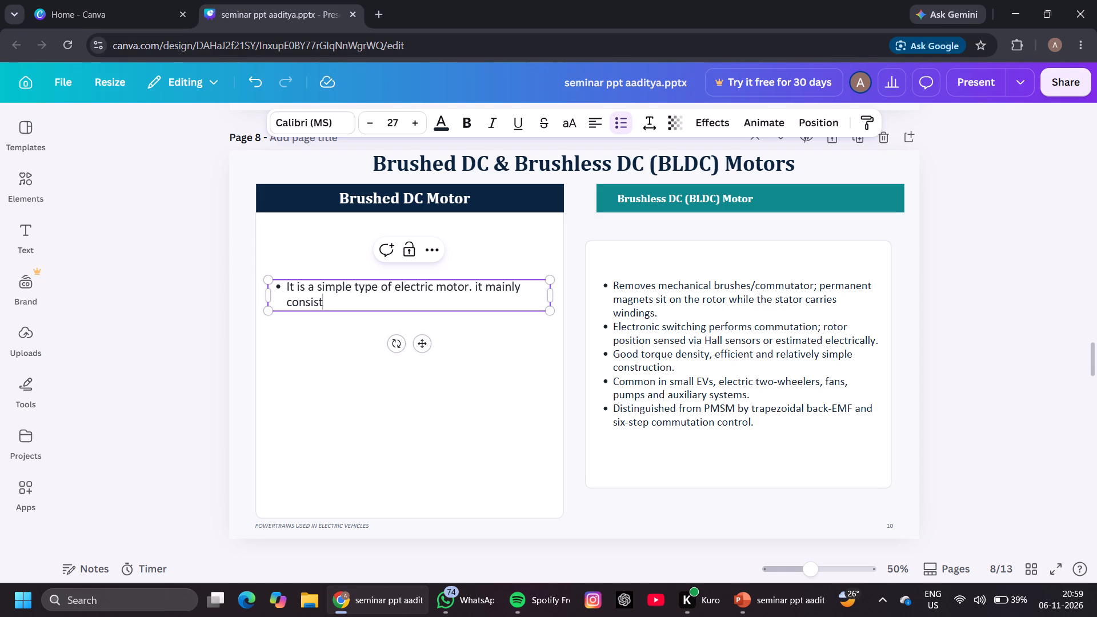
pyautogui.press('s')
pyautogui.press('space')
pyautogui.write('of an')
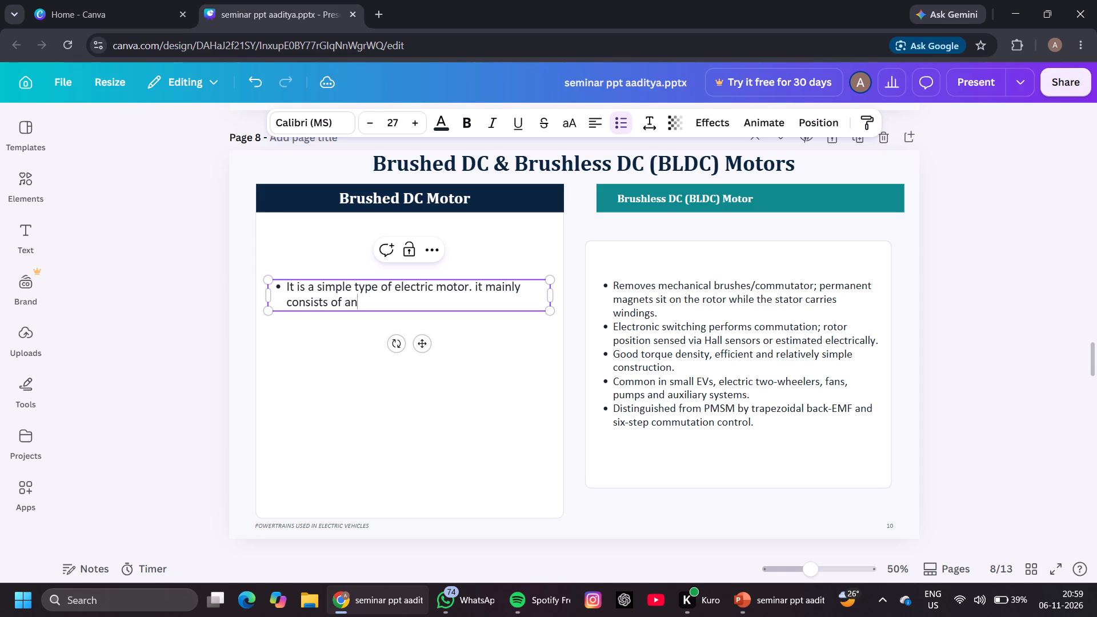
pyautogui.press('space')
pyautogui.write('armature')
pyautogui.press('space')
pyautogui.press('BackSpace')
pyautogui.press(',')
pyautogui.press('space')
pyautogui.write('f')
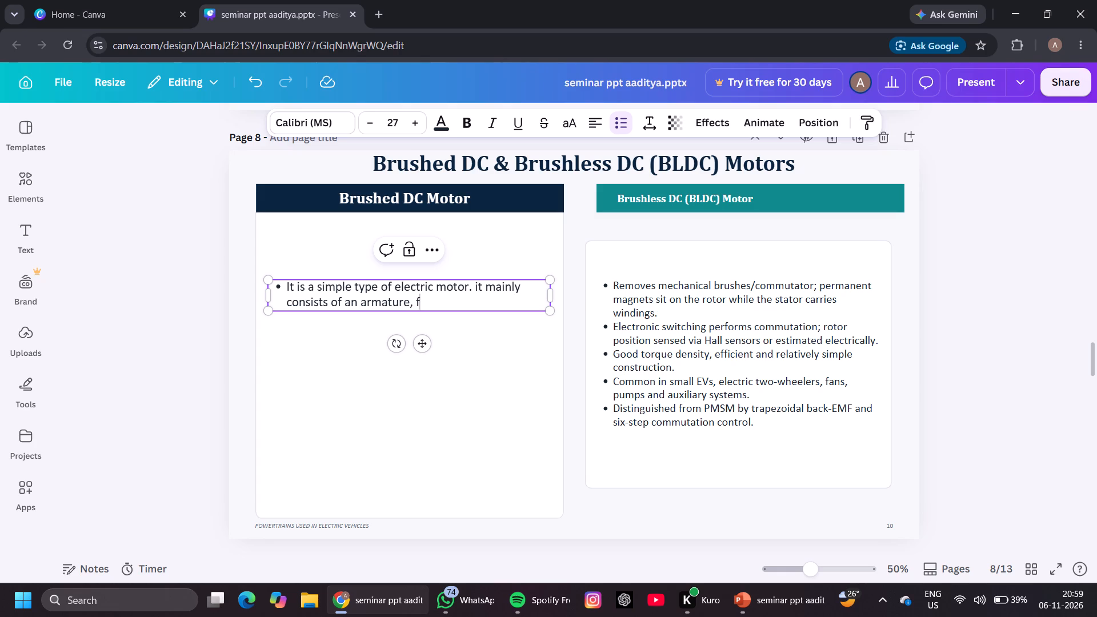
pyautogui.write('ield')
pyautogui.press('space')
pyautogui.write('system')
pyautogui.press(',')
pyautogui.press('space')
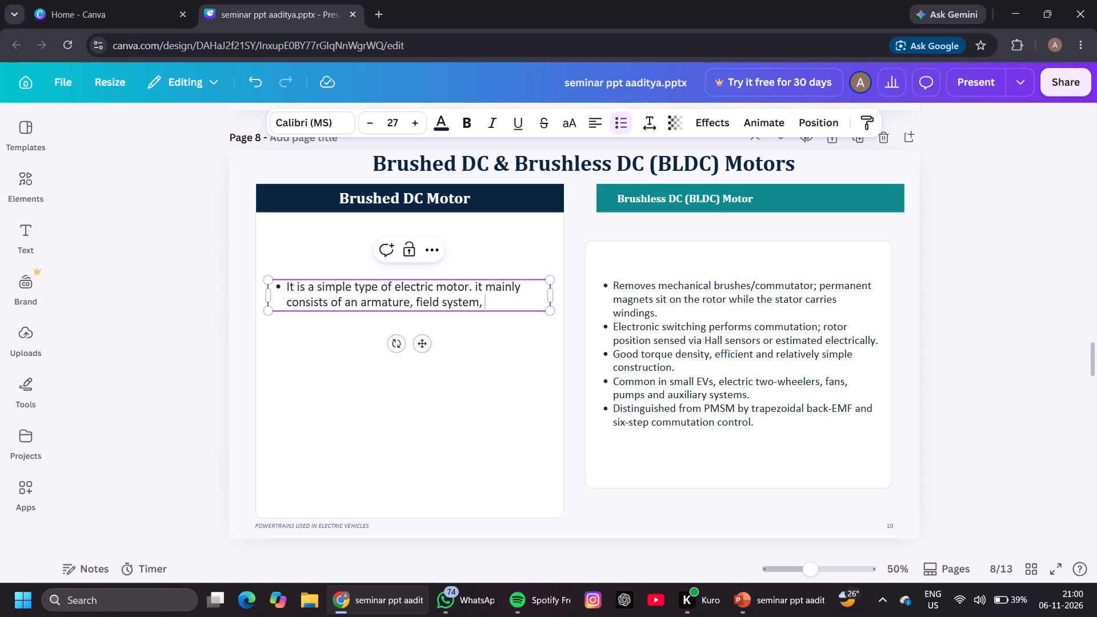
pyautogui.write('co')
pyautogui.write('mmu')
pyautogui.write('tat')
pyautogui.write('or')
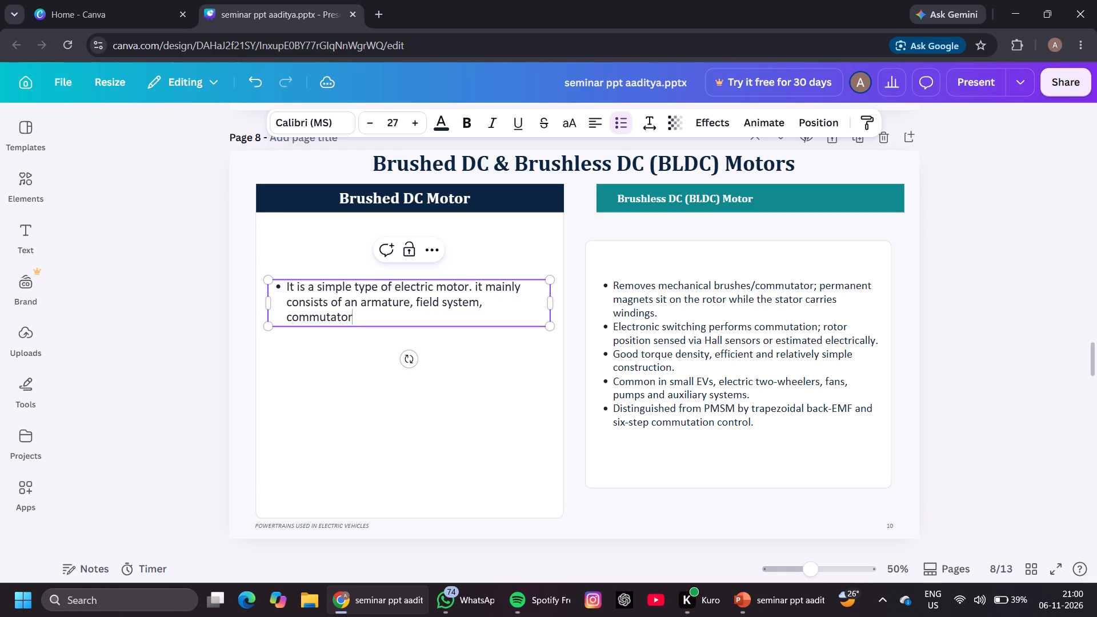
pyautogui.press('space')
pyautogui.write('and b')
pyautogui.write('rushe')
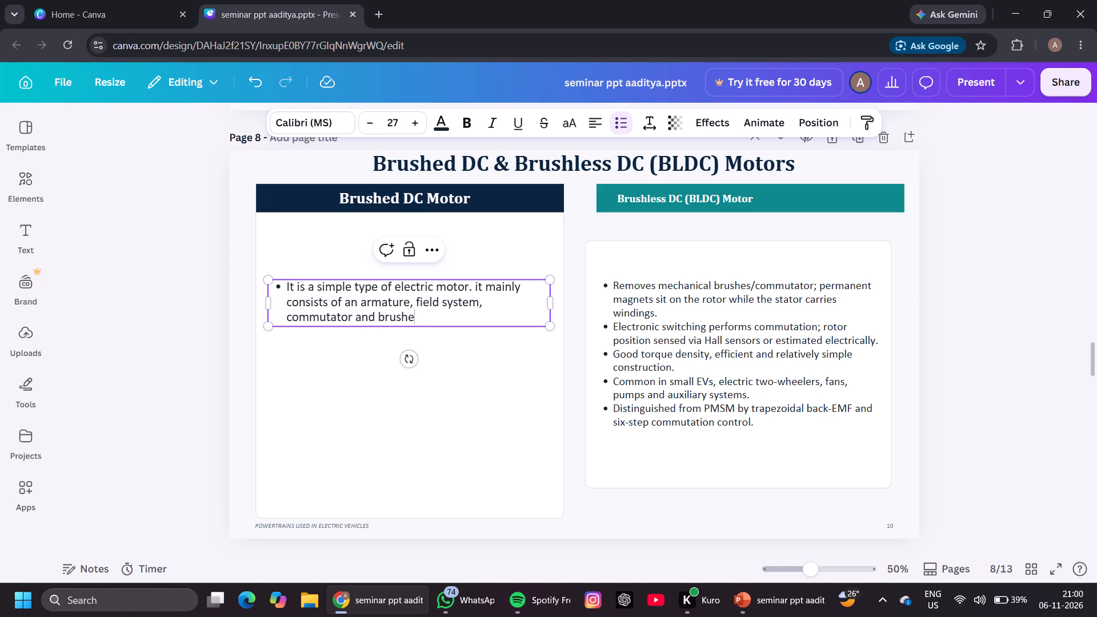
pyautogui.press('s')
# Add a second bullet in the Brushed DC card beginning "The brushed and commutator".
pyautogui.press('Return')
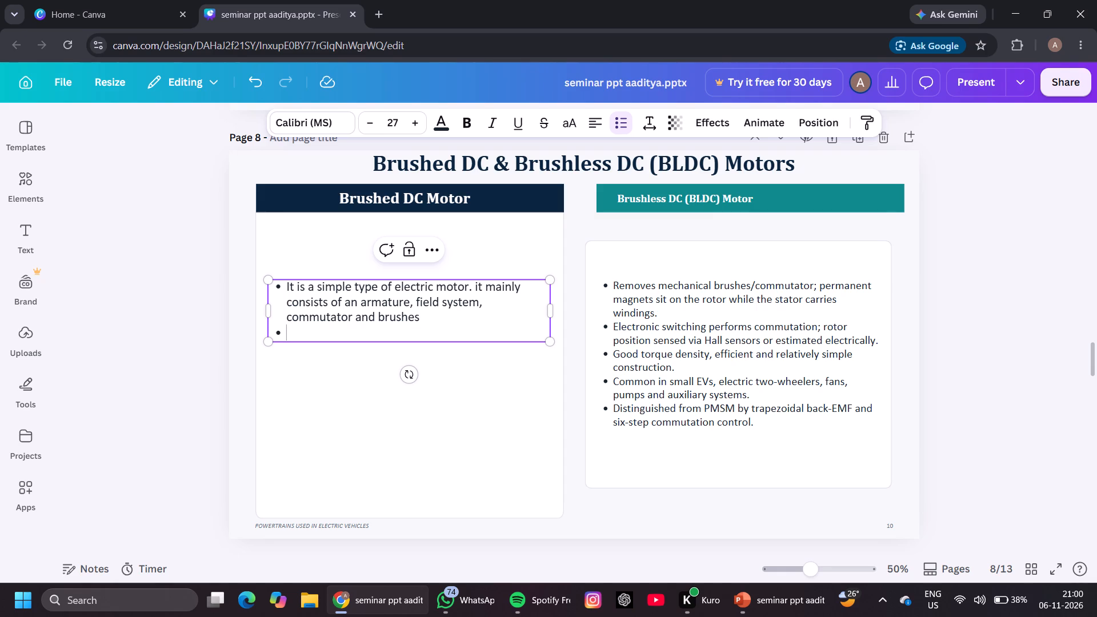
pyautogui.write('the')
pyautogui.press('space')
pyautogui.press('BackSpace')
pyautogui.press('BackSpace')
pyautogui.press('BackSpace')
pyautogui.press('BackSpace')
pyautogui.press('t')
pyautogui.write('he')
pyautogui.press('space')
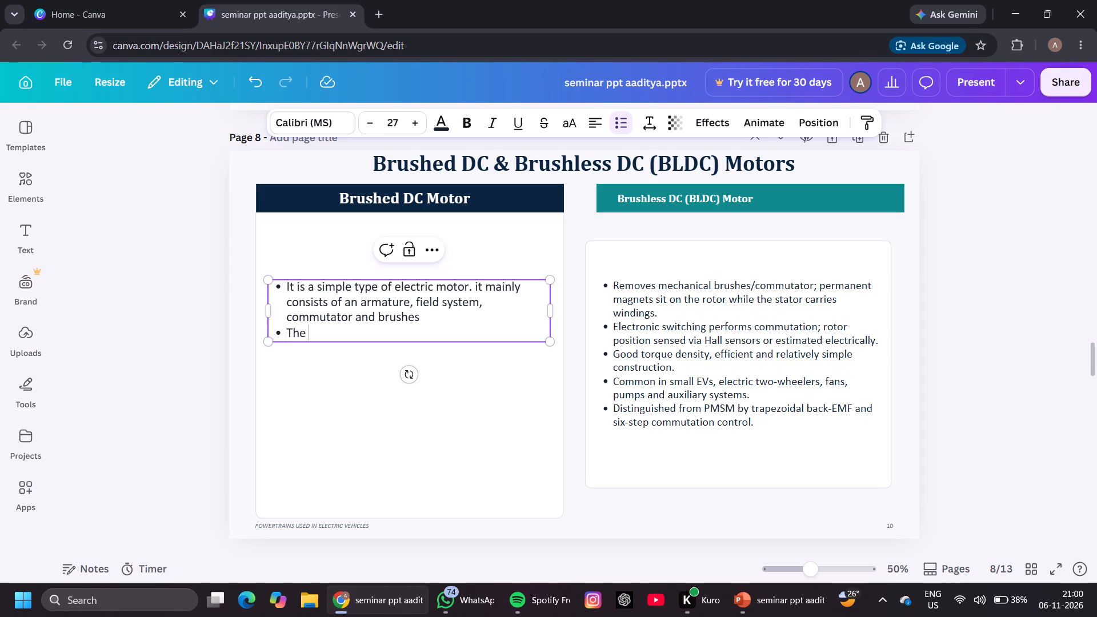
pyautogui.write('brushed')
pyautogui.press('space')
pyautogui.write('and')
pyautogui.press('space')
pyautogui.write('co')
pyautogui.write('mmu')
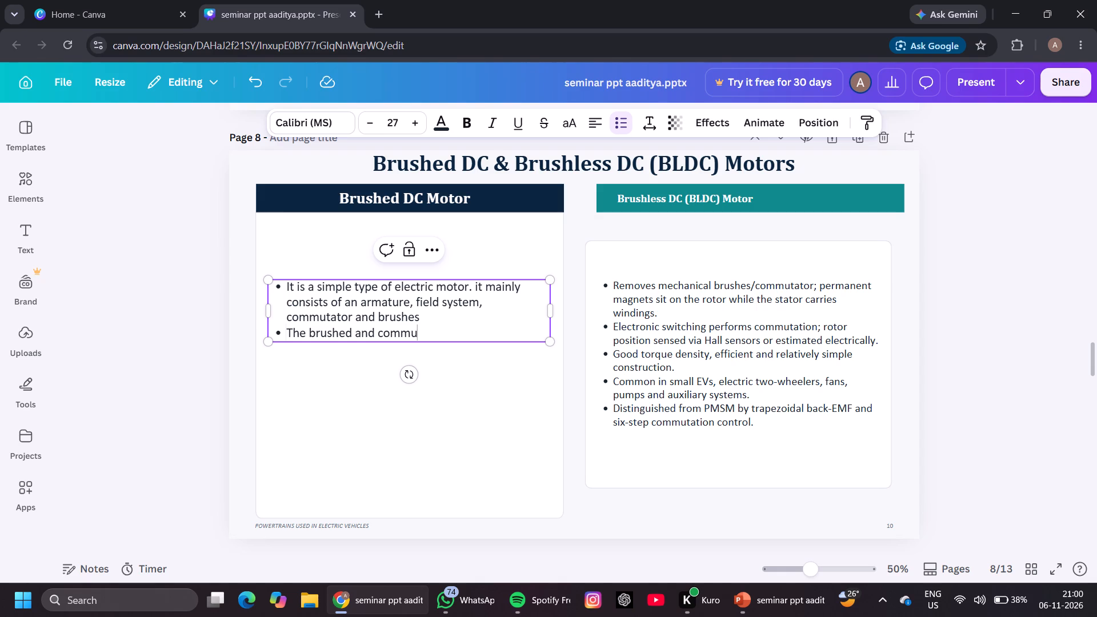
pyautogui.press('t')
pyautogui.write('ator')
# Continue the second Brushed DC bullet with "help to supply current".
pyautogui.press('space')
pyautogui.write('help')
pyautogui.press('space')
pyautogui.write('to supp')
pyautogui.press('l')
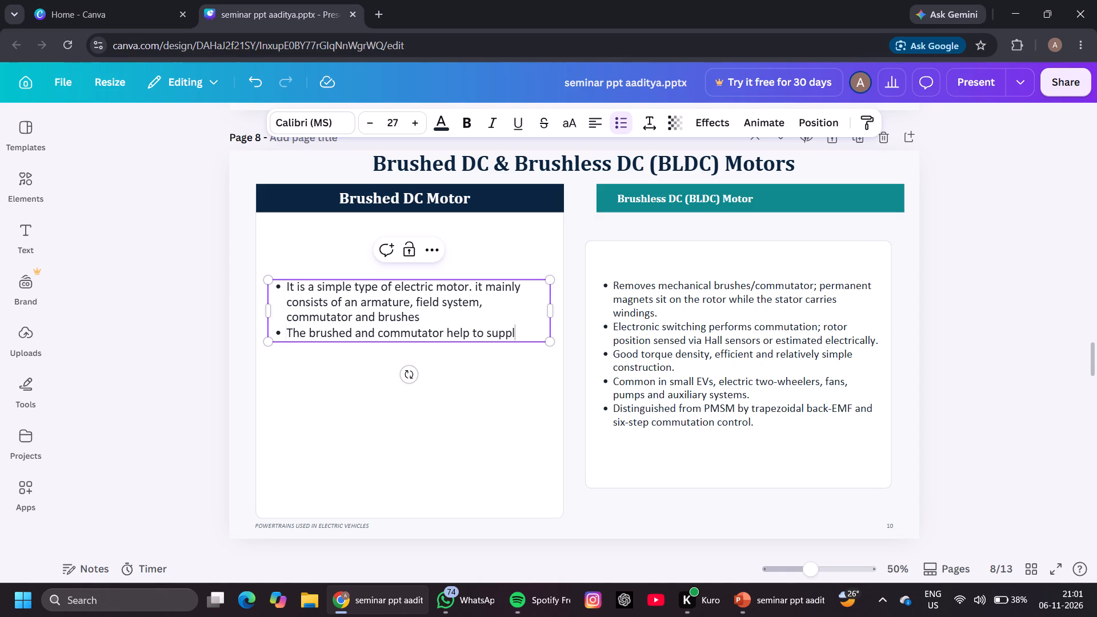
pyautogui.write('y')
pyautogui.press('space')
pyautogui.write('current')
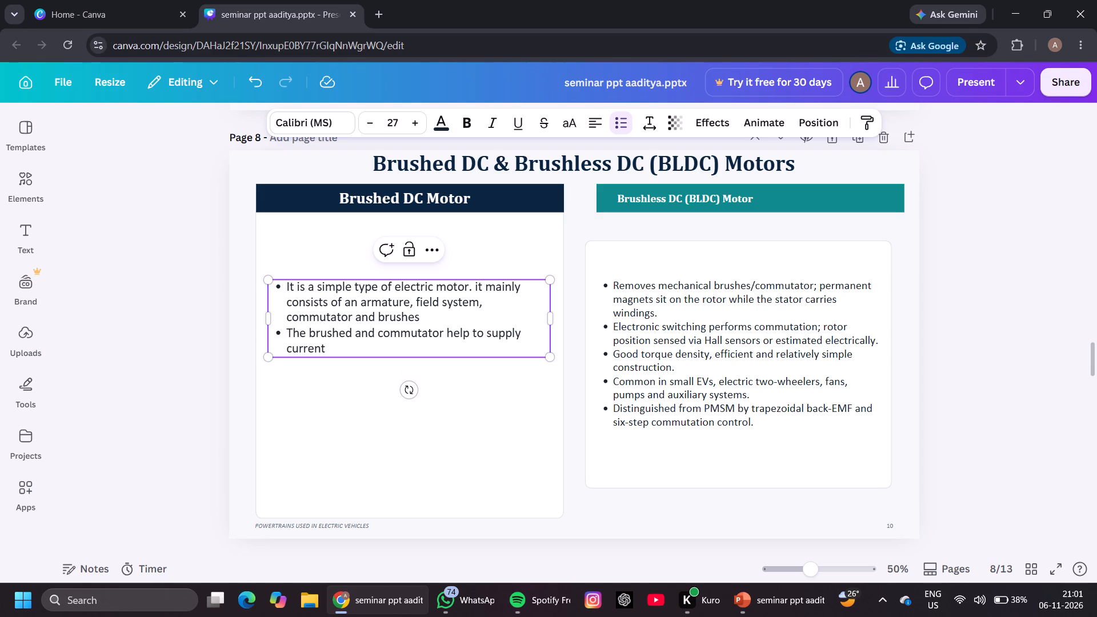
# Complete the second bullet's first sentence with "to the rotating part of the motor.".
pyautogui.press('space')
pyautogui.write('to the')
pyautogui.press('space')
pyautogui.write('ro')
pyautogui.write('tati')
pyautogui.write('ng')
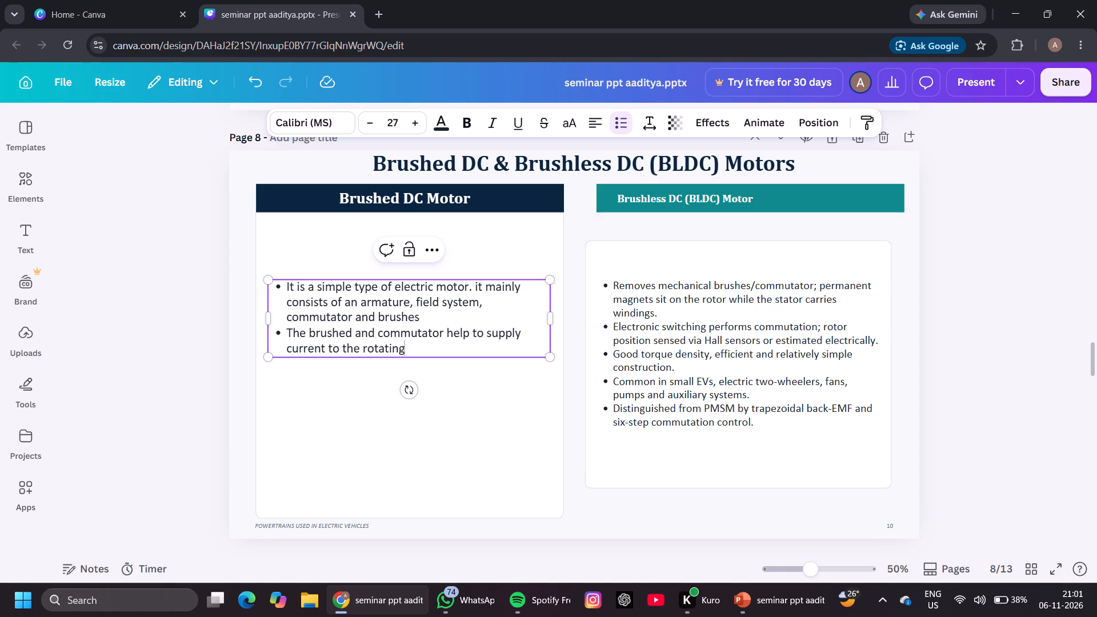
pyautogui.press('space')
pyautogui.write('p')
pyautogui.write('art')
pyautogui.press('space')
pyautogui.write('of the motot')
pyautogui.press('BackSpace')
pyautogui.press('r')
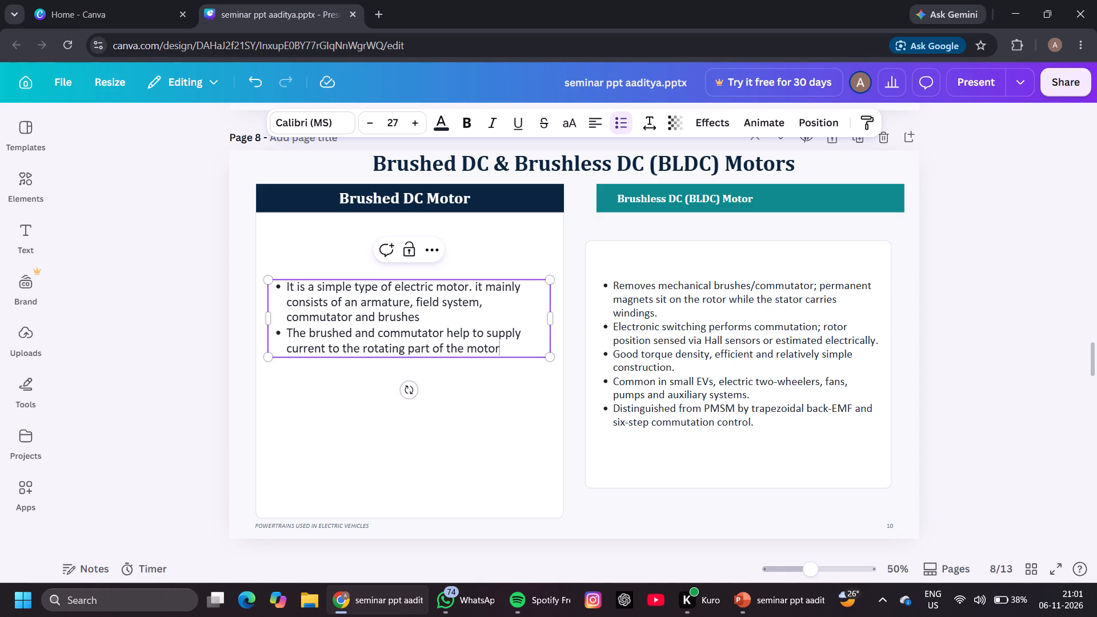
pyautogui.press('.')
# Add the sentence "this allow the motor to rotate." to the end of the second Brushed DC bullet.
pyautogui.write('this allow')
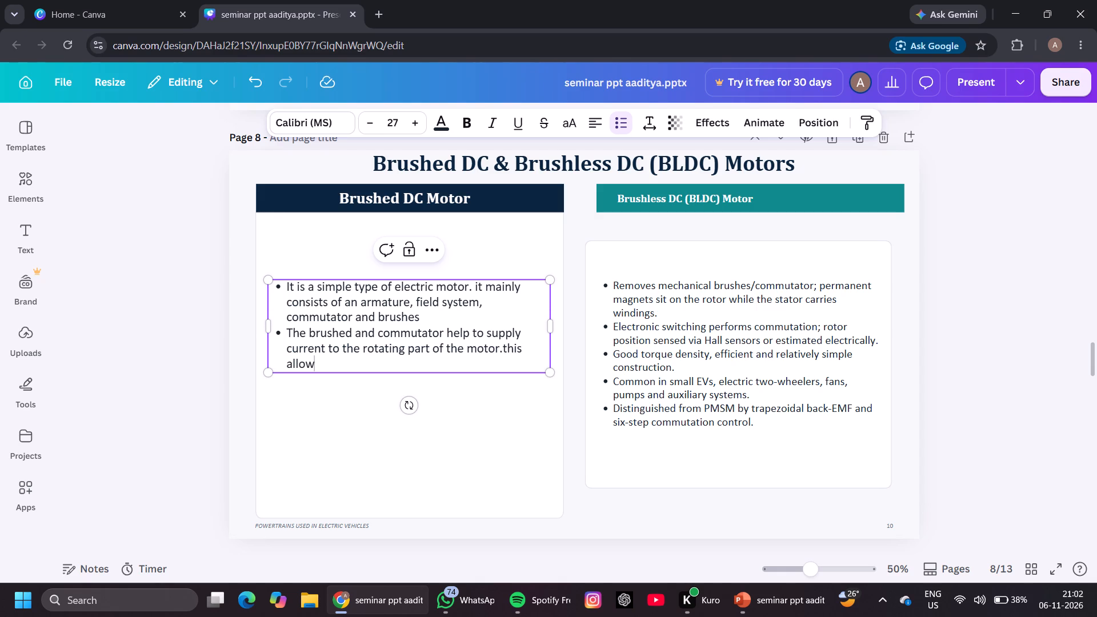
pyautogui.press('space')
pyautogui.write('the')
pyautogui.press('space')
pyautogui.write('motor')
pyautogui.press('space')
pyautogui.write('to r')
pyautogui.press('o')
pyautogui.write('tate')
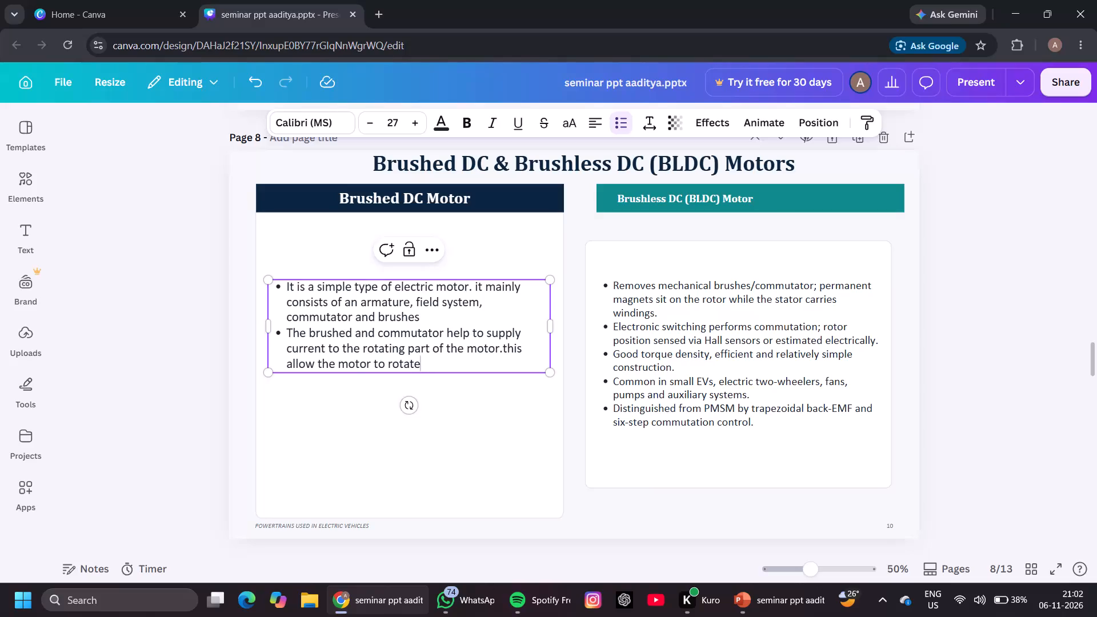
pyautogui.press('.')
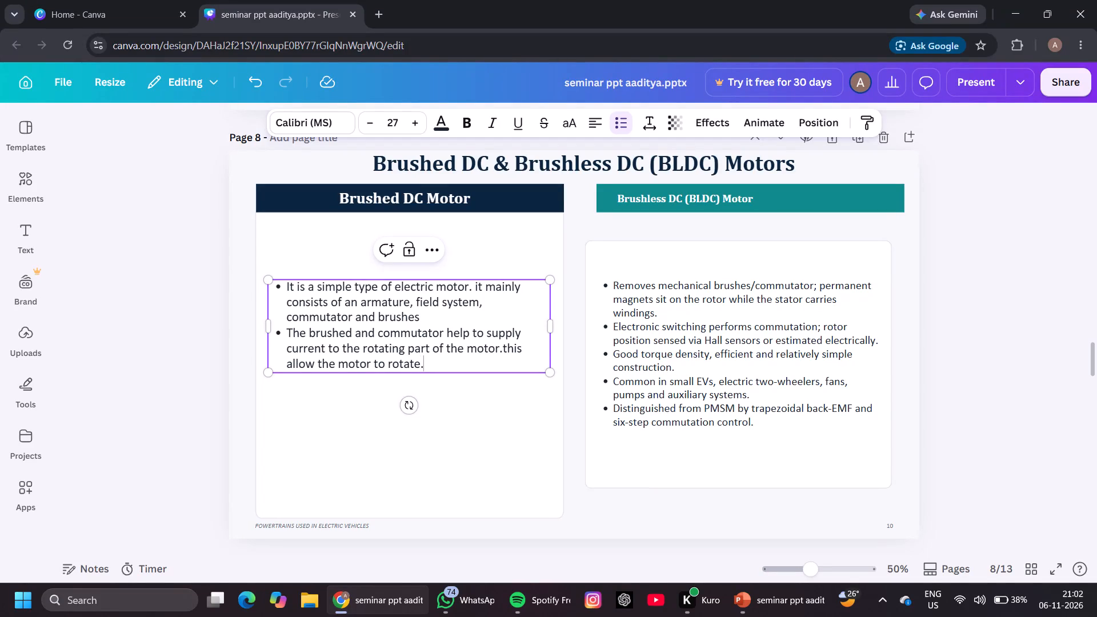
# Add the missing full stop after "brushes" at the end of the first Brushed DC bullet.
pyautogui.click(426, 320)
pyautogui.press('.')
# Start a third bullet at the end of the Brushed DC Motor list with "The main advantages".
pyautogui.press('Down')
pyautogui.press('Down')
pyautogui.press('Down')
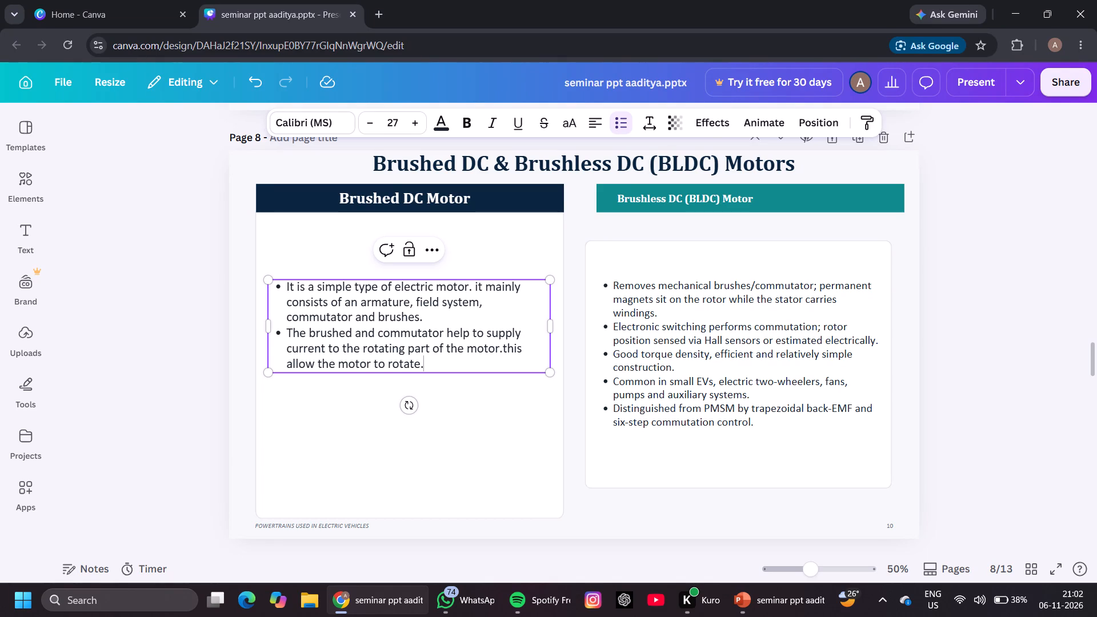
pyautogui.press('Return')
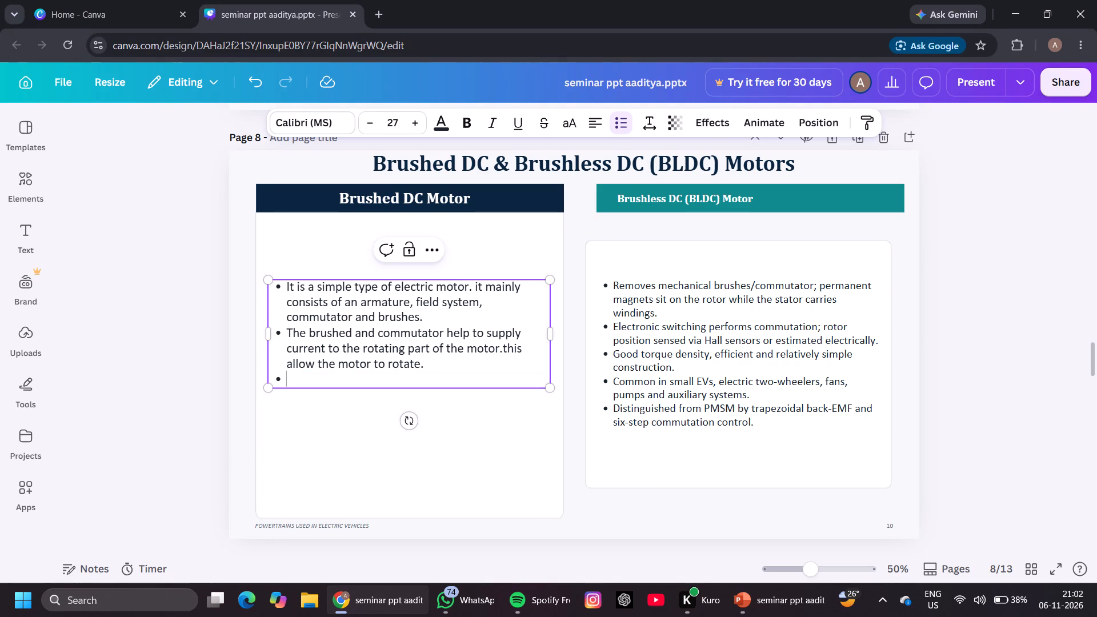
pyautogui.write('th')
pyautogui.write('e')
pyautogui.press('space')
pyautogui.press('BackSpace')
pyautogui.press('BackSpace')
pyautogui.press('BackSpace')
pyautogui.press('BackSpace')
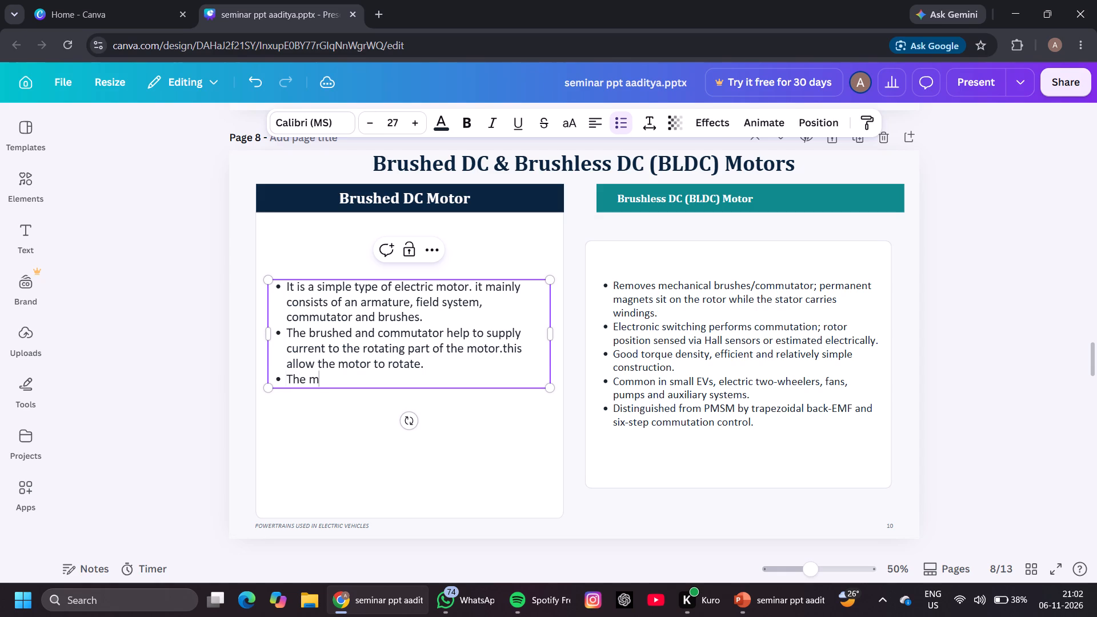
pyautogui.press('BackSpace')
pyautogui.write('ain')
pyautogui.press('space')
pyautogui.write('advan')
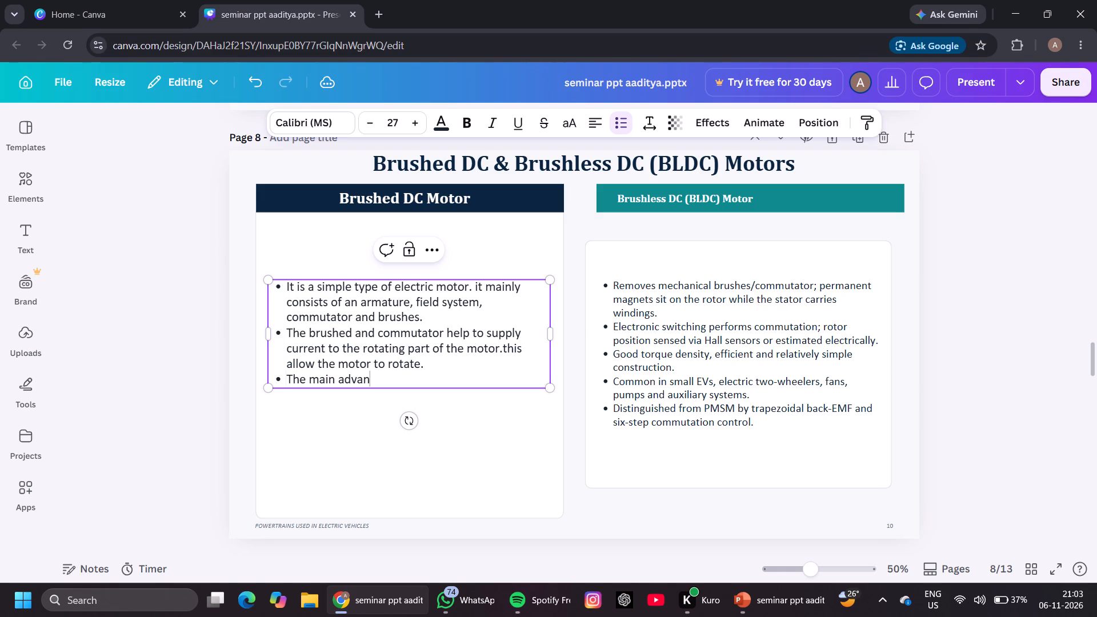
pyautogui.write('ta')
pyautogui.write('ges')
# Continue the third Brushed DC bullet with "of a brushed DC motor".
pyautogui.press('space')
pyautogui.write('of a')
pyautogui.press('space')
pyautogui.write('bru')
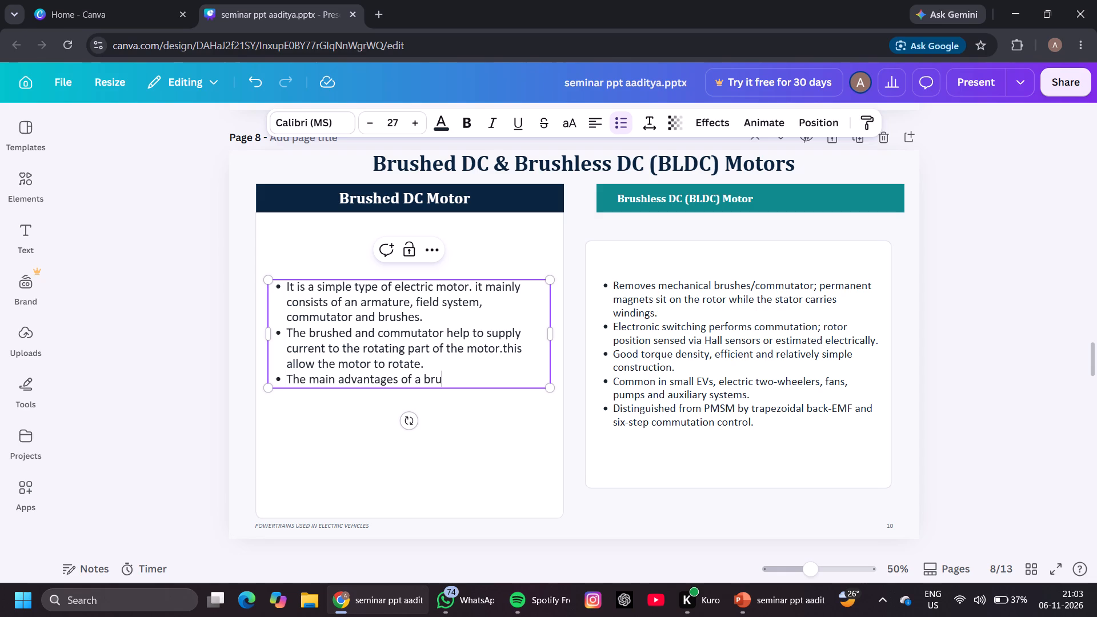
pyautogui.write('shed')
pyautogui.press('space')
pyautogui.write('DC')
pyautogui.press('space')
pyautogui.write('mo')
pyautogui.write('tor')
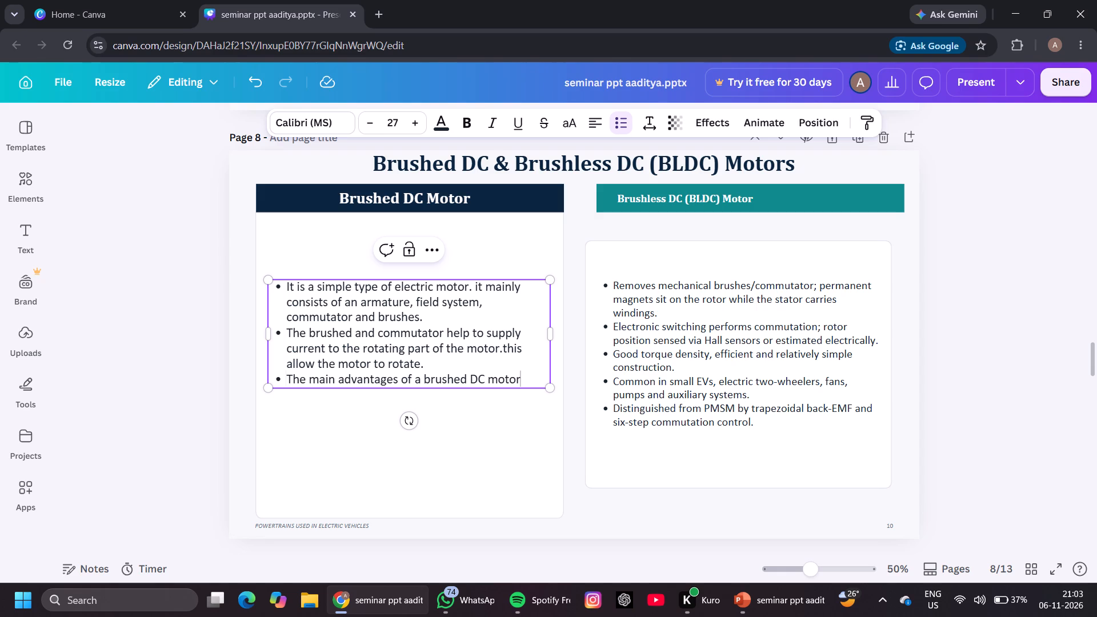
# Continue the third Brushed DC bullet with "are easy speed control".
pyautogui.press('space')
pyautogui.write('are easy')
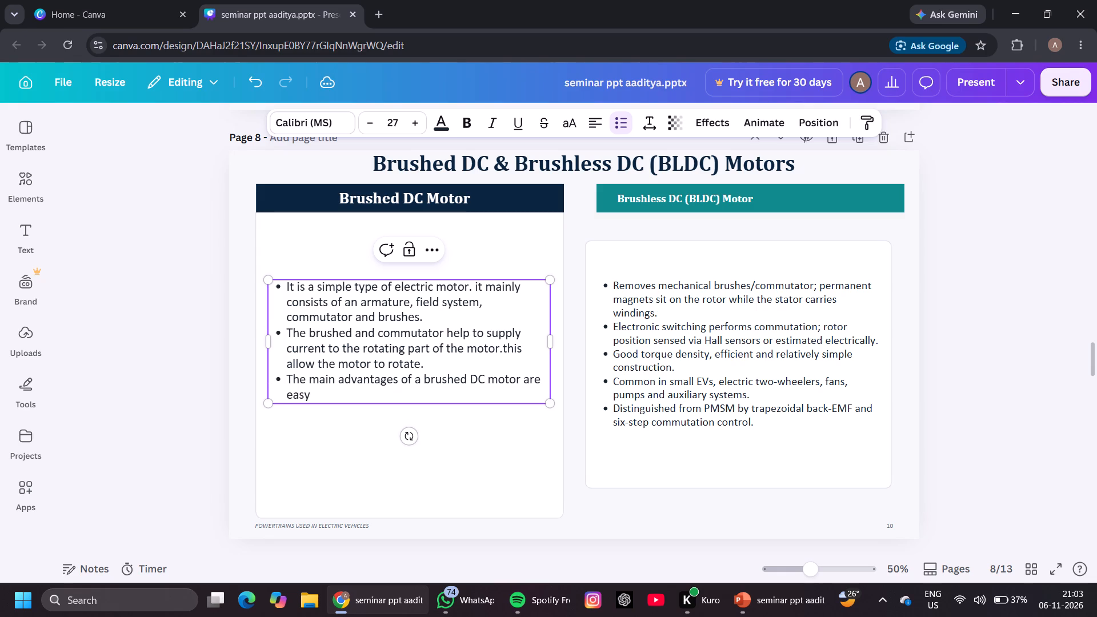
pyautogui.press('space')
pyautogui.write('speed')
pyautogui.press('space')
pyautogui.write('control')
pyautogui.press('space')
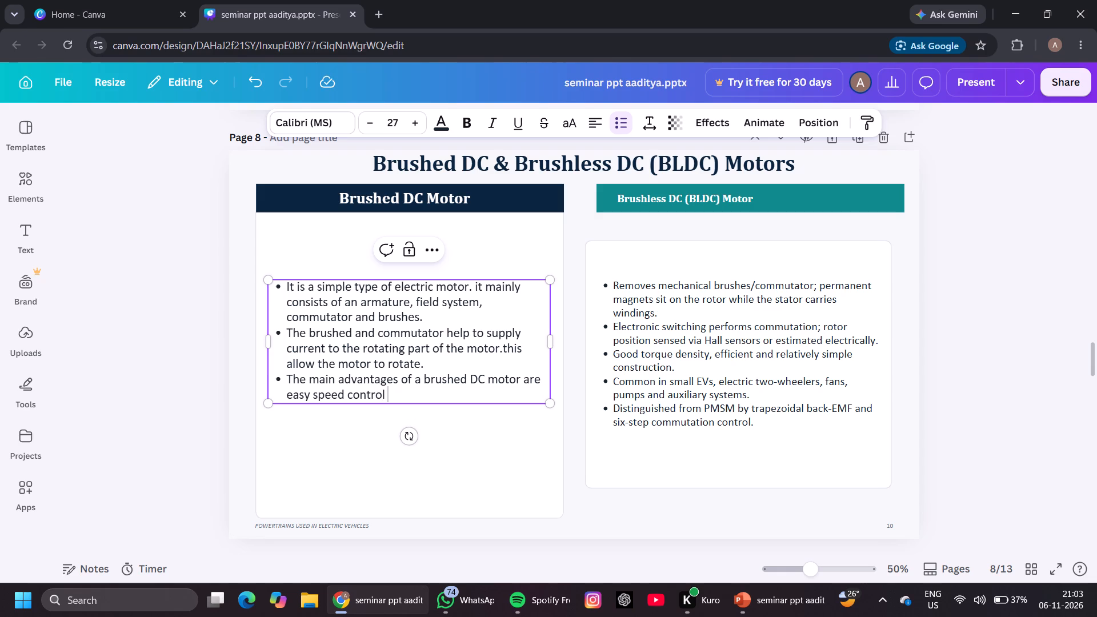
# Complete the third Brushed DC bullet with "and high starting torque.".
pyautogui.write('and')
pyautogui.press('space')
pyautogui.write('high')
pyautogui.press('space')
pyautogui.write('star')
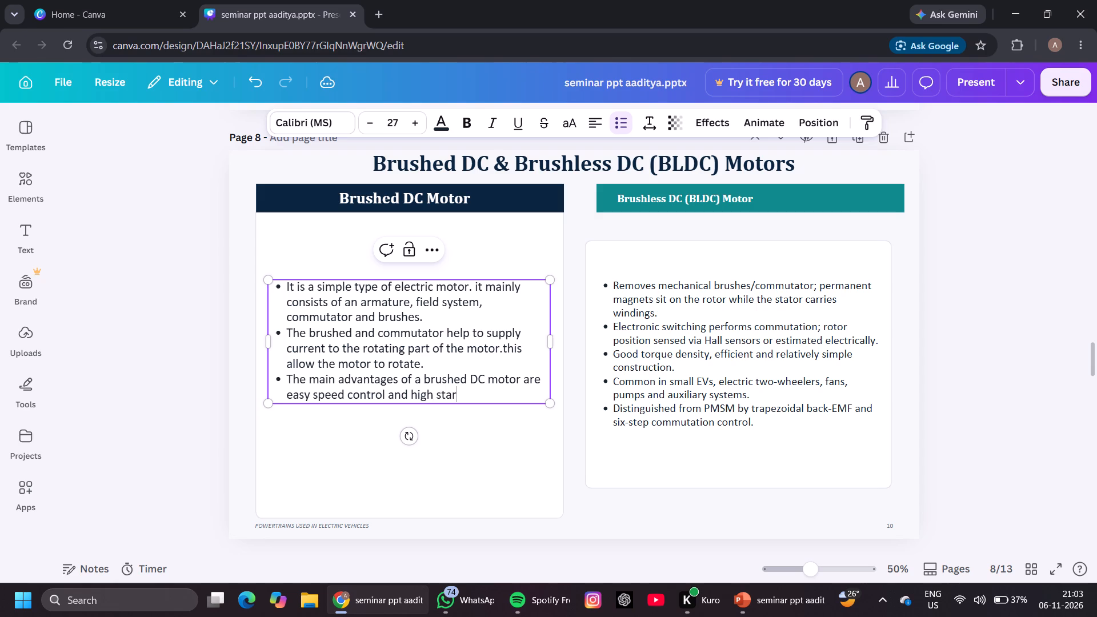
pyautogui.write('tio')
pyautogui.press('BackSpace')
pyautogui.write('ing')
pyautogui.press('BackSpace')
pyautogui.press('BackSpace')
pyautogui.press('BackSpace')
pyautogui.write('ng')
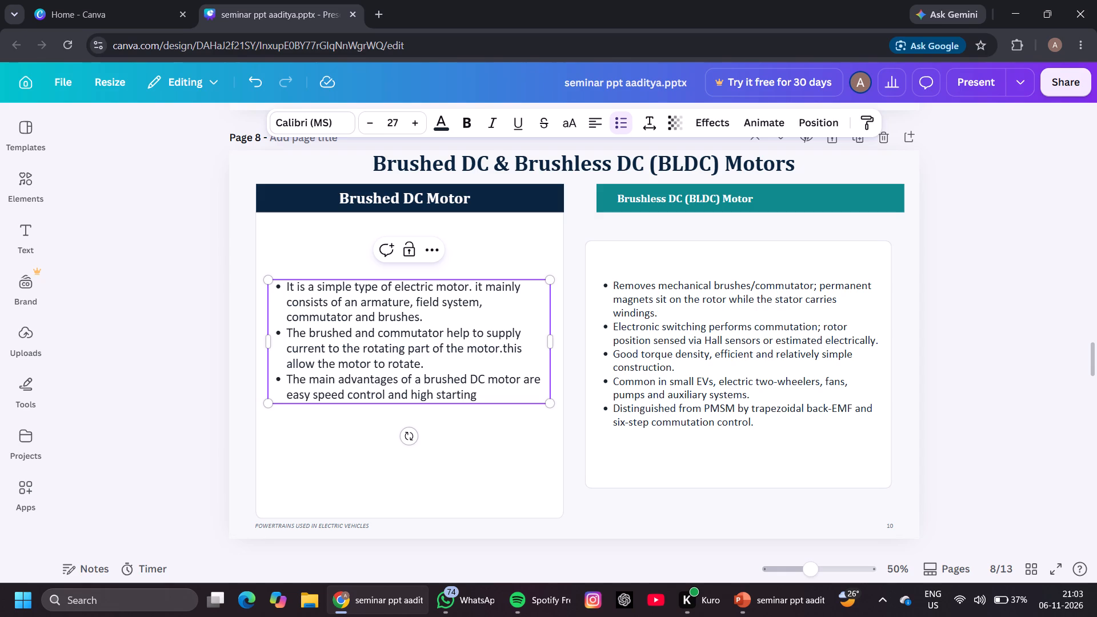
pyautogui.press('space')
pyautogui.write('tor')
pyautogui.write('que')
pyautogui.press('.')
# Start a fourth bullet at the end of the Brushed DC Motor list with "But it has".
pyautogui.press('Return')
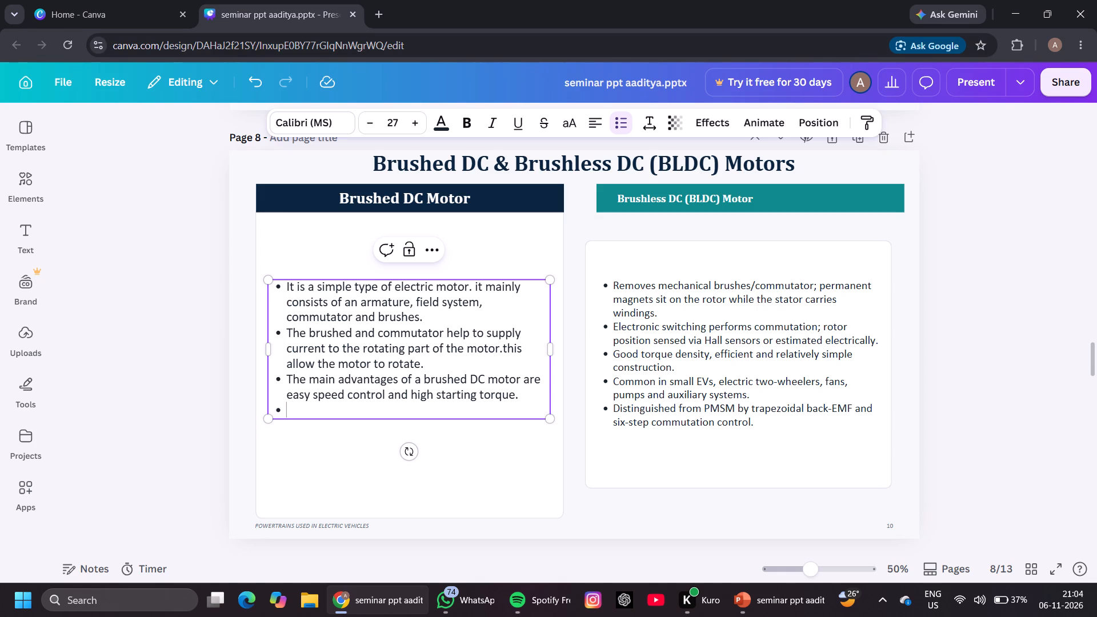
pyautogui.write('but')
pyautogui.press('BackSpace')
pyautogui.press('BackSpace')
pyautogui.press('BackSpace')
pyautogui.write('it thas')
pyautogui.press('BackSpace')
pyautogui.press('BackSpace')
pyautogui.press('BackSpace')
pyautogui.press('BackSpace')
pyautogui.write('ha')
pyautogui.write('s')
pyautogui.press('space')
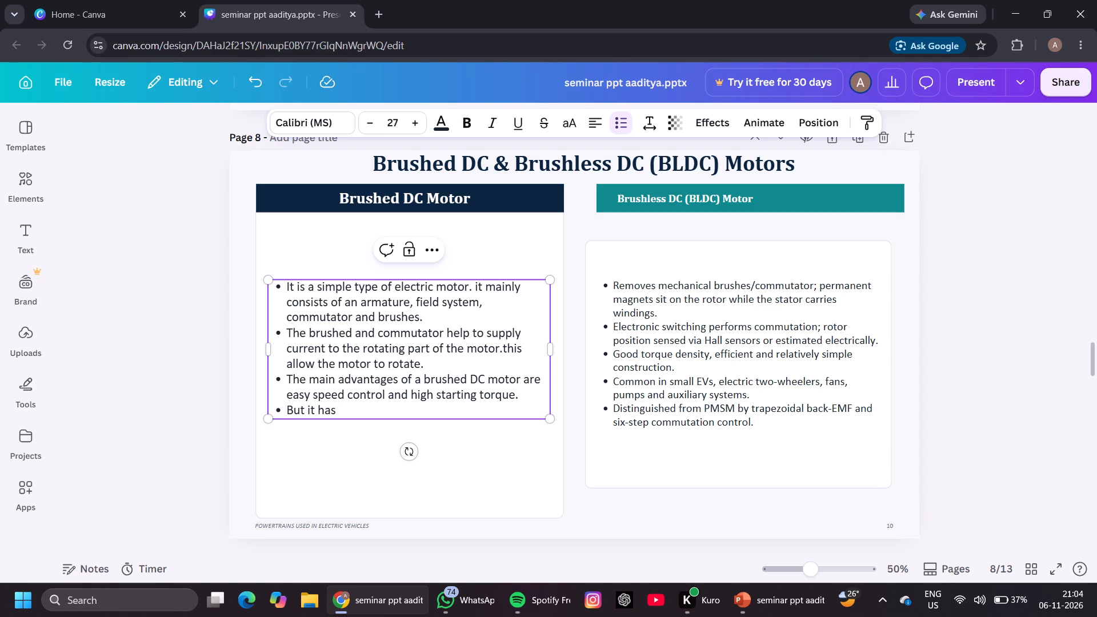
# Continue the fourth Brushed DC bullet with "one major disadvantage.".
pyautogui.write('one')
pyautogui.press('space')
pyautogui.write('major')
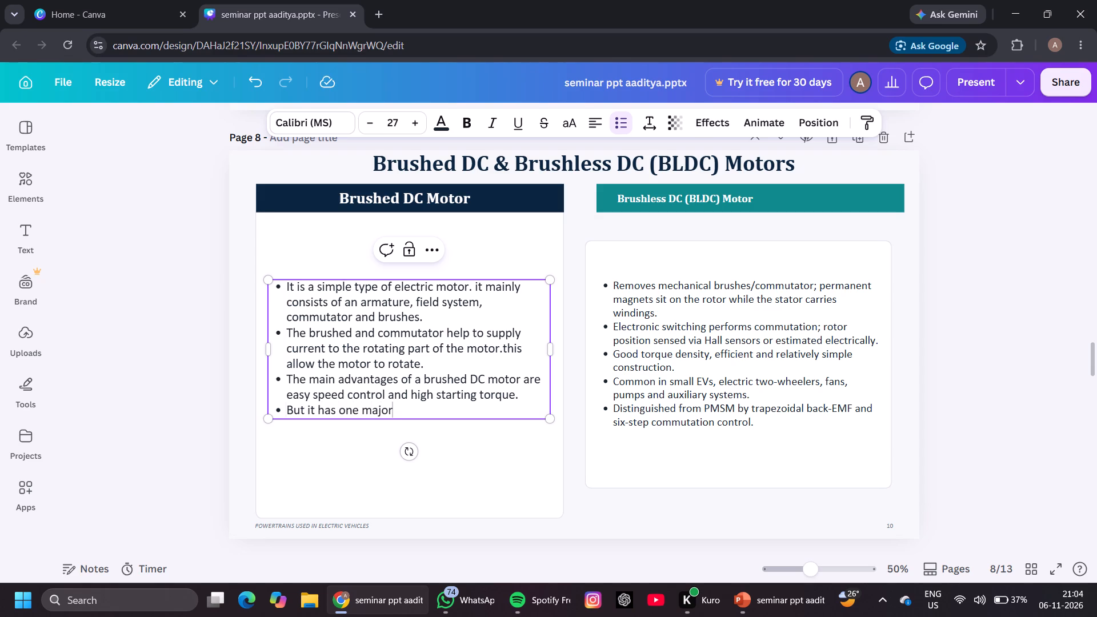
pyautogui.press('space')
pyautogui.write('di')
pyautogui.press('s')
pyautogui.press('a')
pyautogui.write('dvantage')
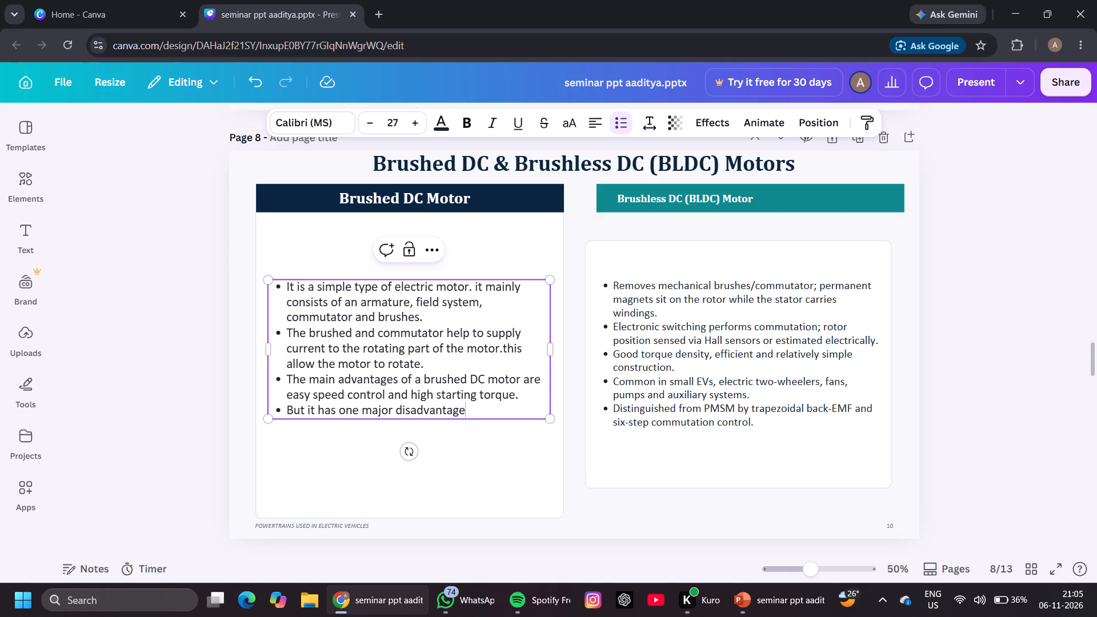
pyautogui.press('.')
# Add "the brushed wear out after some time" to the fourth Brushed DC bullet.
pyautogui.press('space')
pyautogui.write('t')
pyautogui.press('BackSpace')
pyautogui.write('the')
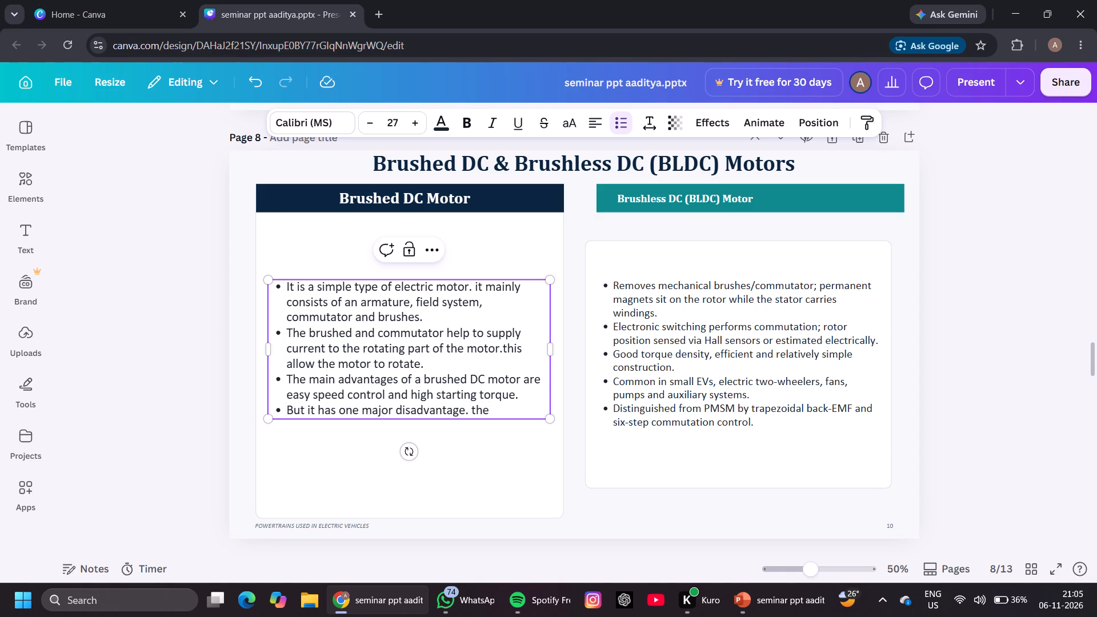
pyautogui.press('space')
pyautogui.write('bu')
pyautogui.press('BackSpace')
pyautogui.write('rushed')
pyautogui.press('space')
pyautogui.write('wear out')
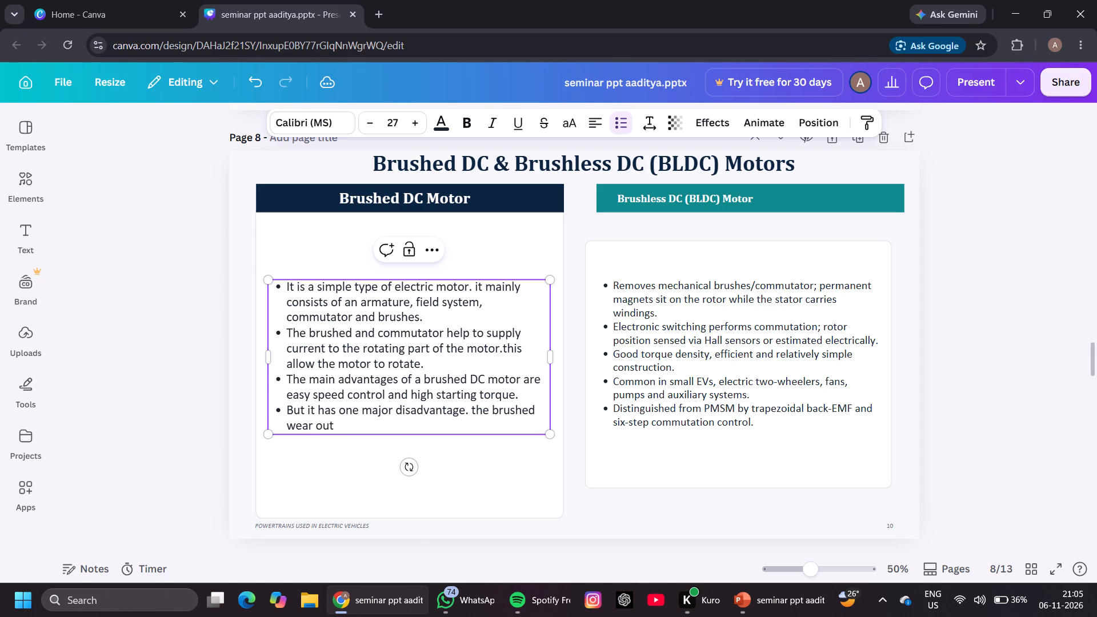
pyautogui.press('space')
pyautogui.write('after some')
pyautogui.press('space')
pyautogui.write('time')
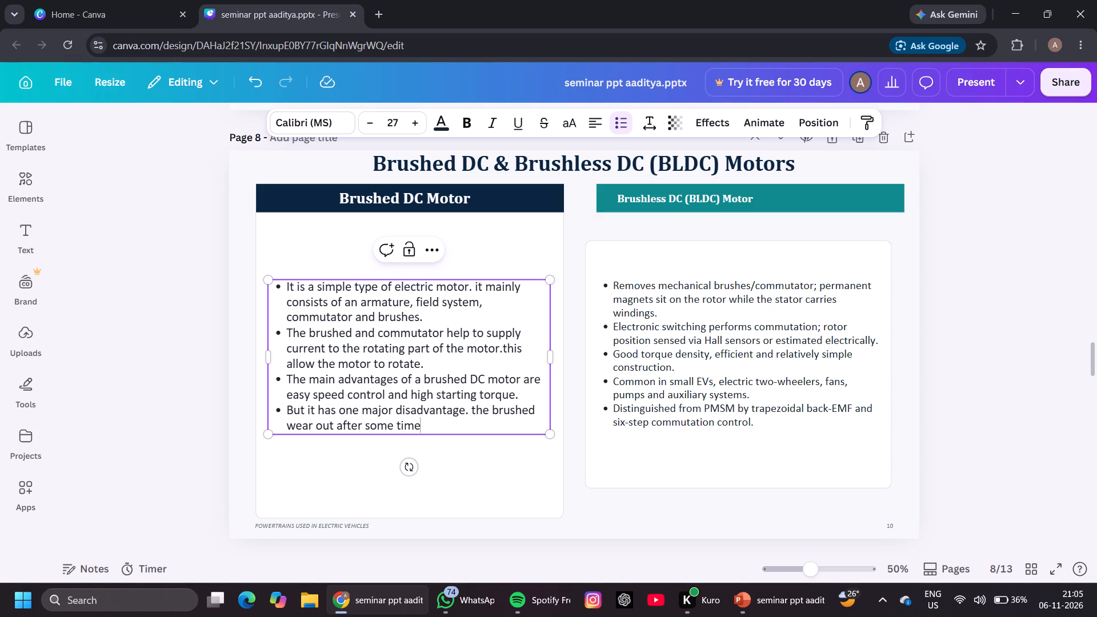
# Continue the fourth Brushed DC bullet with "because they are".
pyautogui.press('space')
pyautogui.write('be')
pyautogui.write('cause')
pyautogui.press('space')
pyautogui.write('they')
pyautogui.press('space')
pyautogui.write('are')
pyautogui.press('space')
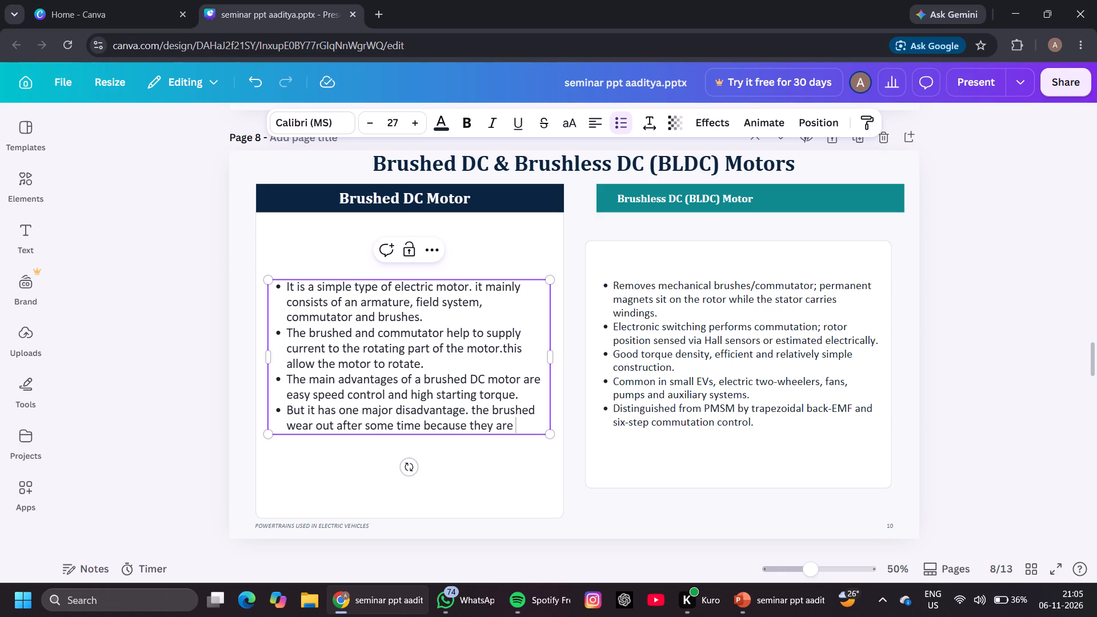
# Add the word "continuously" to the fourth Brushed DC bullet, correcting its spelling.
pyautogui.write('con')
pyautogui.write('ti')
pyautogui.write('nousaly')
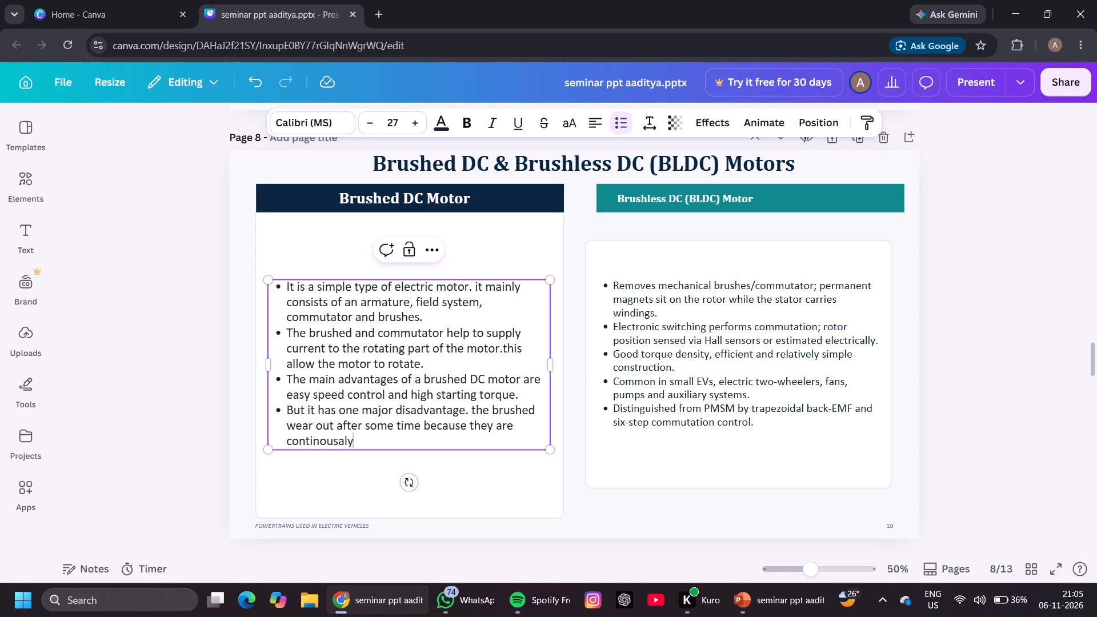
pyautogui.press('BackSpace')
pyautogui.press('BackSpace')
pyautogui.press('BackSpace')
pyautogui.press('BackSpace')
pyautogui.press('BackSpace')
pyautogui.press('BackSpace')
pyautogui.press('u')
pyautogui.press('o')
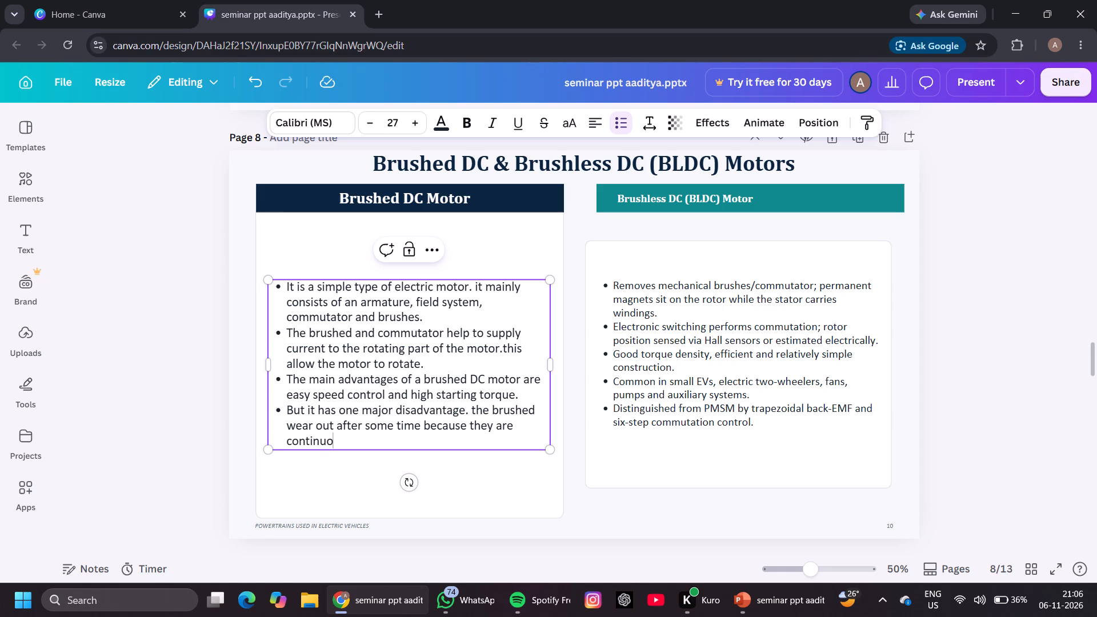
pyautogui.write('uslt')
pyautogui.press('BackSpace')
pyautogui.press('y')
# Continue the fourth Brushed DC bullet with "in contact with the commutator".
pyautogui.press('space')
pyautogui.write('in')
pyautogui.press('space')
pyautogui.write('conta')
pyautogui.write('ct')
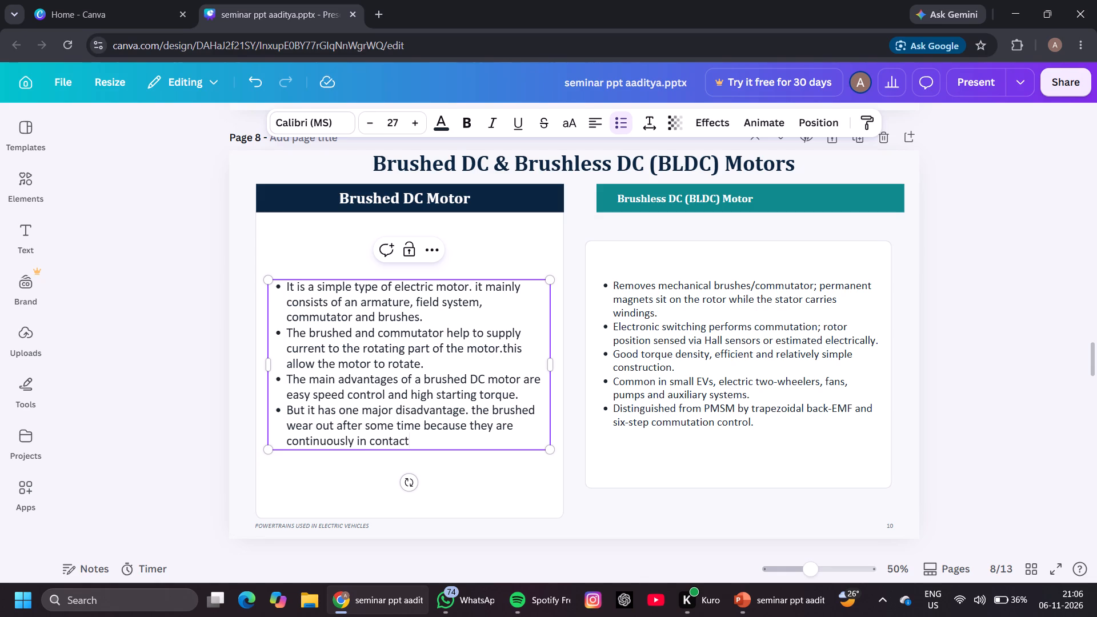
pyautogui.press('space')
pyautogui.write('with the')
pyautogui.press('space')
pyautogui.write('com')
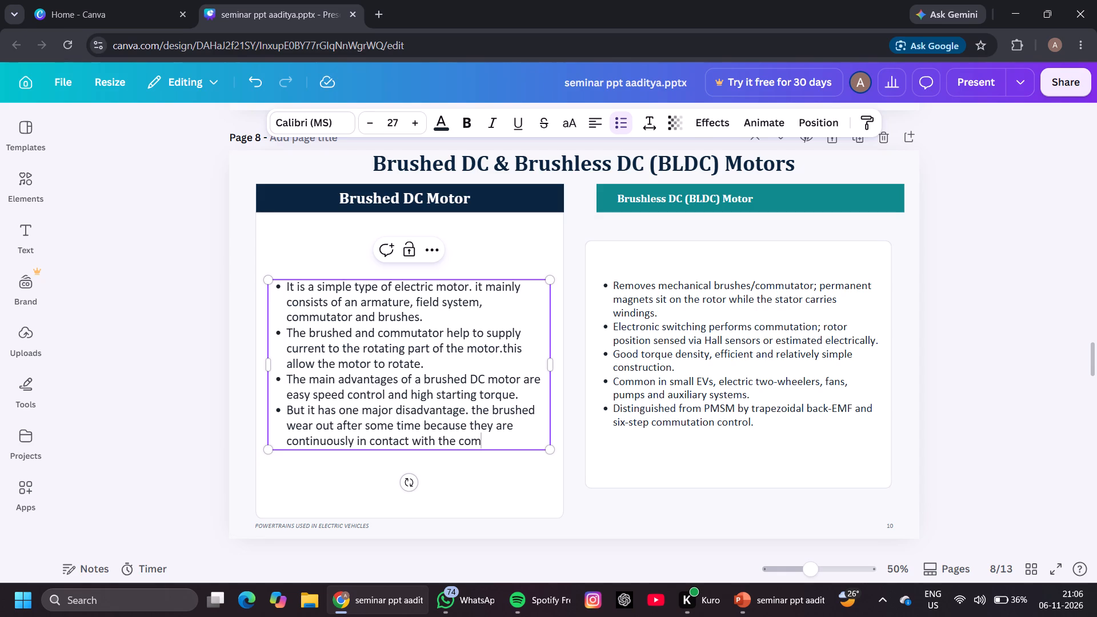
pyautogui.write('mutat')
pyautogui.write('or')
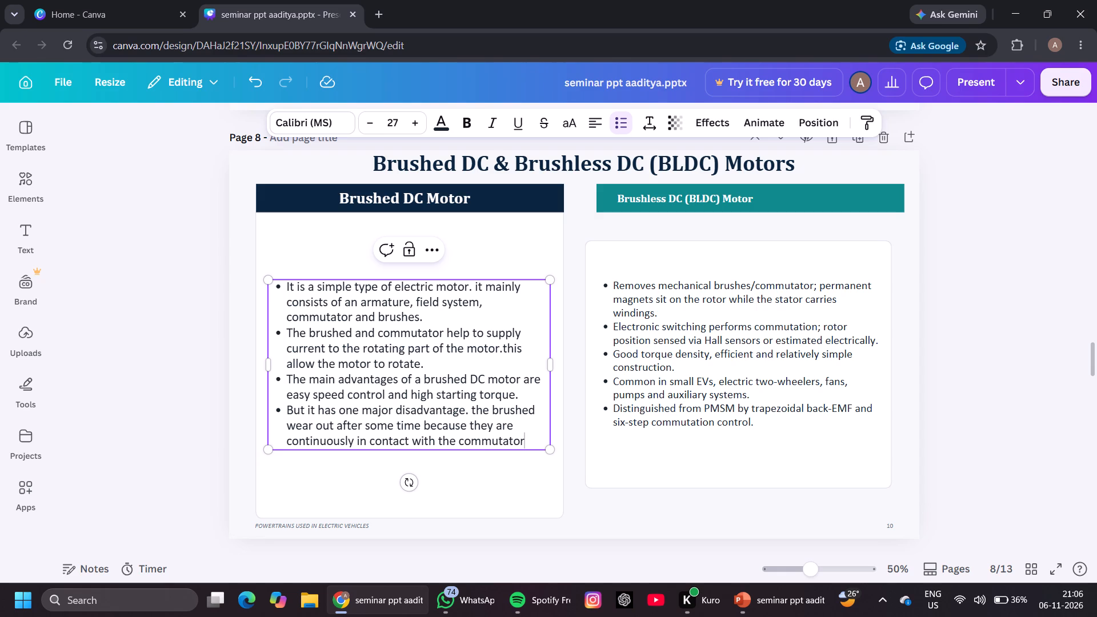
# End that sentence and add "they can also produce sparking." to the fourth Brushed DC bullet.
pyautogui.write('. th')
pyautogui.write('ey')
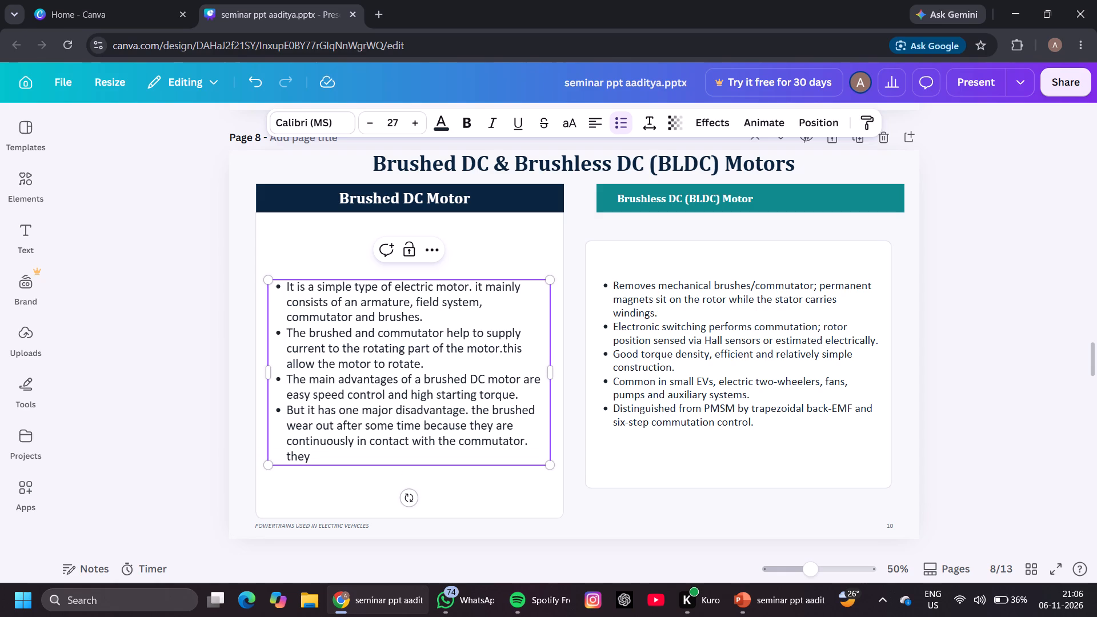
pyautogui.press('space')
pyautogui.write('can also')
pyautogui.press('space')
pyautogui.write('produce')
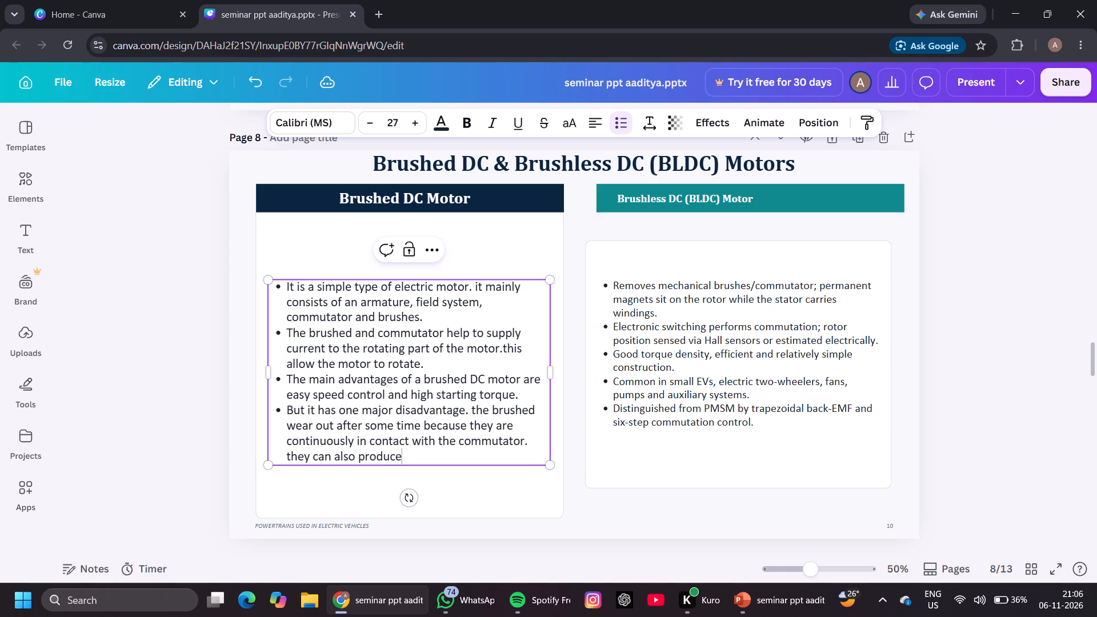
pyautogui.press('space')
pyautogui.write('s')
pyautogui.write('parking')
pyautogui.press('space')
pyautogui.press('BackSpace')
pyautogui.press('.')
# Replace the period after "sparking" with a comma and finish the fourth bullet with "so regular maintenance is required.".
pyautogui.press('BackSpace')
pyautogui.press(',')
pyautogui.press('space')
pyautogui.write('so')
pyautogui.press('space')
pyautogui.write('regula')
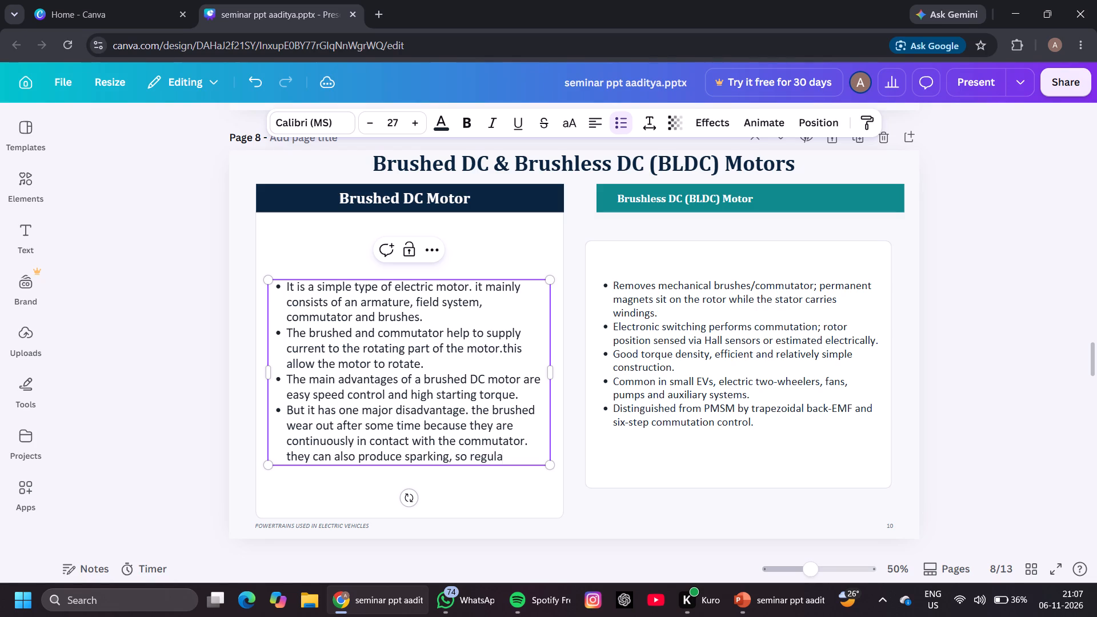
pyautogui.press('r')
pyautogui.press('space')
pyautogui.write('maint')
pyautogui.write('en')
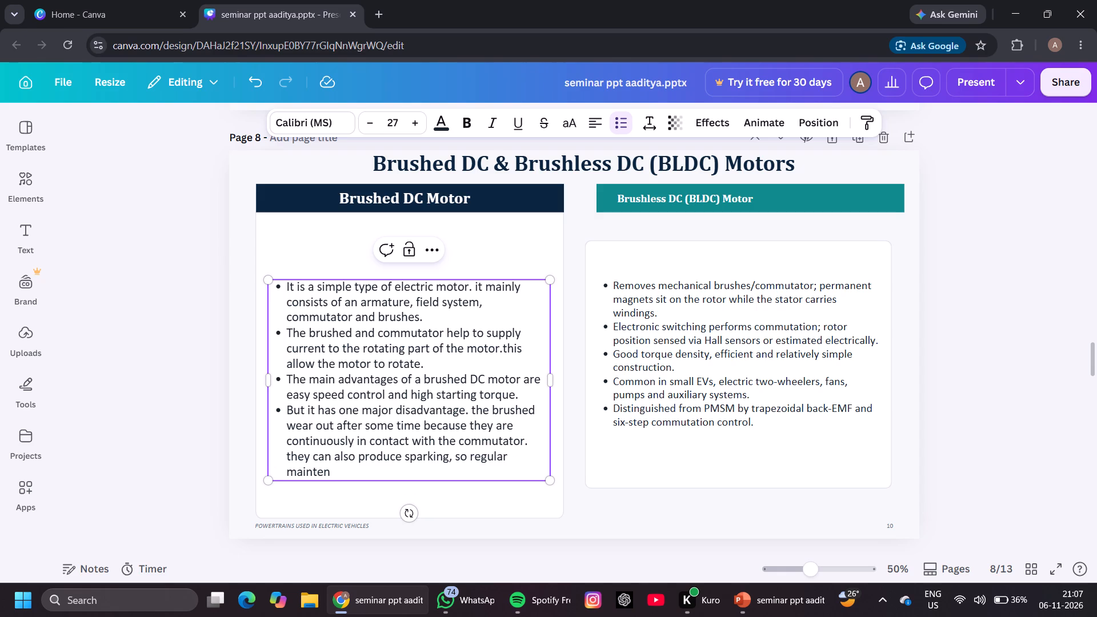
pyautogui.write('ance')
pyautogui.press('space')
pyautogui.write('is required')
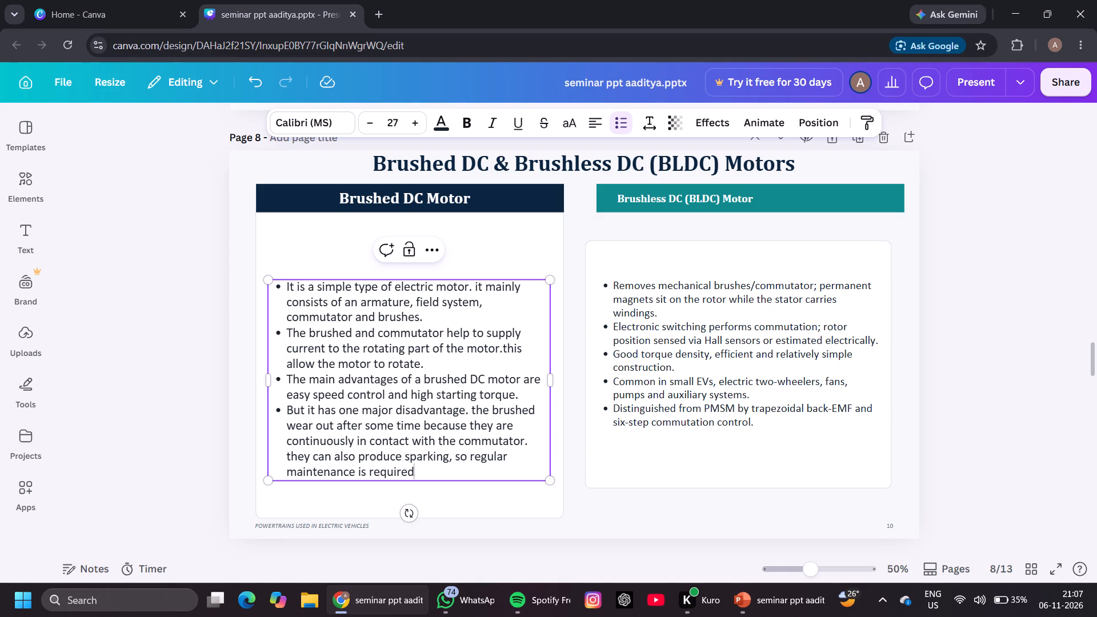
pyautogui.press('.')
# Start a fifth bullet in the Brushed DC Motor list.
pyautogui.press('Return')
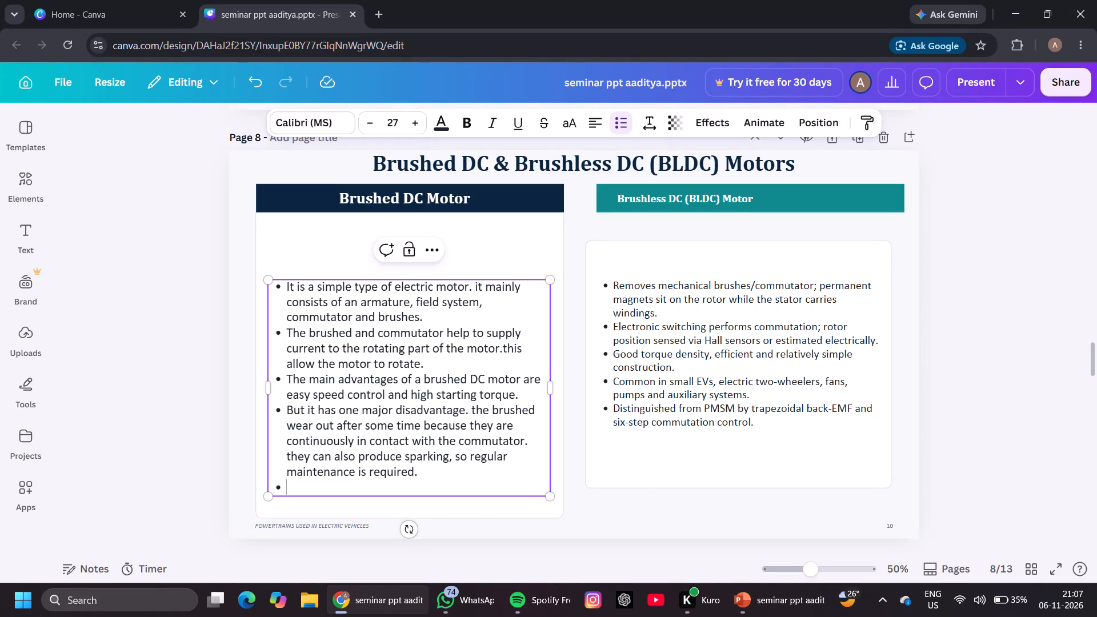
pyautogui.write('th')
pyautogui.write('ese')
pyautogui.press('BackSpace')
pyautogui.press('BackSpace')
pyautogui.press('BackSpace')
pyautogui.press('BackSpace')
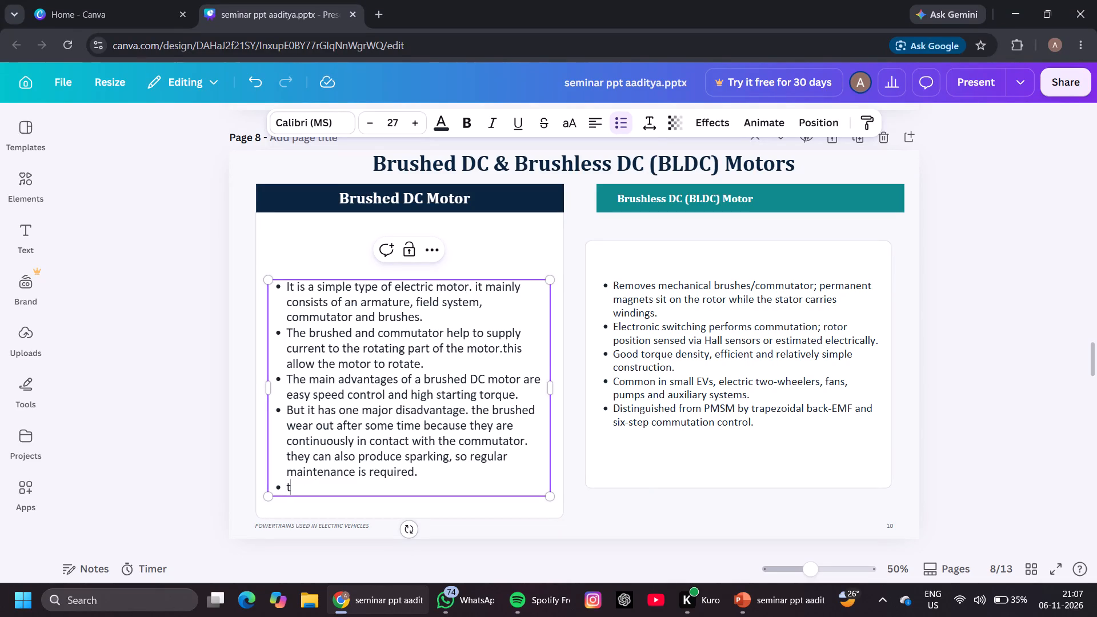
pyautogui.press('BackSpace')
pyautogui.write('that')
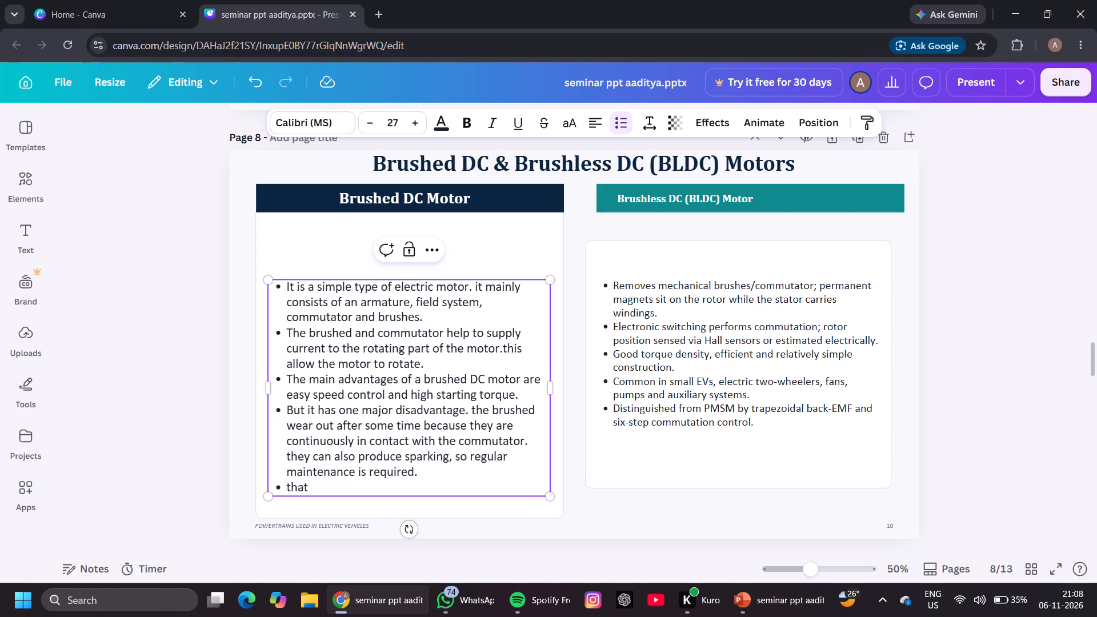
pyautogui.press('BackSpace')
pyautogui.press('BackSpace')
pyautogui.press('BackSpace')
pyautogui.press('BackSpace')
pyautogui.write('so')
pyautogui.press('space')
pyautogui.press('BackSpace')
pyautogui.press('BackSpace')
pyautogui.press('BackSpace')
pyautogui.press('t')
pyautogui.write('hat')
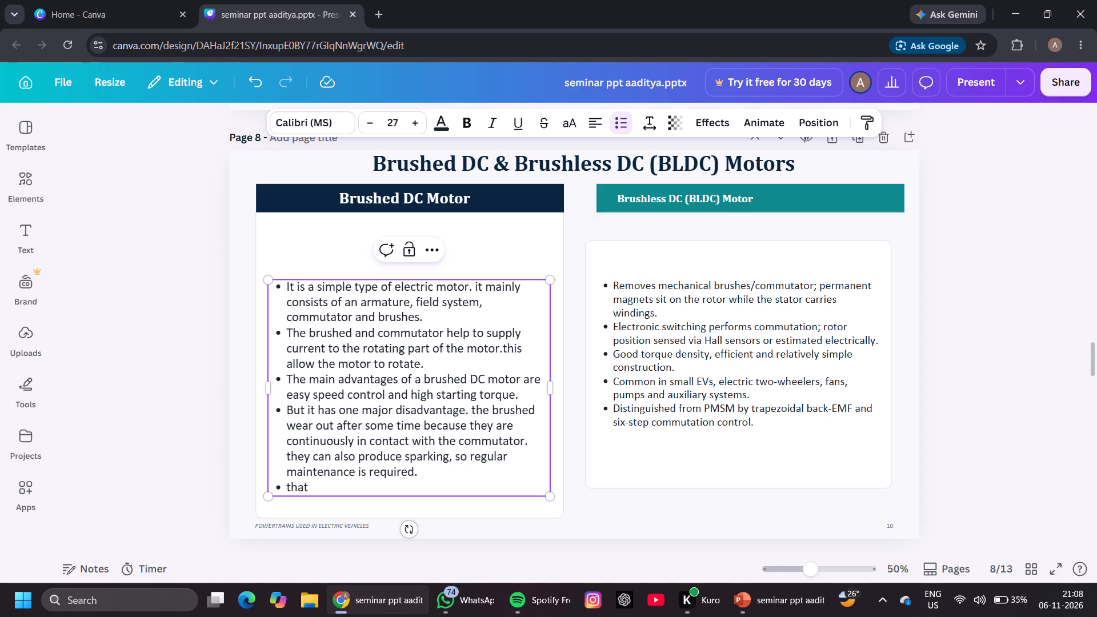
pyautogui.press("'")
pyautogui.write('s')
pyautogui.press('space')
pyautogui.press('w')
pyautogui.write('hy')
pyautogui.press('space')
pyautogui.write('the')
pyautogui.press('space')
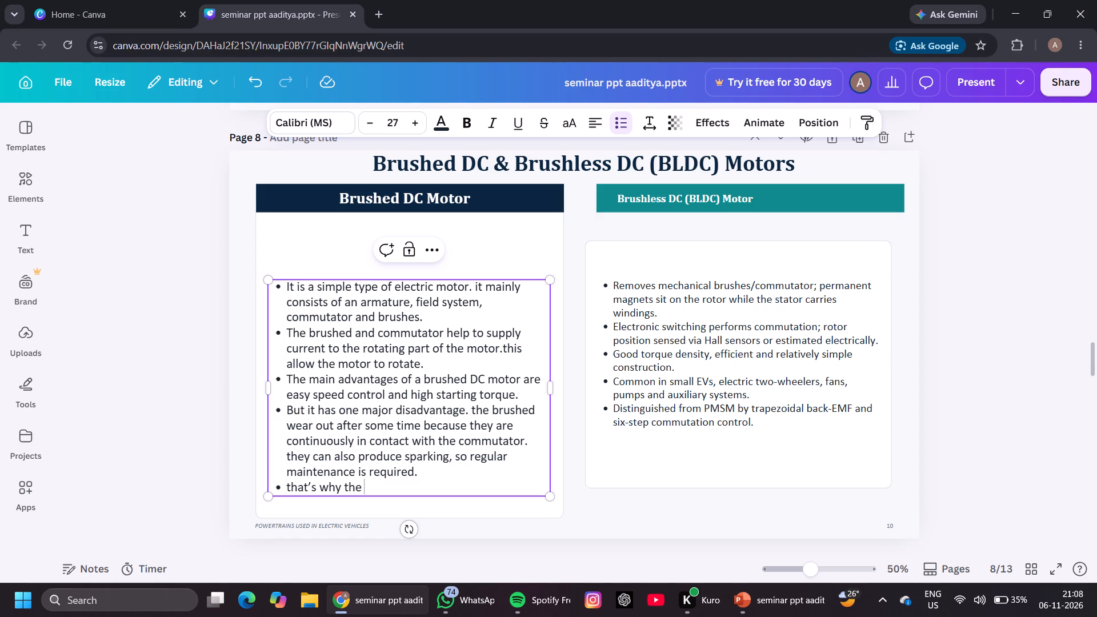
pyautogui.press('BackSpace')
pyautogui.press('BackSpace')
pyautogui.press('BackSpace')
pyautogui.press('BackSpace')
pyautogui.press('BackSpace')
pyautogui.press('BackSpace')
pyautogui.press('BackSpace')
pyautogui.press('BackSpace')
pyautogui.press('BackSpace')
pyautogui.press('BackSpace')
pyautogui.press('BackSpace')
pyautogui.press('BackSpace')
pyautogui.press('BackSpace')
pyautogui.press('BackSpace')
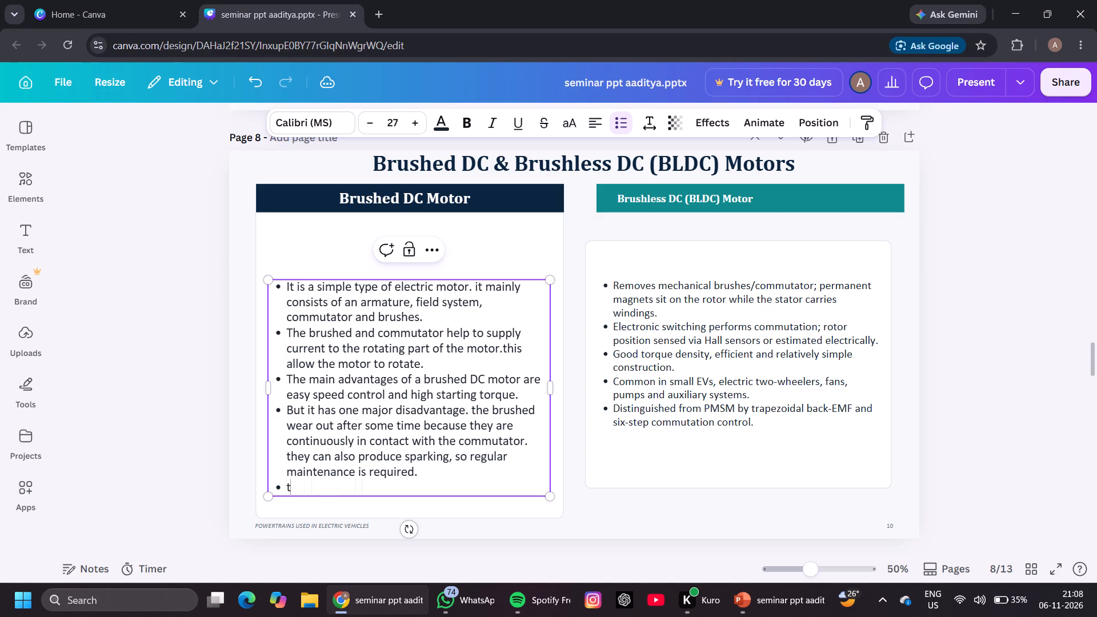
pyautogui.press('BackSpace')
# Begin the fifth Brushed DC Motor bullet with "because of these disadvantage".
pyautogui.write('br')
pyautogui.press('BackSpace')
pyautogui.write('ecause')
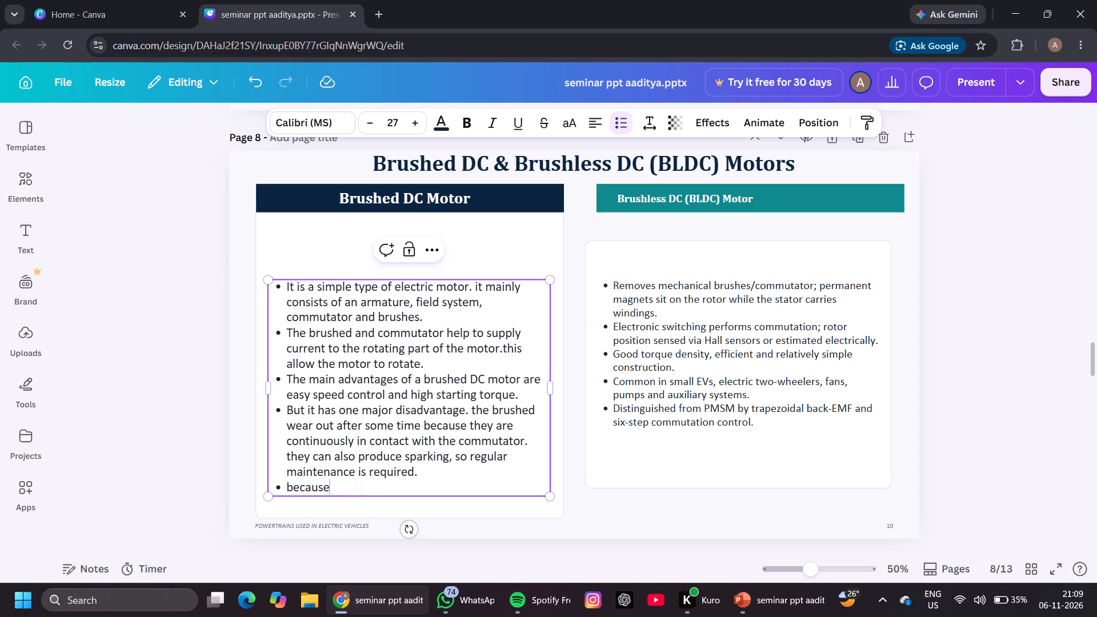
pyautogui.press('space')
pyautogui.write('of these')
pyautogui.press('space')
pyautogui.write('dis')
pyautogui.write('advan')
pyautogui.write('ta')
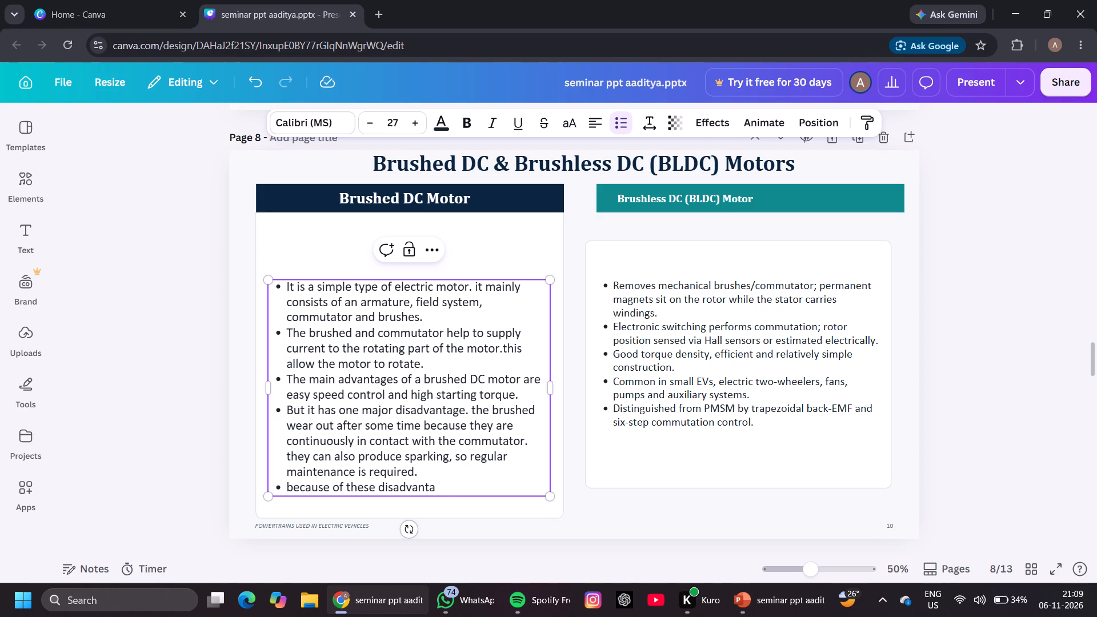
pyautogui.write('ge')
# Continue the fifth Brushed DC bullet with "the brushed DC motor".
pyautogui.press('space')
pyautogui.write('the')
pyautogui.press('space')
pyautogui.write('brushed')
pyautogui.press('space')
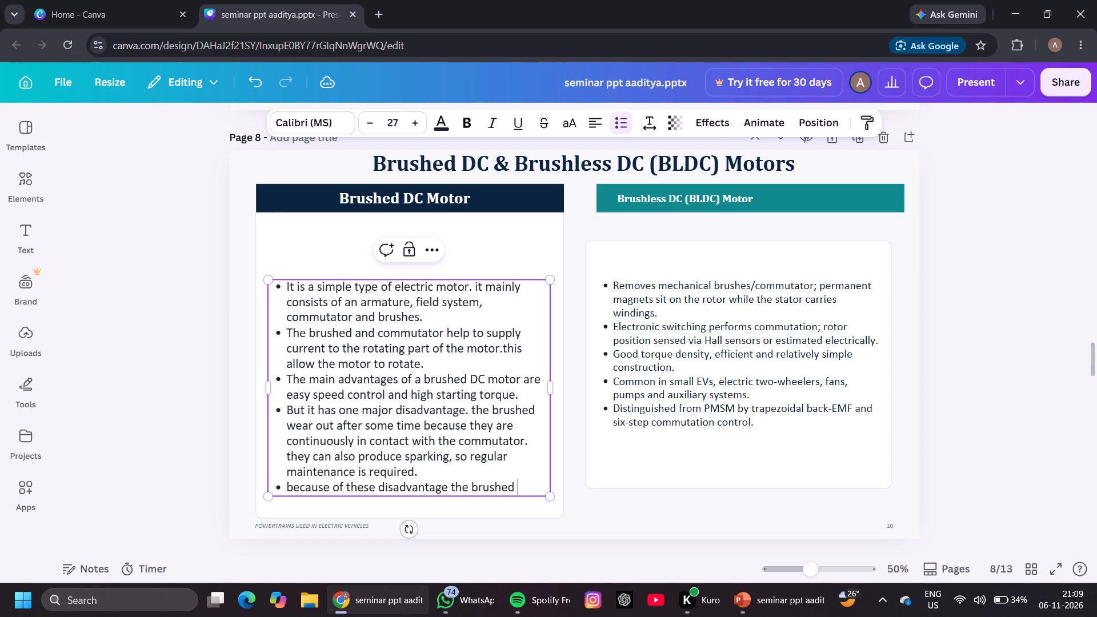
pyautogui.press('d')
pyautogui.press('c')
pyautogui.press('BackSpace')
pyautogui.press('d')
pyautogui.write('c')
pyautogui.press('space')
pyautogui.press('BackSpace')
pyautogui.write('motor')
pyautogui.press('space')
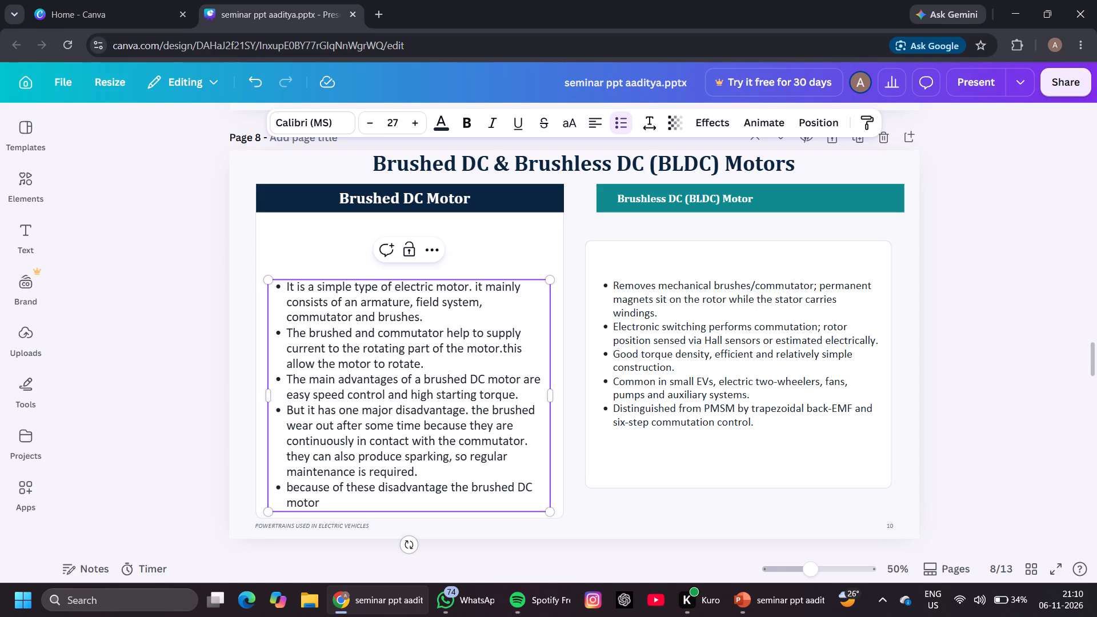
# Continue the fifth Brushed DC bullet with "are not commonly preferred".
pyautogui.write('are ni')
pyautogui.press('BackSpace')
pyautogui.write('ot')
pyautogui.press('space')
pyautogui.write('commly')
pyautogui.press('BackSpace')
pyautogui.press('BackSpace')
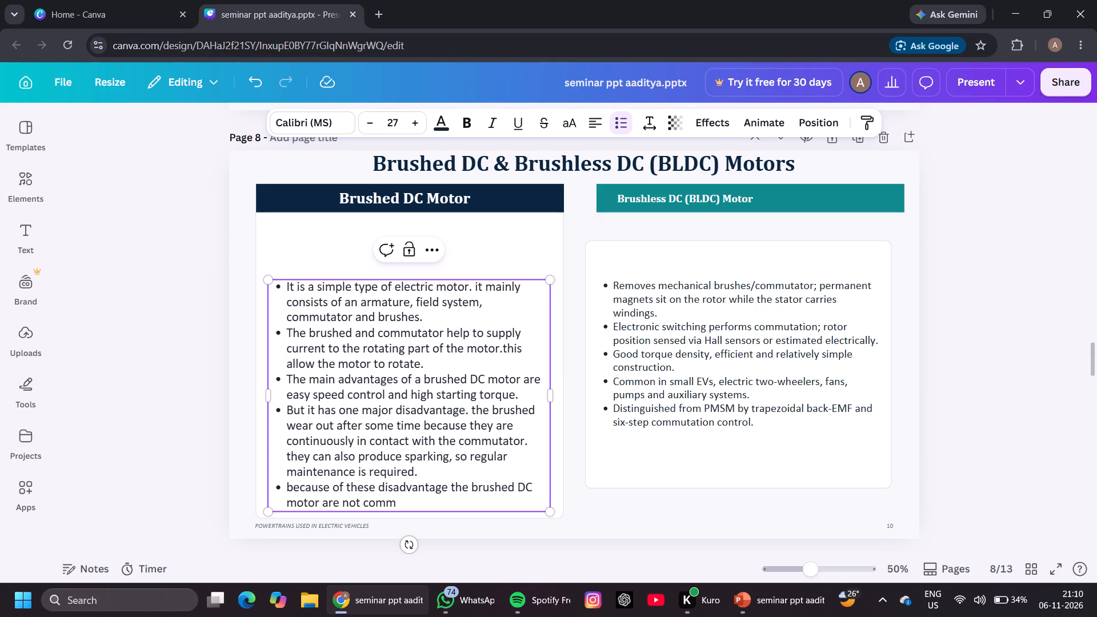
pyautogui.write('only')
pyautogui.press('space')
pyautogui.write('pref')
pyautogui.write('erred')
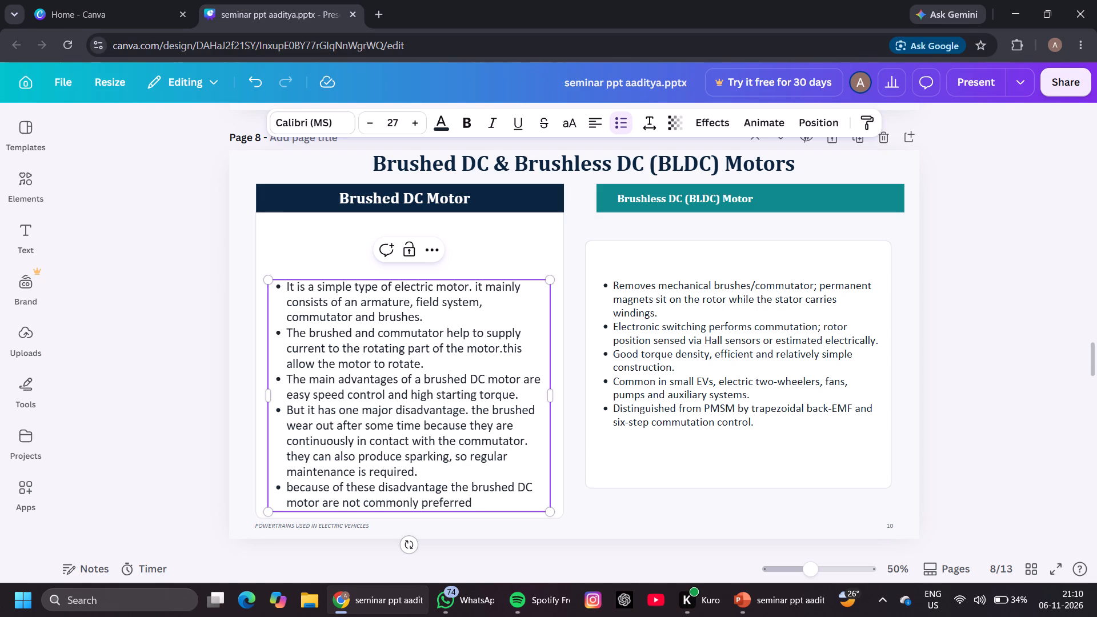
# Continue the fifth Brushed DC bullet with "for mordern".
pyautogui.press('space')
pyautogui.write('for th')
pyautogui.press('BackSpace')
pyautogui.press('BackSpace')
pyautogui.write('mo')
pyautogui.press('r')
pyautogui.press('d')
pyautogui.write('ern')
# Finish the fifth Brushed DC bullet with "passenger electric vehicles".
pyautogui.press('space')
pyautogui.write('pass')
pyautogui.write('enger')
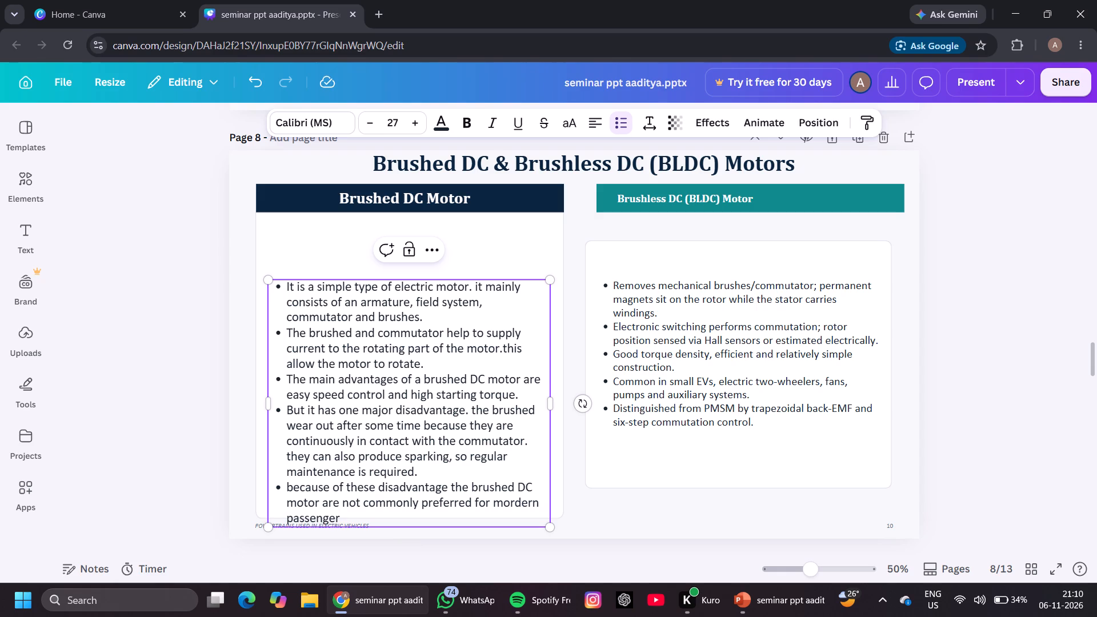
pyautogui.press('space')
pyautogui.write('el')
pyautogui.press('e')
pyautogui.write('ctric')
pyautogui.press('space')
pyautogui.write('vehi')
pyautogui.press('c')
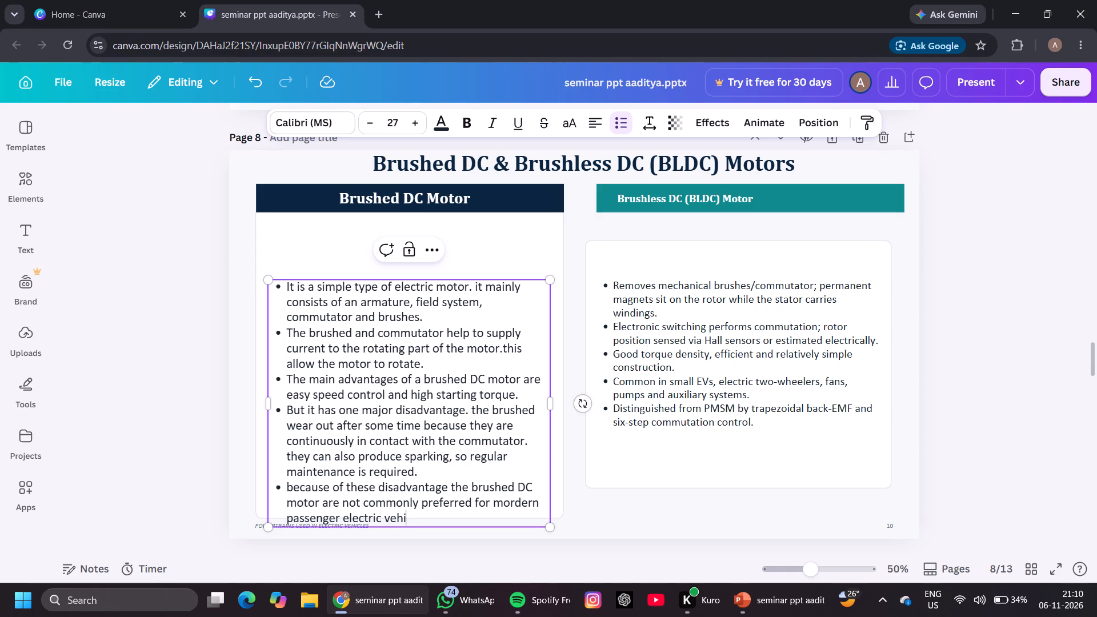
pyautogui.write('les')
# Move the Brushed DC bullet text box up inside its card, closer to the Brushed DC Motor heading.
pyautogui.moveTo(393, 277); pyautogui.dragTo(393, 267)
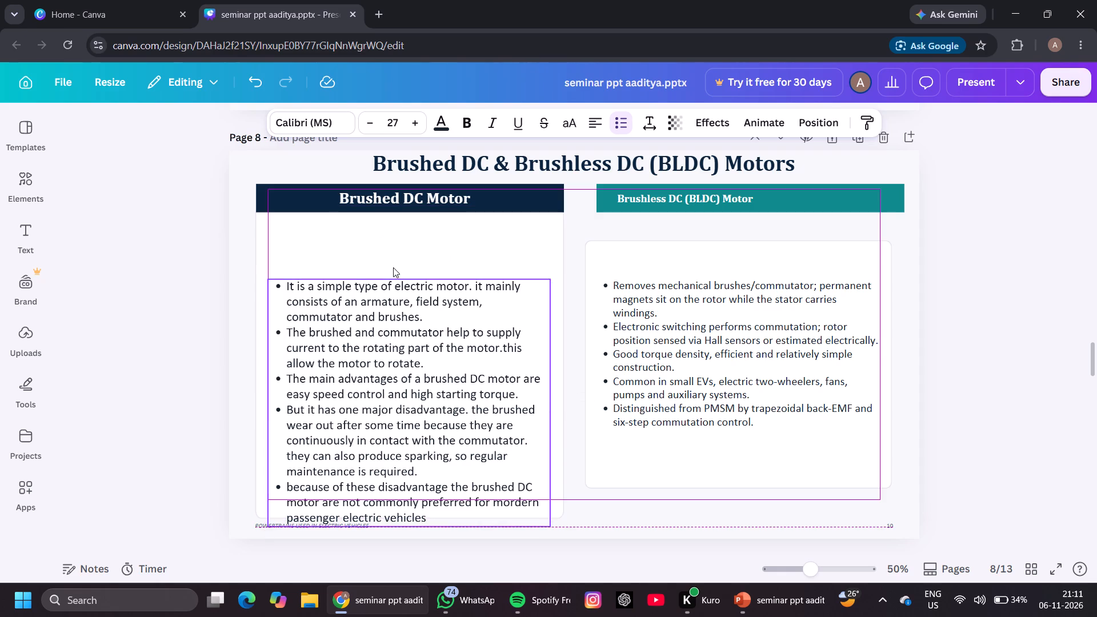
pyautogui.moveTo(393, 267); pyautogui.dragTo(393, 240)
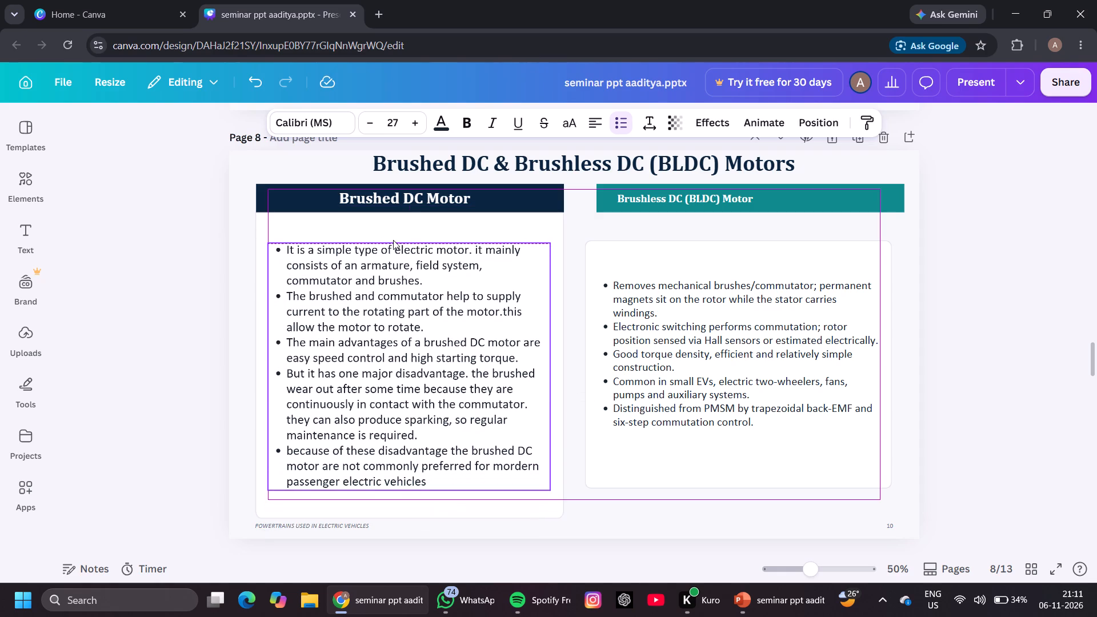
pyautogui.moveTo(393, 240); pyautogui.dragTo(397, 234)
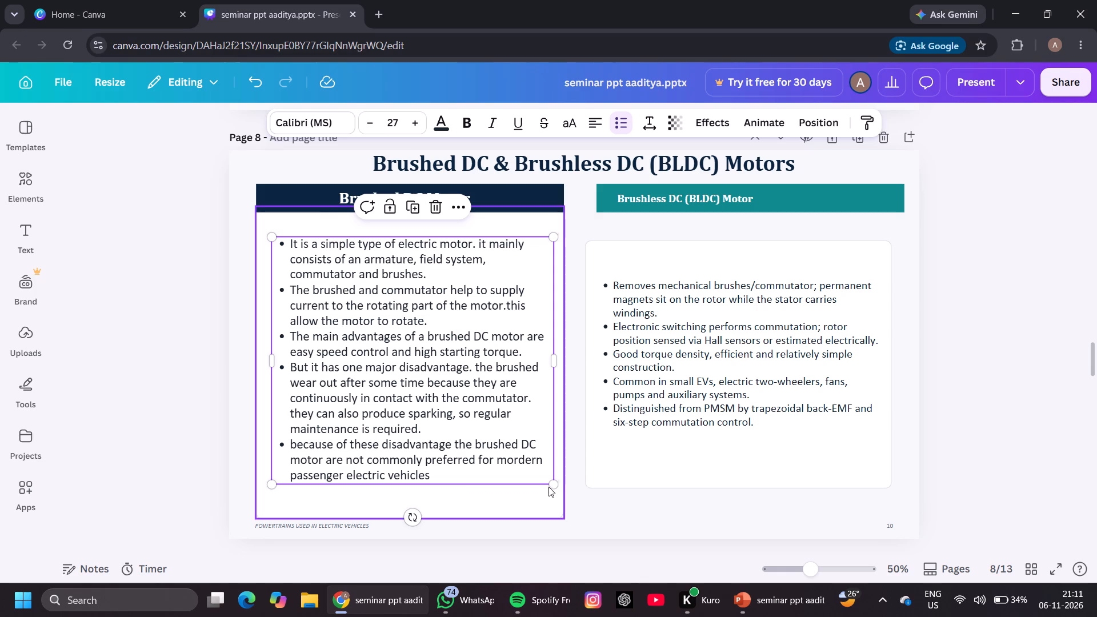
# Scale up the Brushed DC bullet text box until its font size is 29.
pyautogui.moveTo(550, 484); pyautogui.dragTo(559, 508)
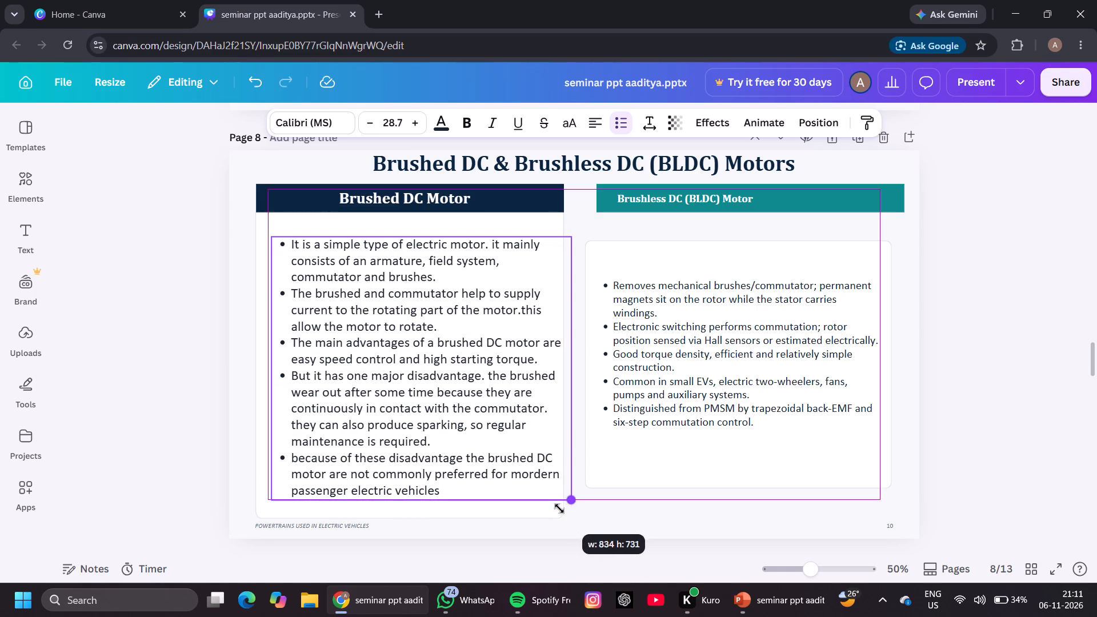
pyautogui.moveTo(559, 508); pyautogui.dragTo(566, 513)
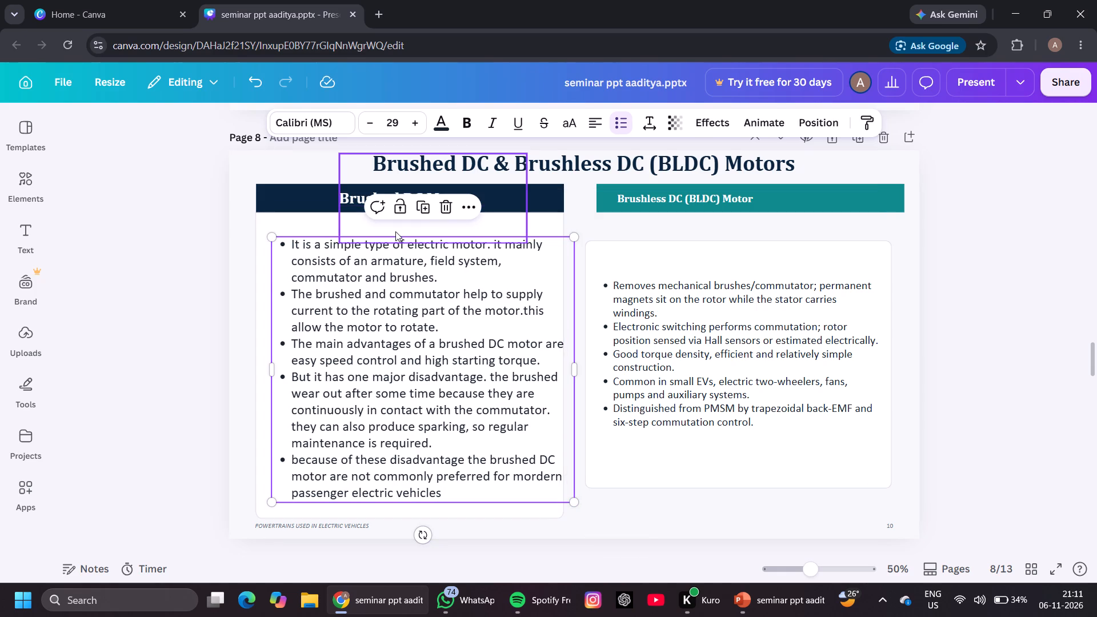
# Shift the enlarged Brushed DC text box left and up to fit the card's width just below the heading.
pyautogui.click(345, 284)
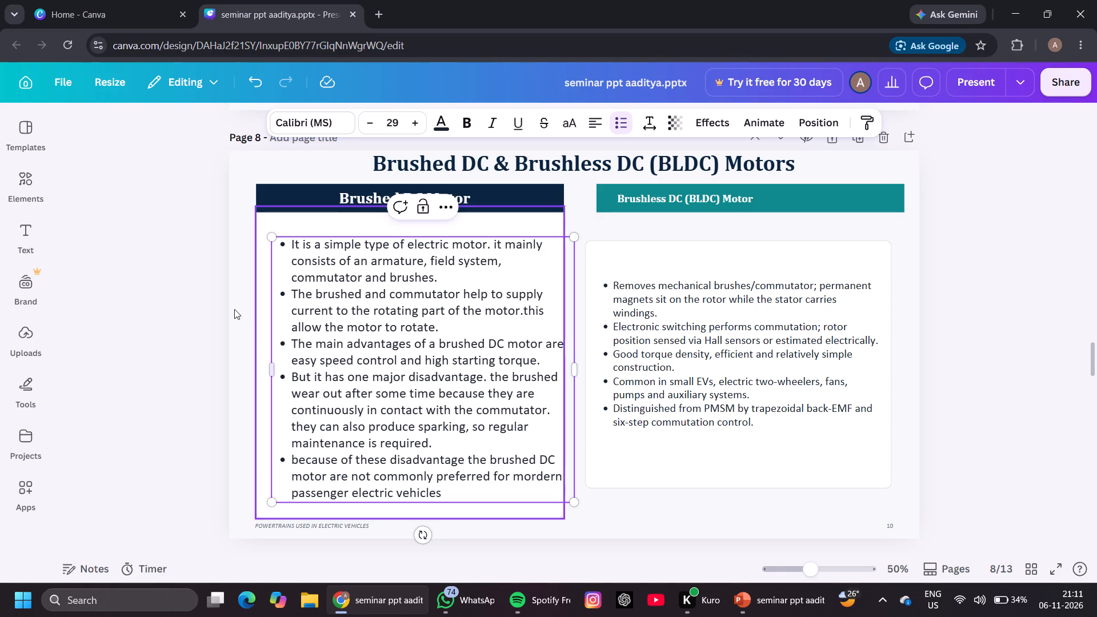
pyautogui.click(234, 309)
pyautogui.click(324, 313)
pyautogui.moveTo(324, 313); pyautogui.dragTo(323, 313)
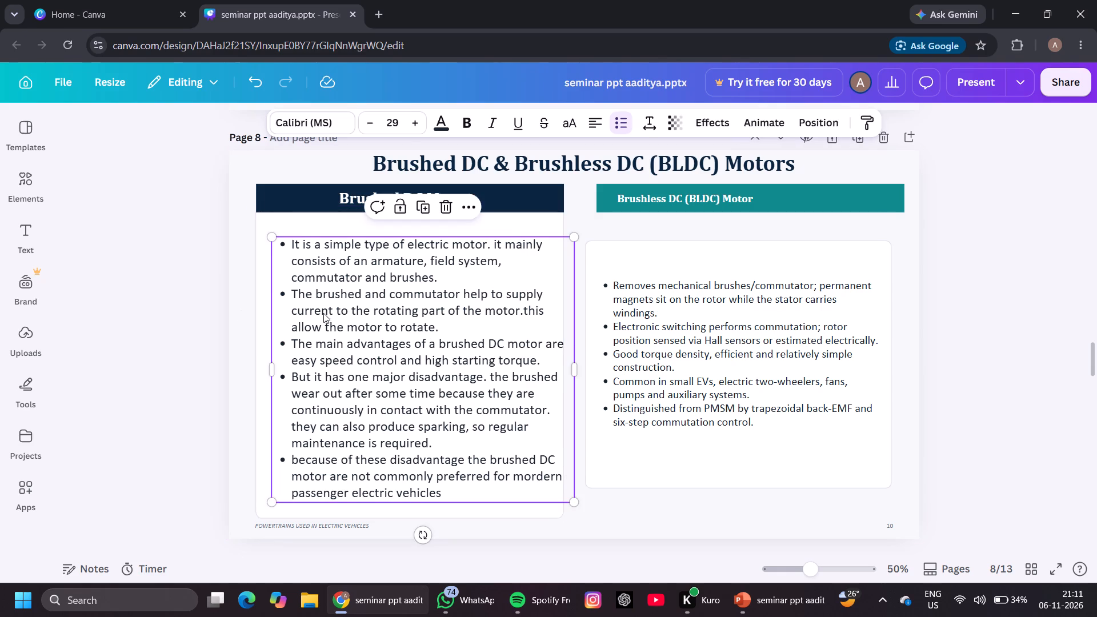
pyautogui.moveTo(323, 313); pyautogui.dragTo(315, 308)
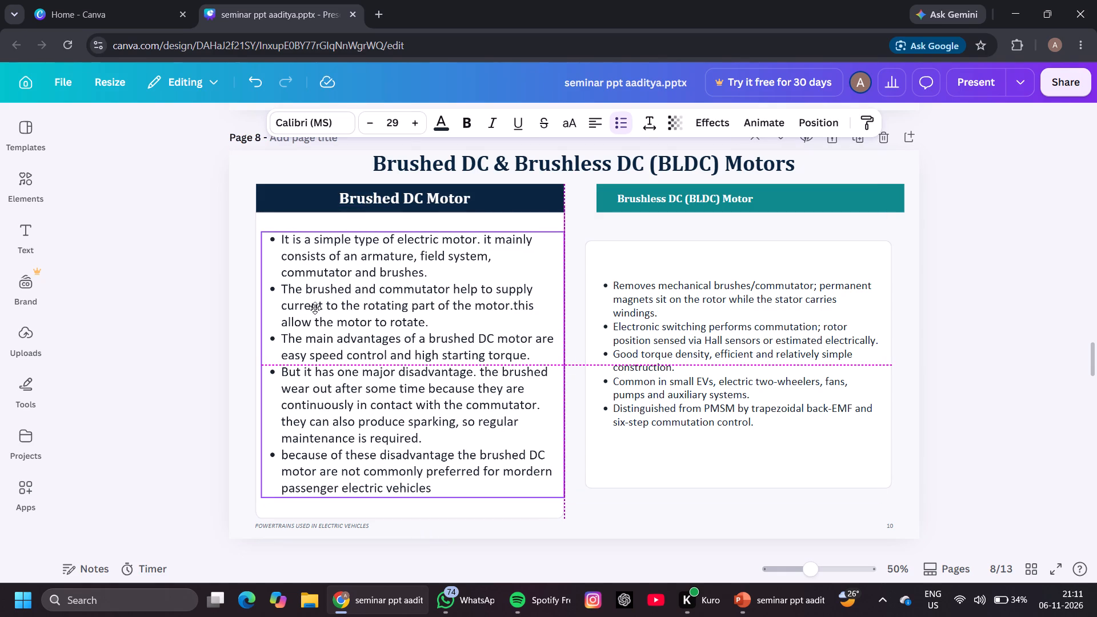
pyautogui.moveTo(315, 308); pyautogui.dragTo(314, 308)
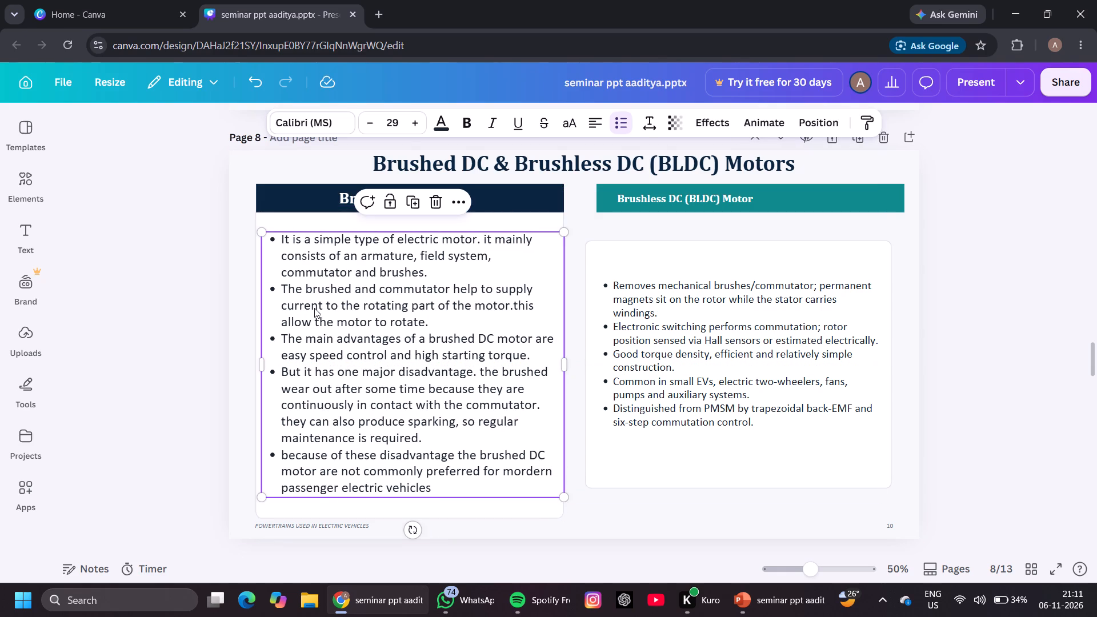
pyautogui.moveTo(314, 308); pyautogui.dragTo(313, 301)
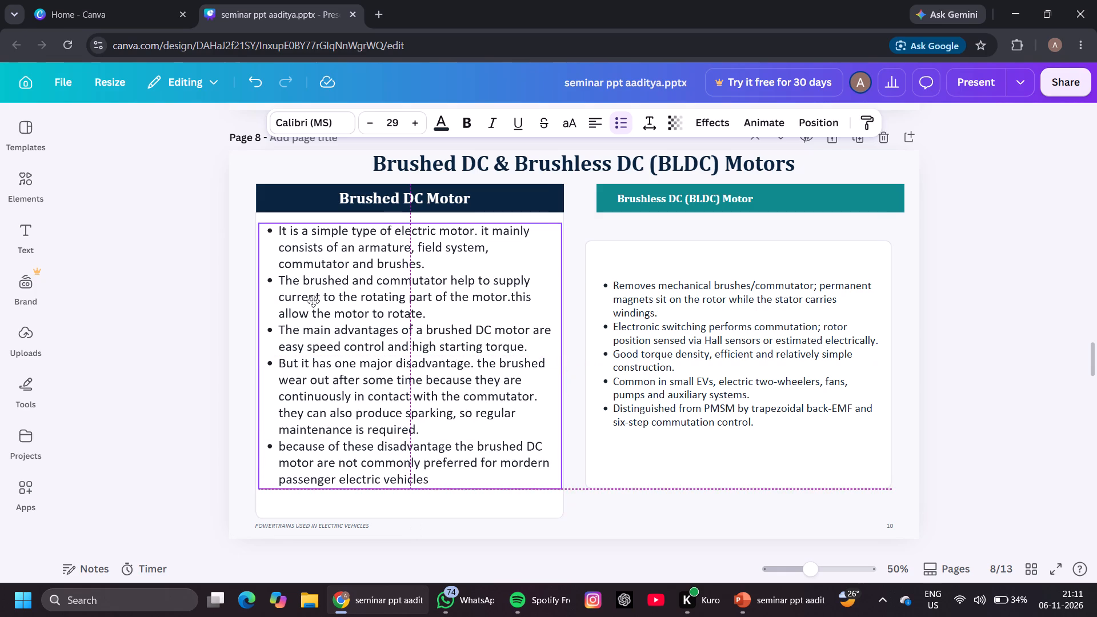
pyautogui.moveTo(313, 301); pyautogui.dragTo(314, 298)
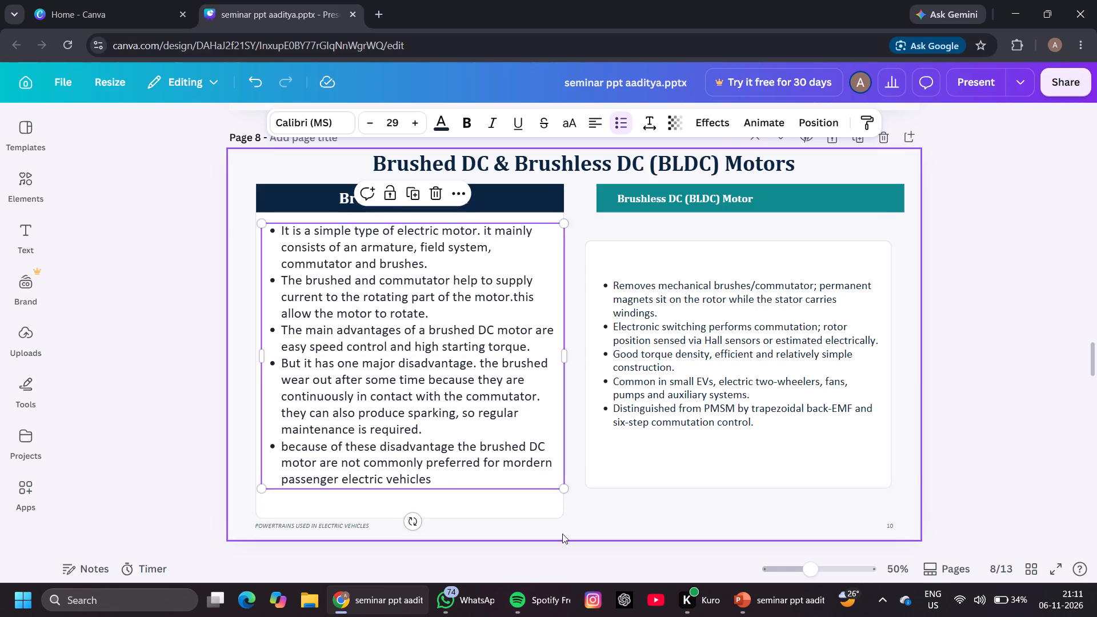
# Scale the Brushed DC text box to about 877 wide by 769 high, giving a font size of 30.2.
pyautogui.moveTo(565, 490); pyautogui.dragTo(574, 499)
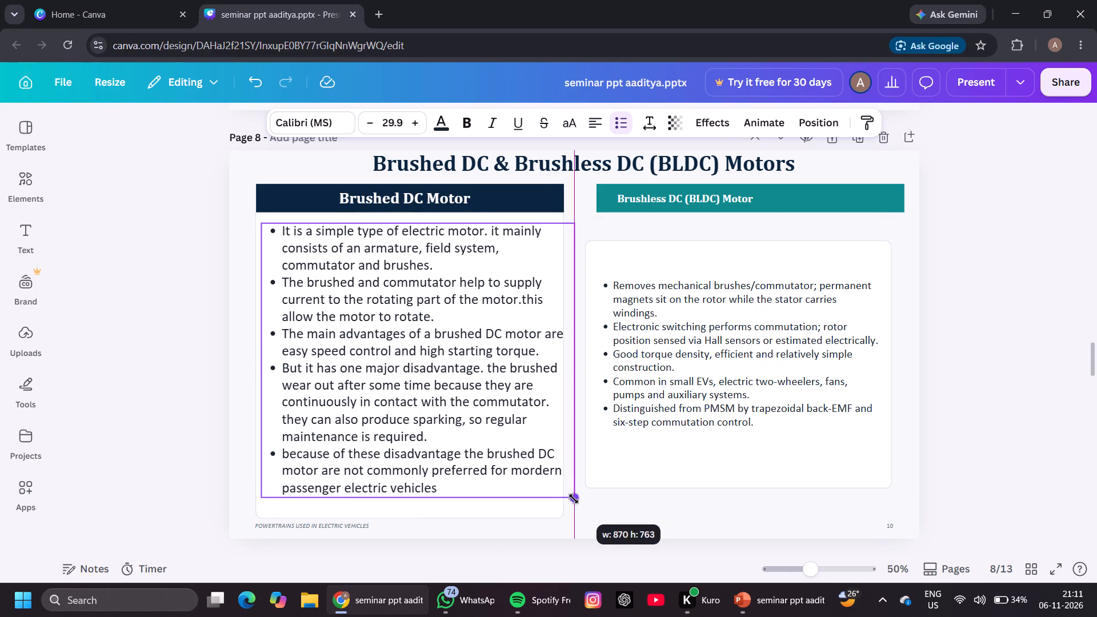
pyautogui.moveTo(574, 499); pyautogui.dragTo(584, 510)
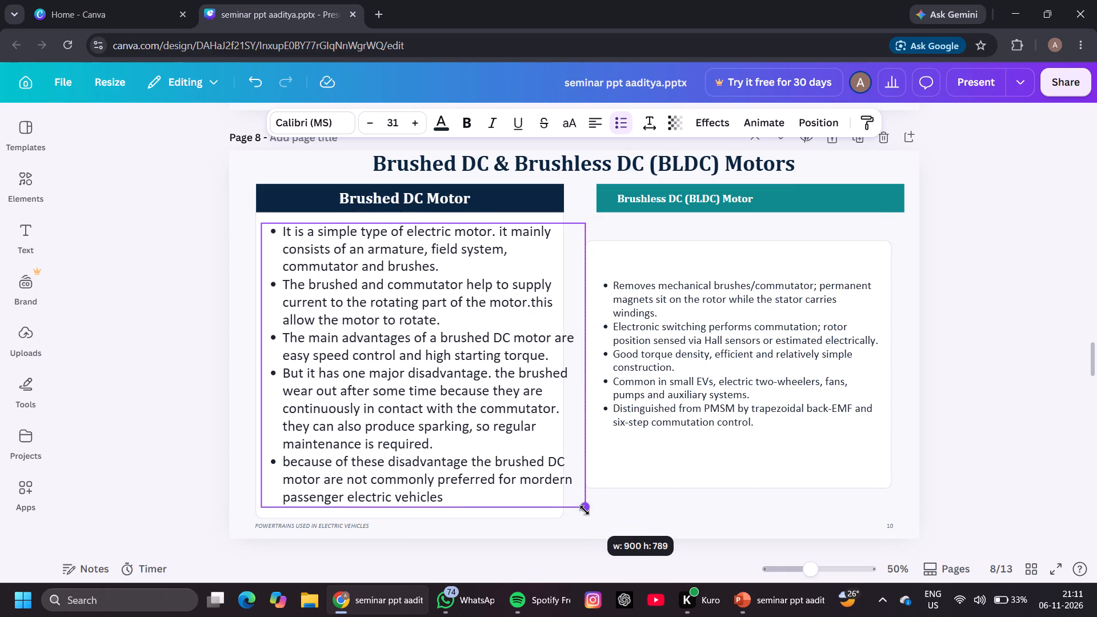
pyautogui.moveTo(584, 510); pyautogui.dragTo(576, 507)
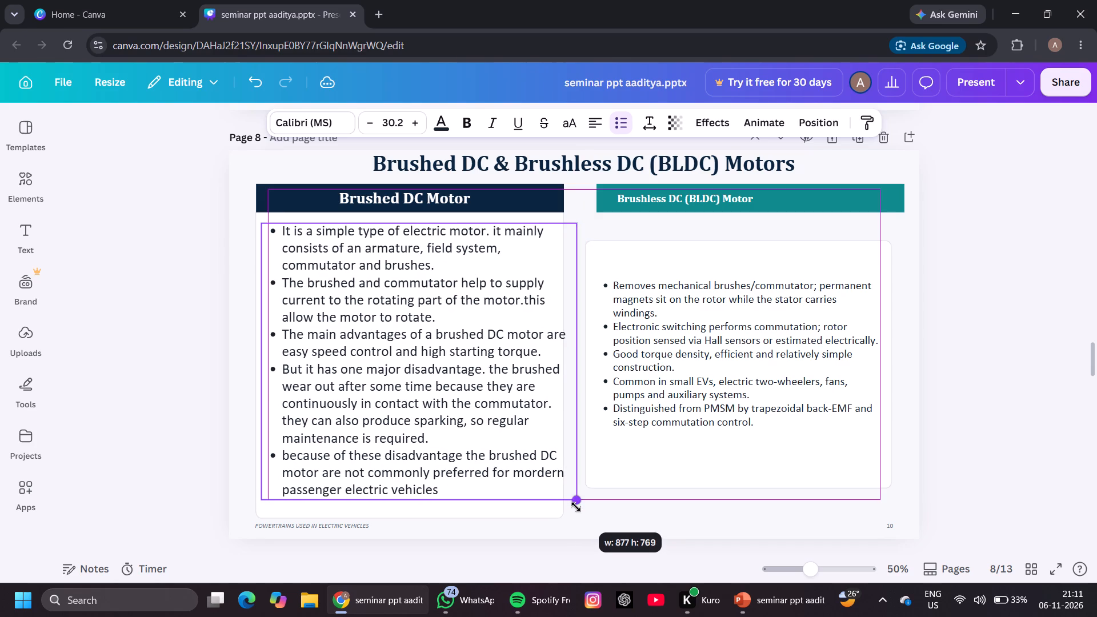
pyautogui.moveTo(576, 507); pyautogui.dragTo(565, 503)
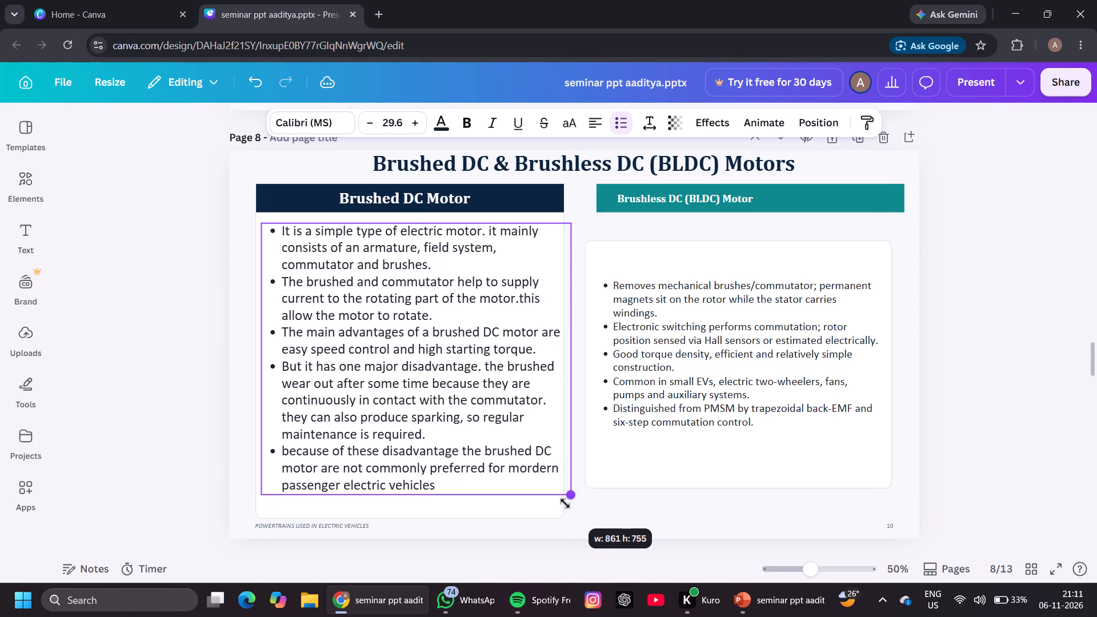
pyautogui.moveTo(565, 503); pyautogui.dragTo(565, 502)
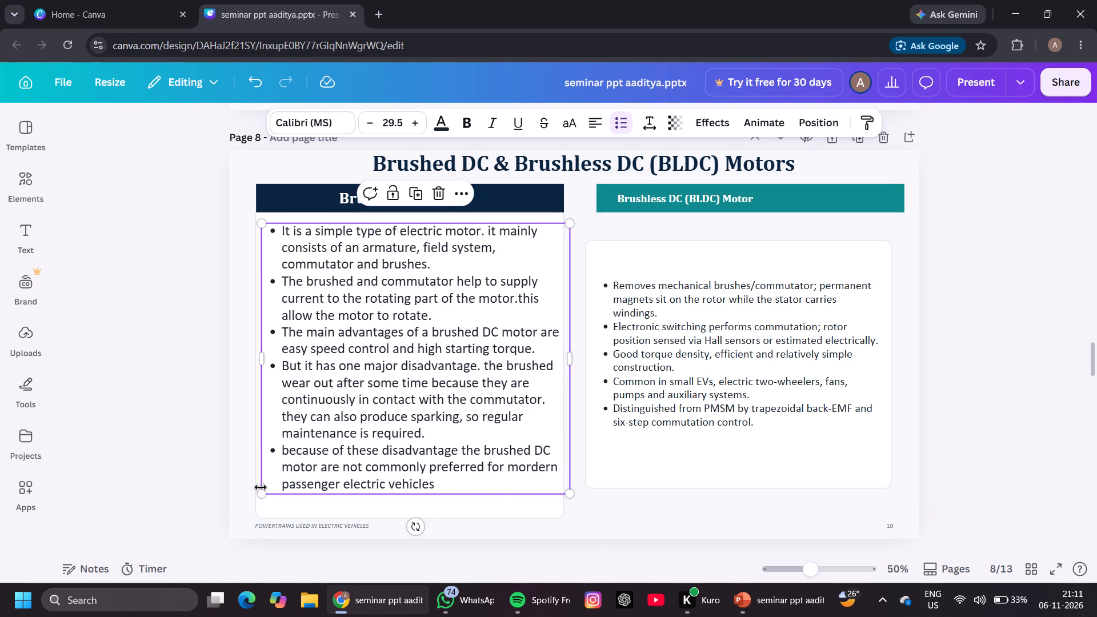
pyautogui.moveTo(261, 497); pyautogui.dragTo(241, 506)
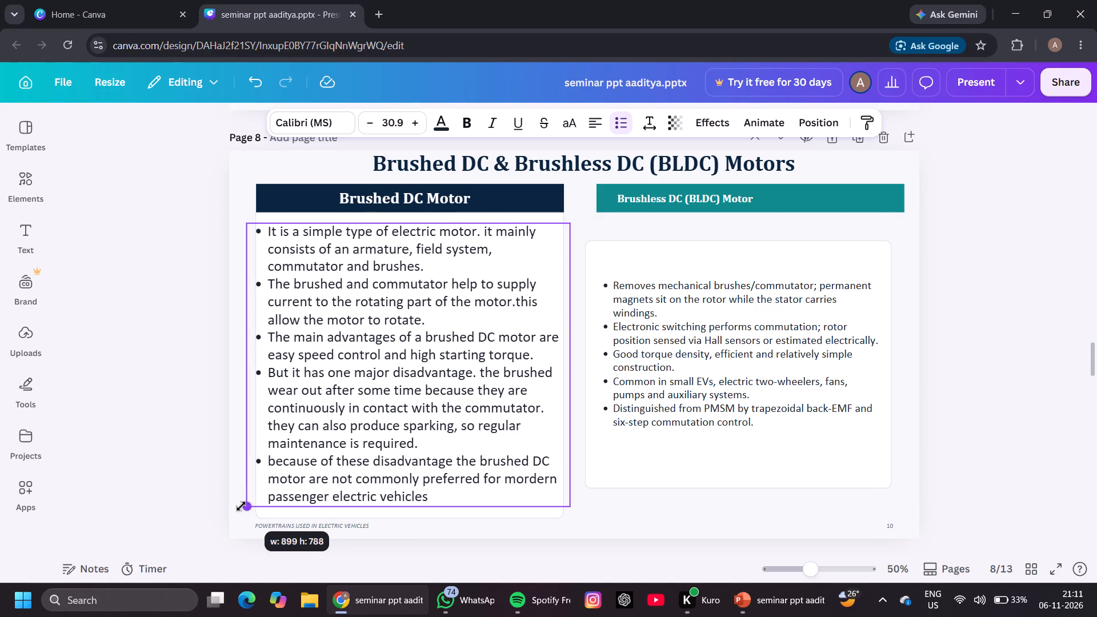
pyautogui.moveTo(241, 506); pyautogui.dragTo(249, 500)
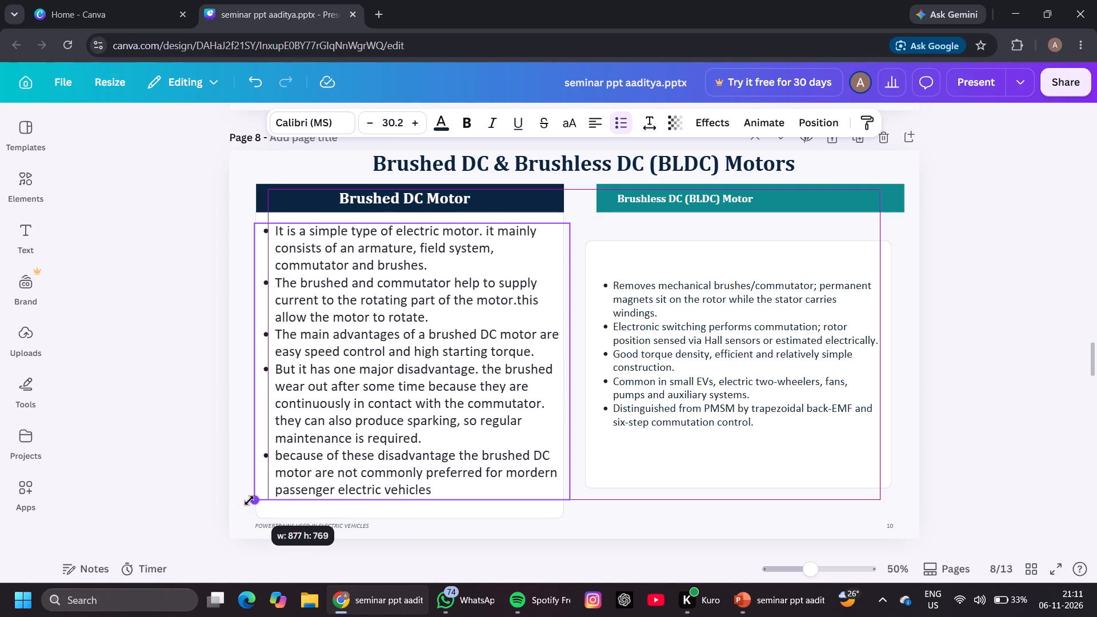
pyautogui.moveTo(249, 500); pyautogui.dragTo(249, 499)
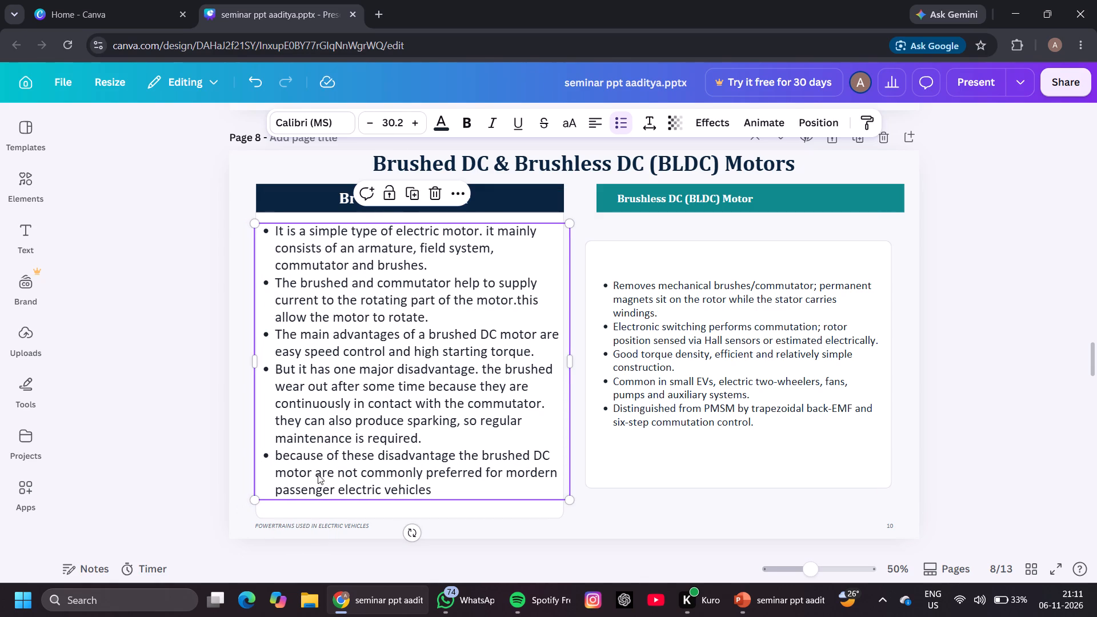
# Nudge the Brushed DC text box slightly left and down within its card, and deselect it.
pyautogui.click(389, 414)
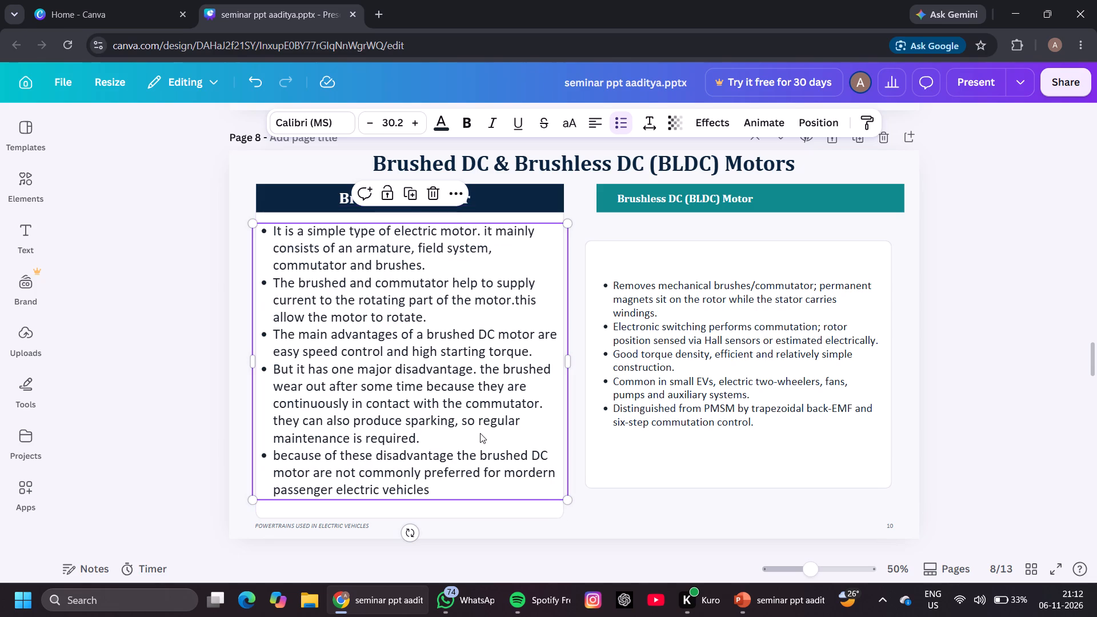
pyautogui.moveTo(480, 433); pyautogui.dragTo(480, 438)
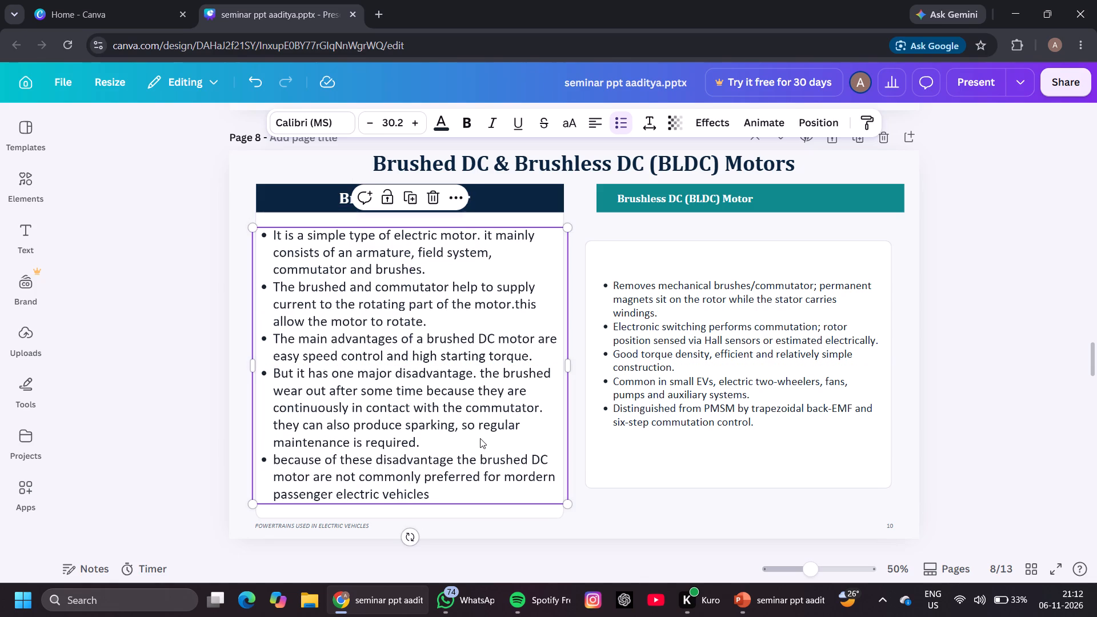
pyautogui.click(575, 275)
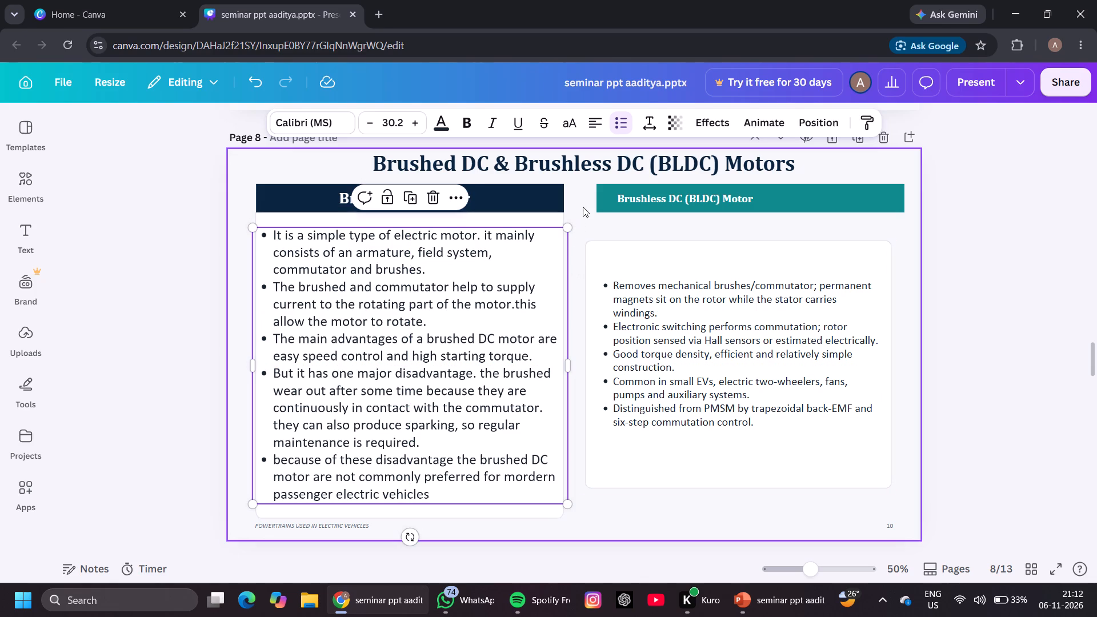
pyautogui.click(583, 207)
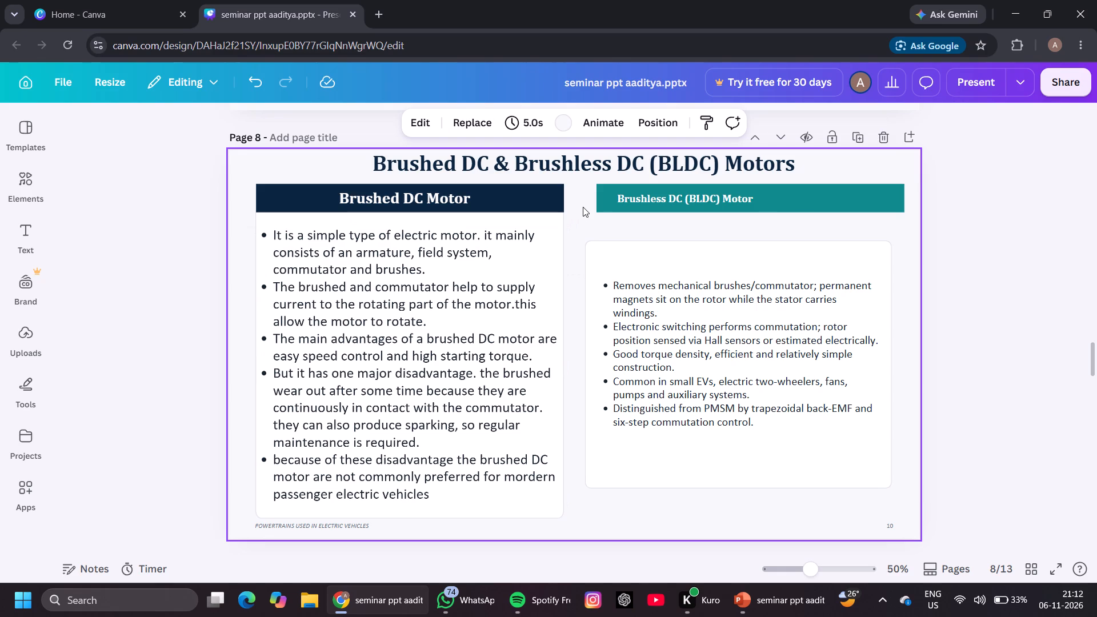
# Select all five bullets of the Brushed DC Motor text and open the additional options for them.
pyautogui.doubleClick(429, 491)
pyautogui.moveTo(429, 491); pyautogui.dragTo(409, 476)
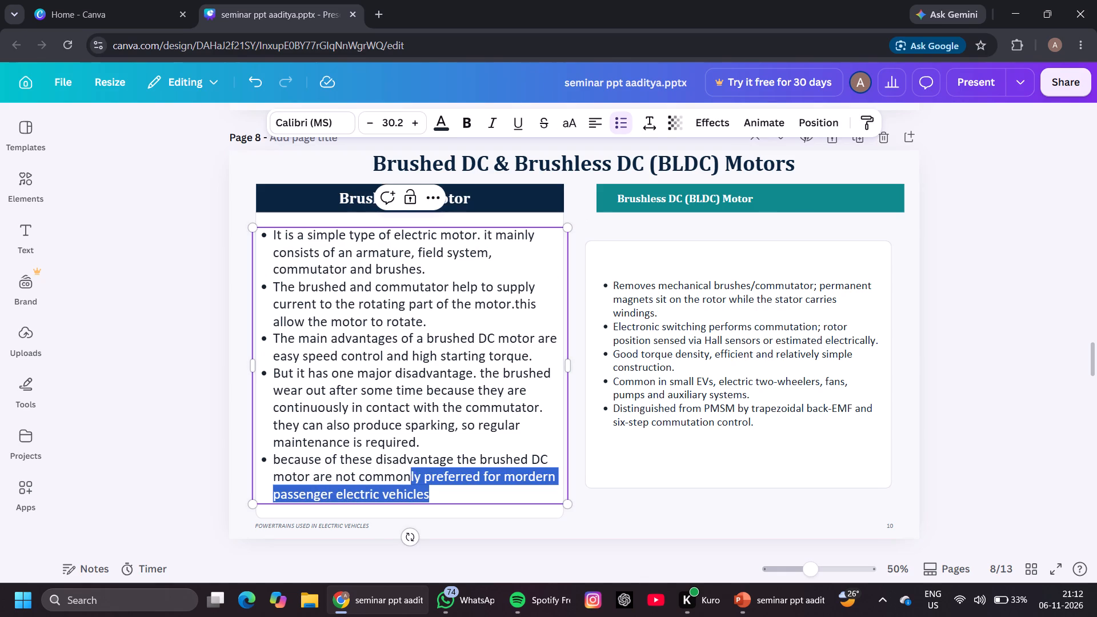
pyautogui.moveTo(409, 476); pyautogui.dragTo(290, 231)
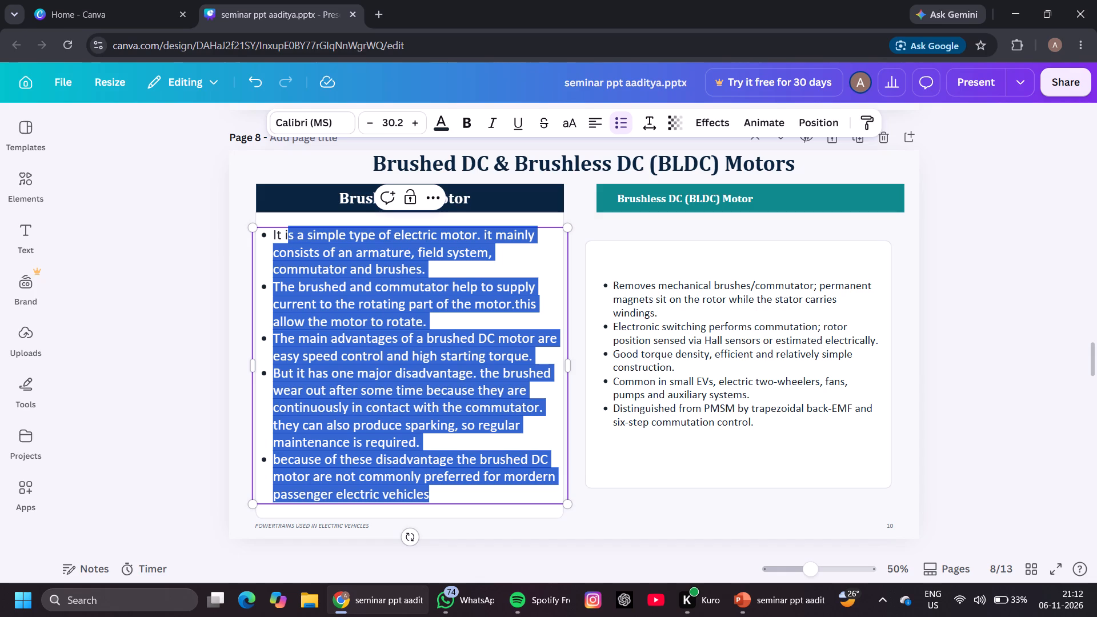
pyautogui.moveTo(290, 231); pyautogui.dragTo(272, 231)
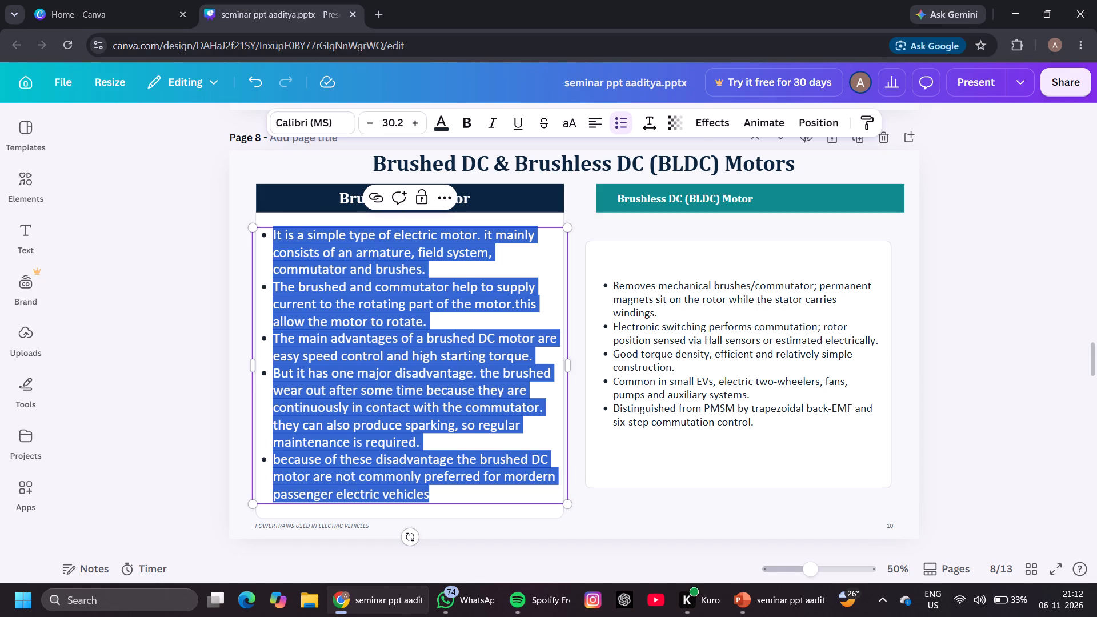
pyautogui.click(443, 195)
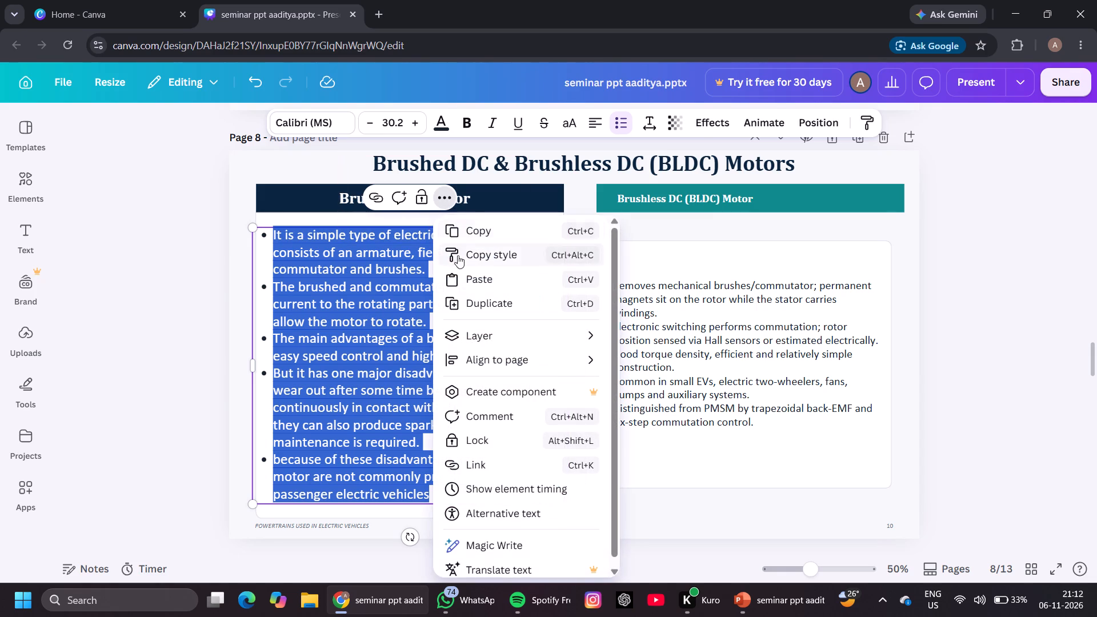
pyautogui.scroll(-2, 478, 386)
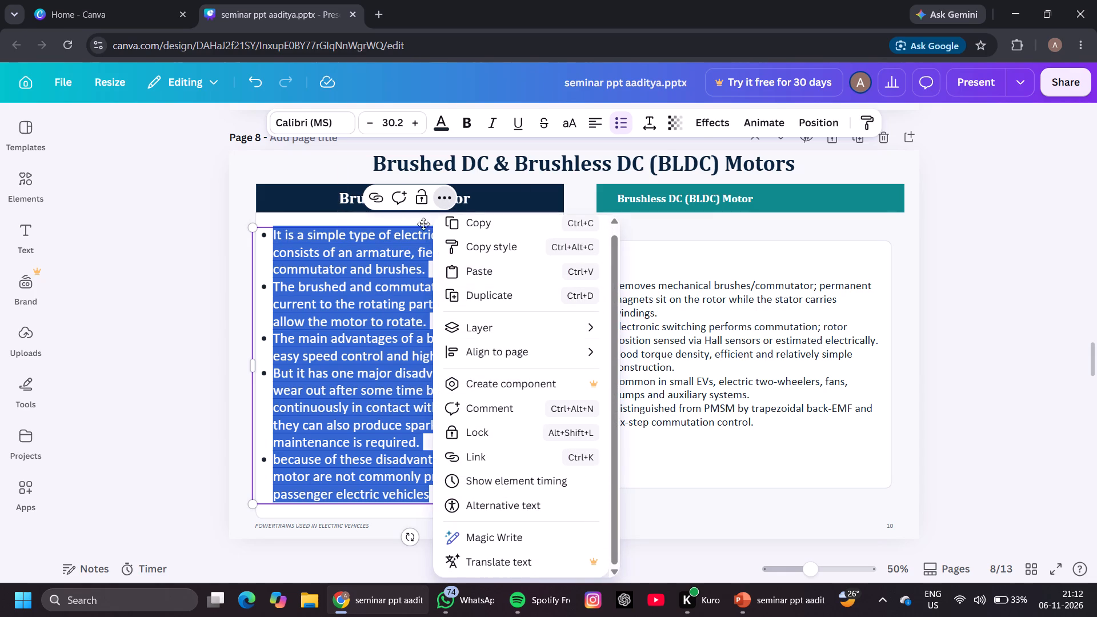
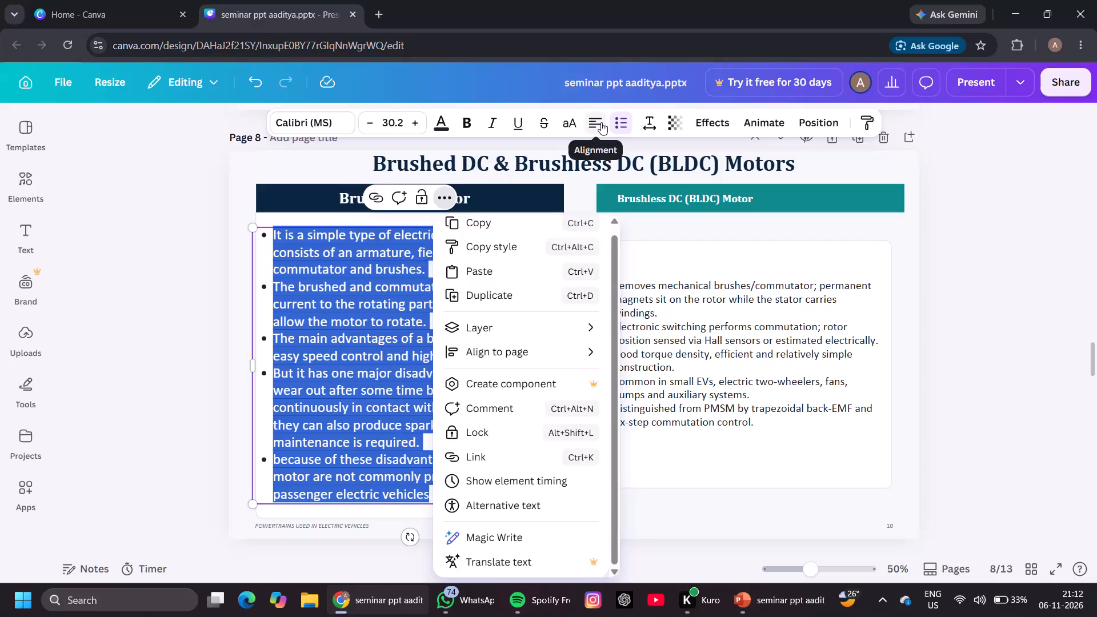
# Justify the selected Brushed DC Motor bullet text and deselect it.
pyautogui.click(601, 122)
pyautogui.click(601, 122)
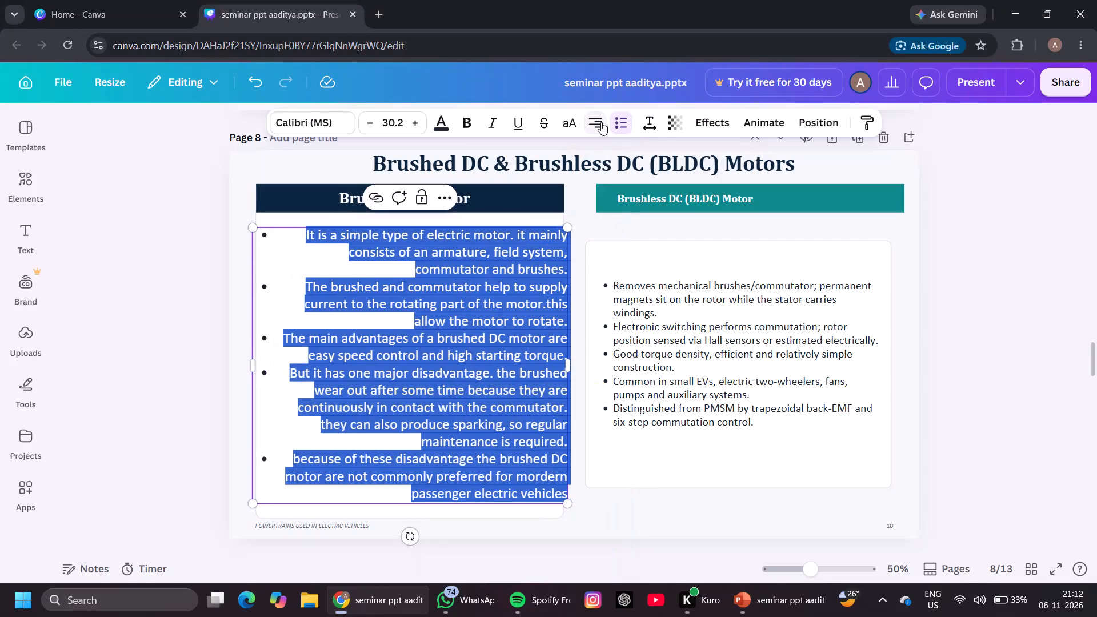
pyautogui.click(601, 122)
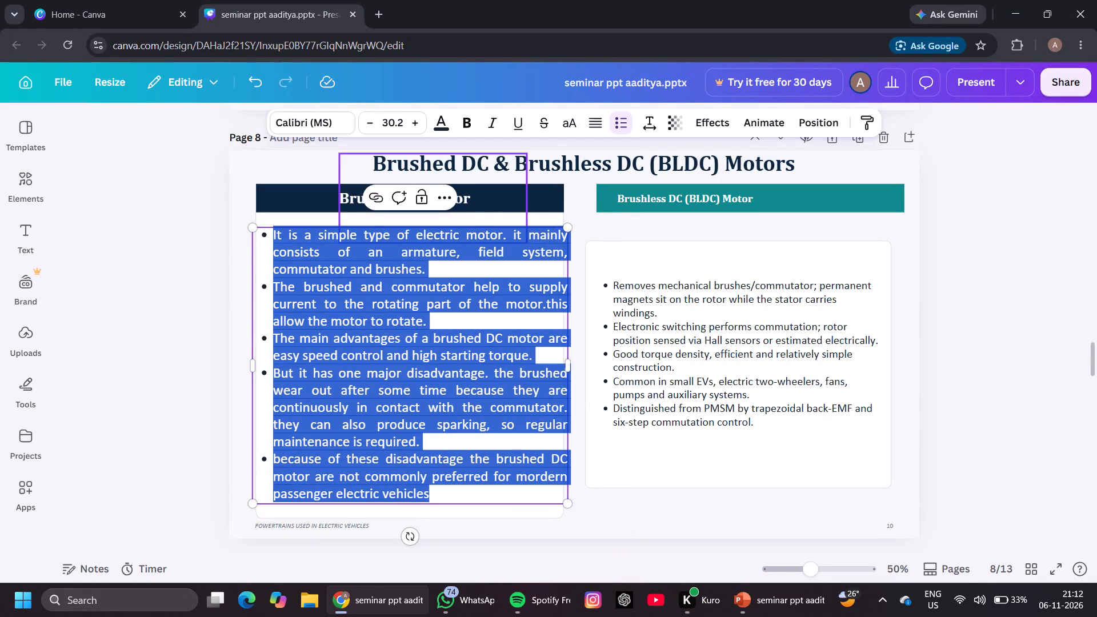
pyautogui.click(159, 335)
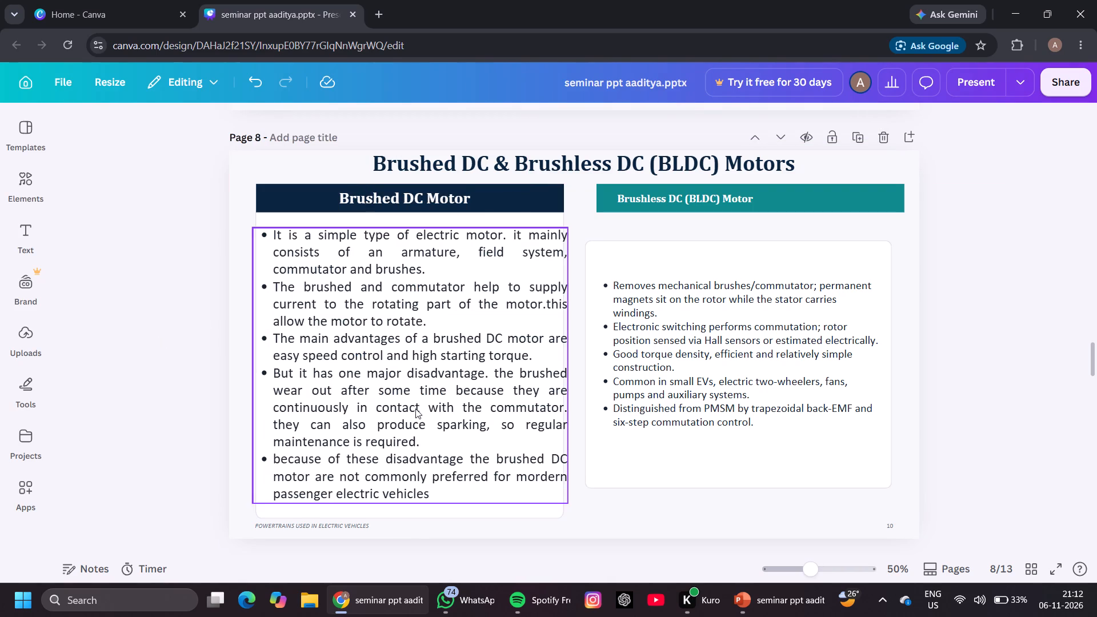
# Scale the Brushed DC text box down to fit inside its card's width, giving a font size of 28.9.
pyautogui.click(494, 469)
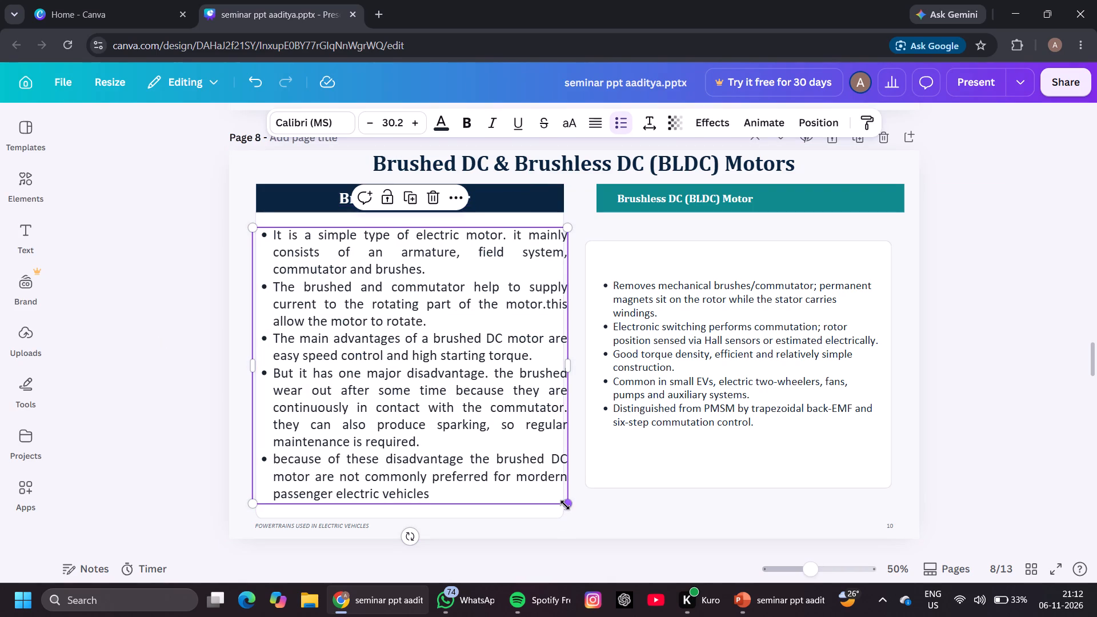
pyautogui.moveTo(565, 505); pyautogui.dragTo(550, 504)
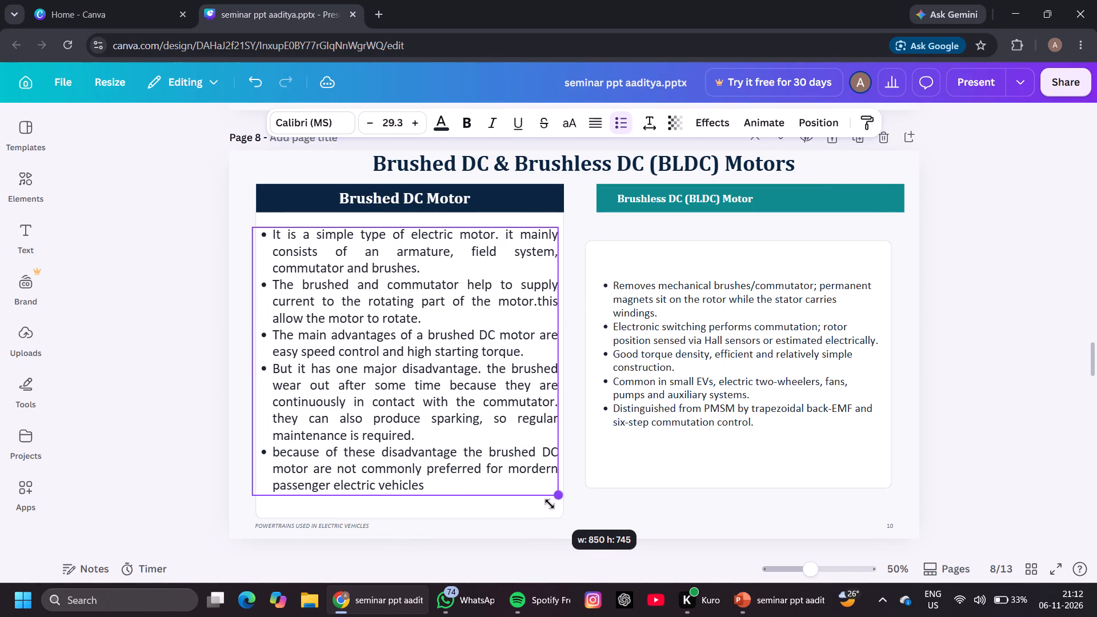
pyautogui.moveTo(550, 504); pyautogui.dragTo(548, 504)
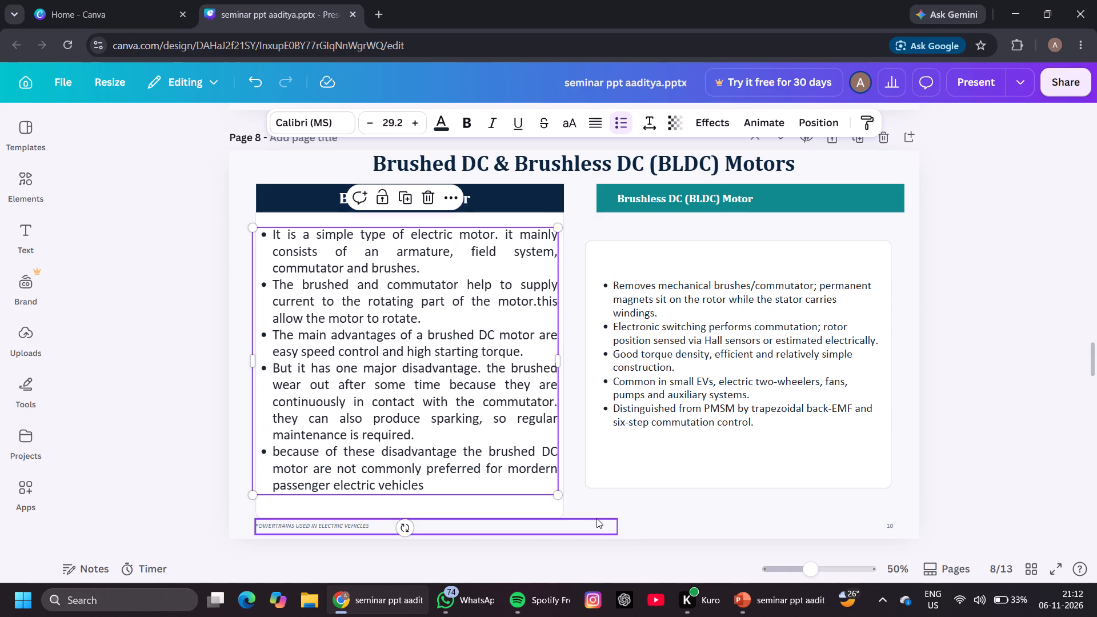
pyautogui.click(173, 462)
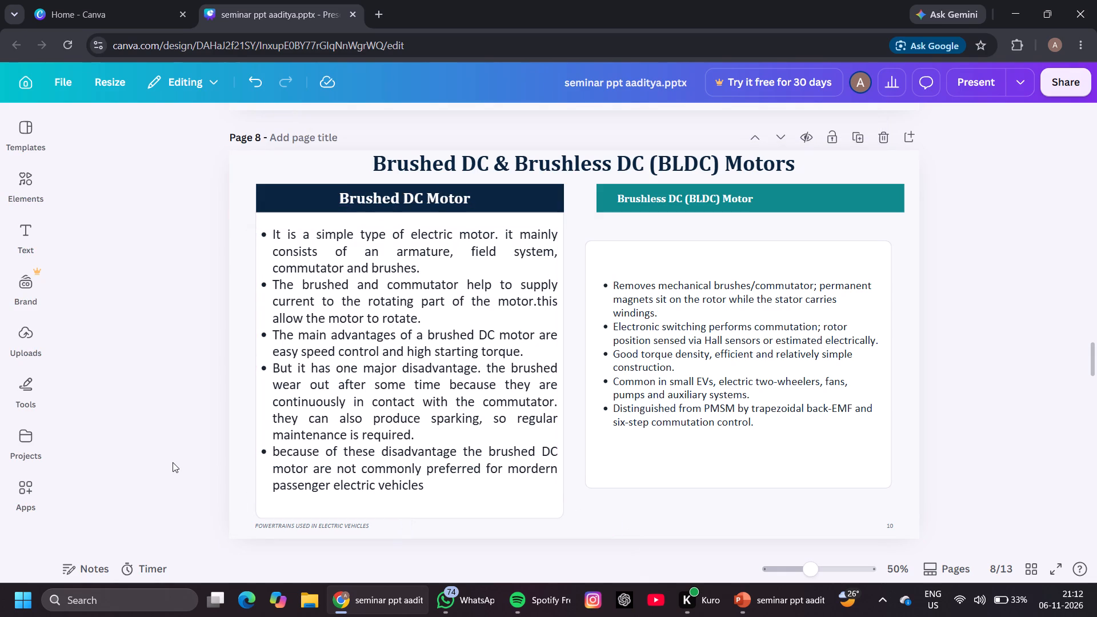
pyautogui.click(311, 430)
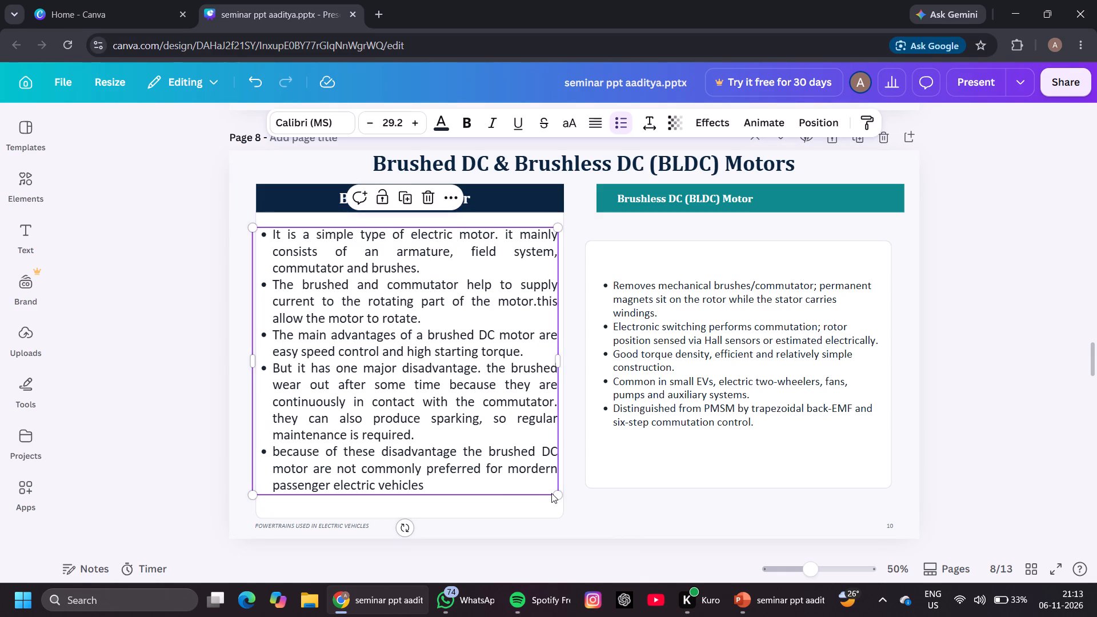
pyautogui.moveTo(557, 496); pyautogui.dragTo(552, 496)
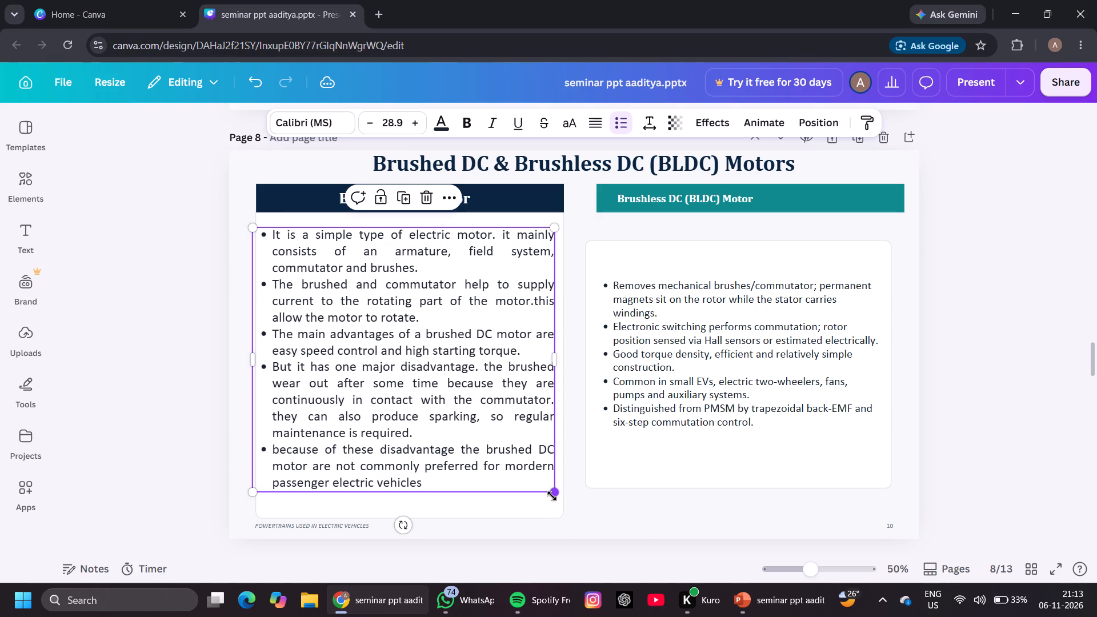
# Move the Brushed DC text box slightly right and down within its white card, and deselect it.
pyautogui.moveTo(410, 364); pyautogui.dragTo(414, 363)
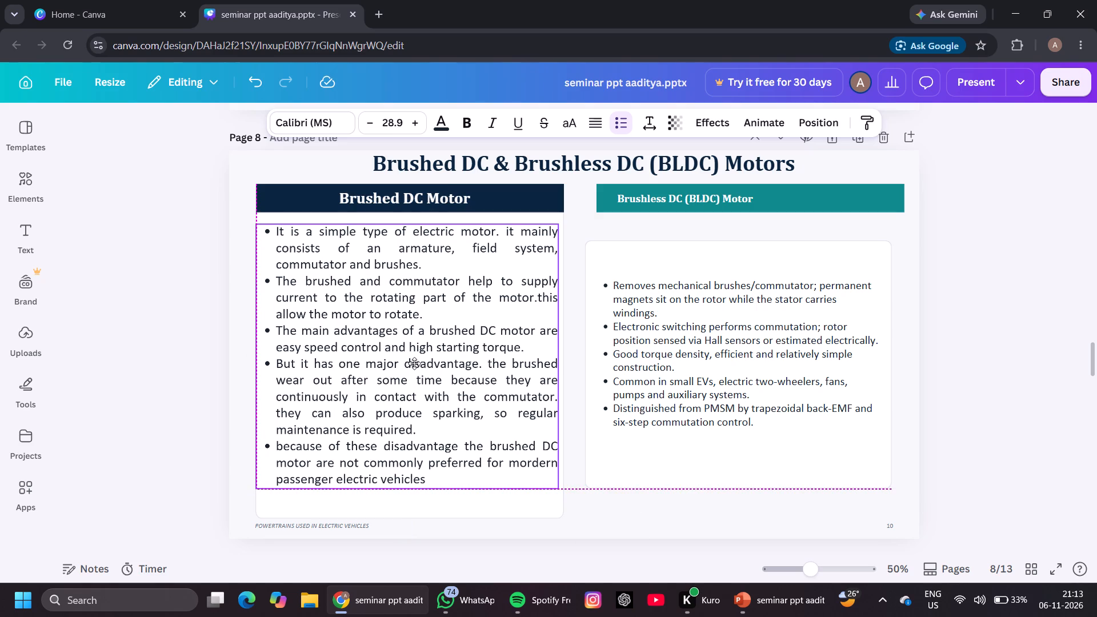
pyautogui.moveTo(414, 363); pyautogui.dragTo(416, 370)
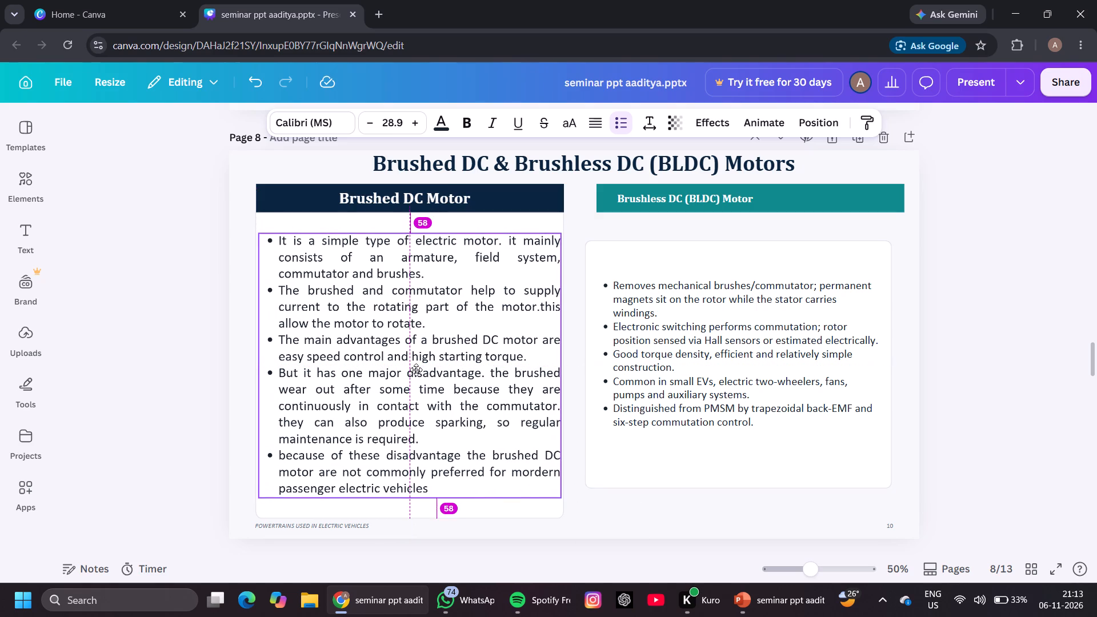
pyautogui.moveTo(416, 370); pyautogui.dragTo(416, 371)
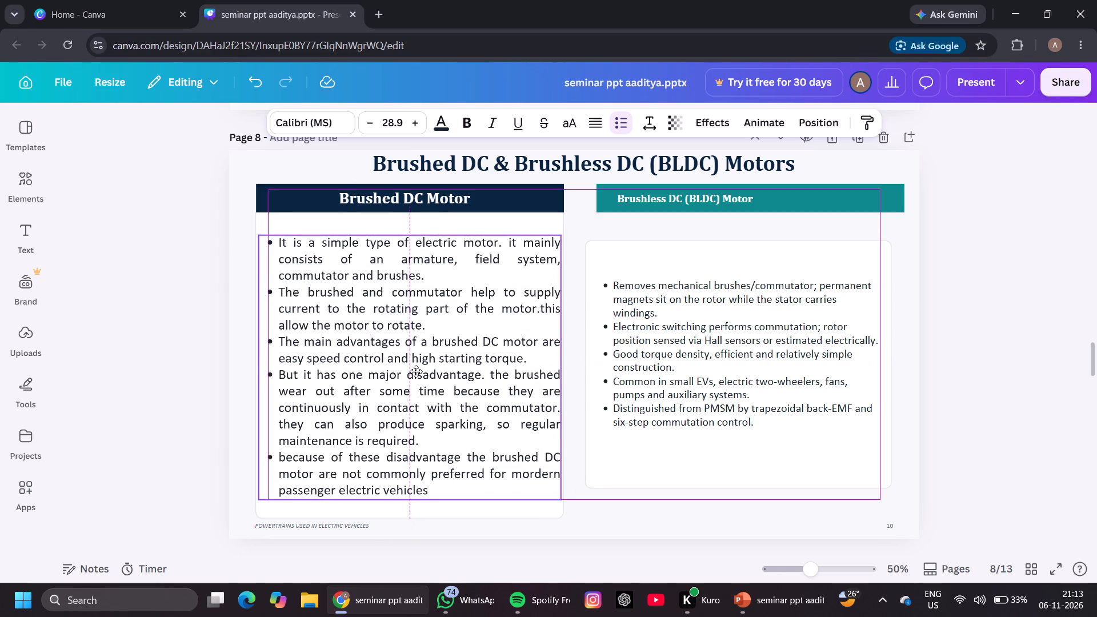
pyautogui.moveTo(416, 371); pyautogui.dragTo(415, 371)
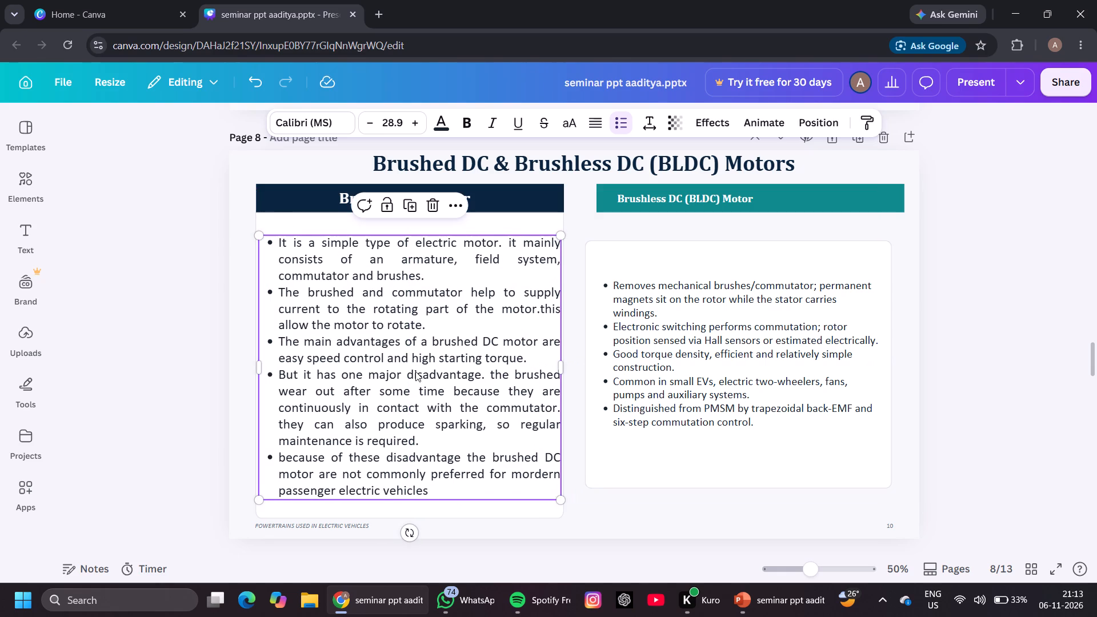
pyautogui.moveTo(415, 371); pyautogui.dragTo(407, 371)
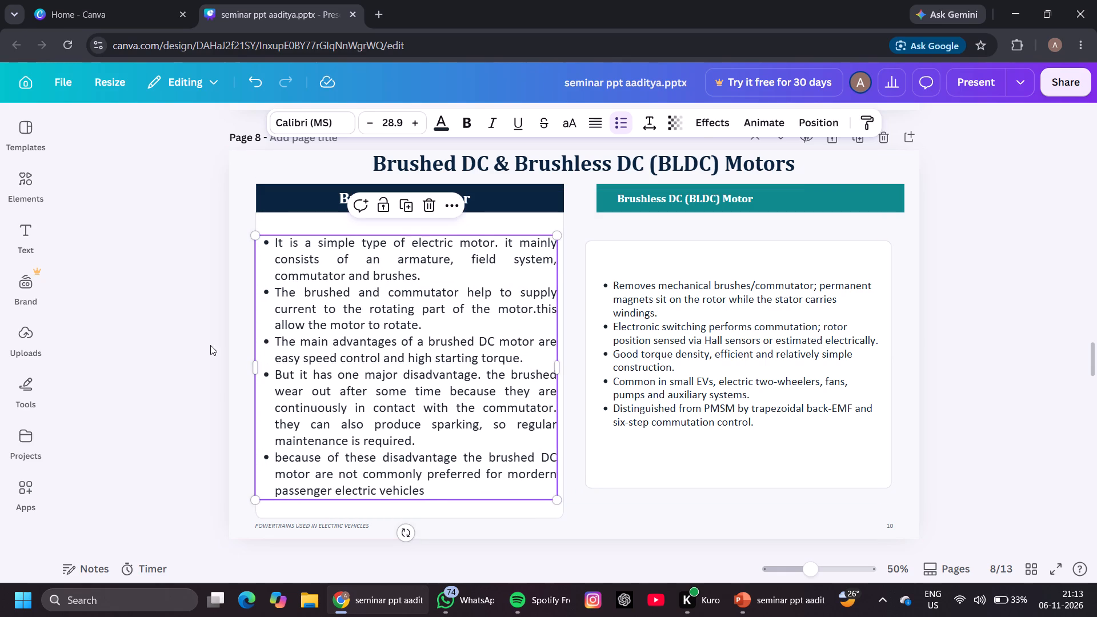
pyautogui.click(194, 344)
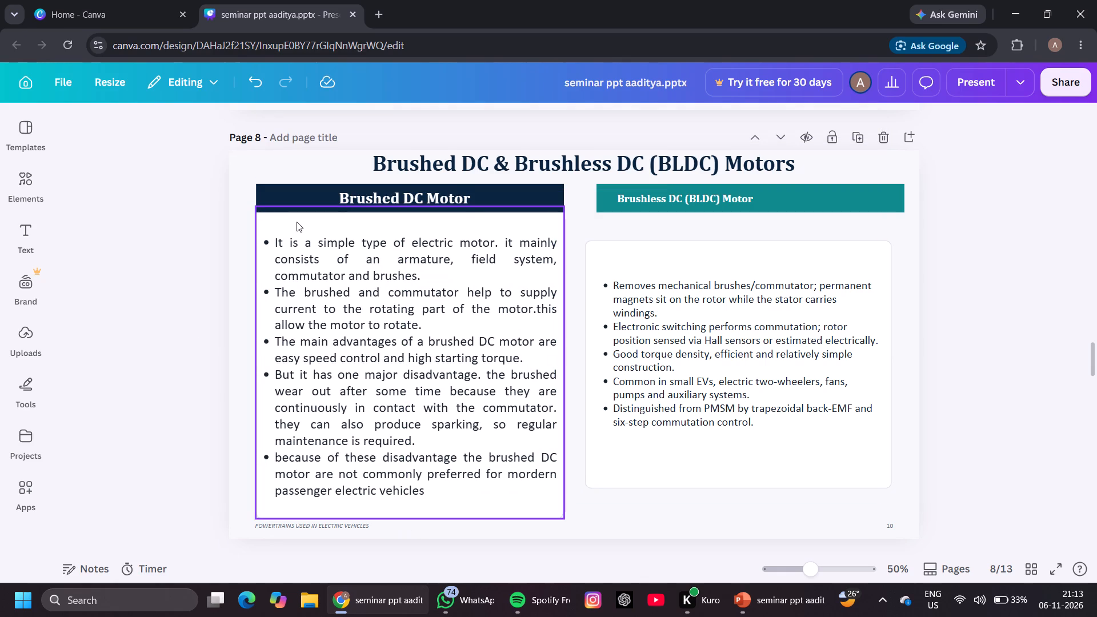
# Shorten the white Brushed DC card from its top and bottom edges to about 859 wide by 800 high.
pyautogui.click(311, 222)
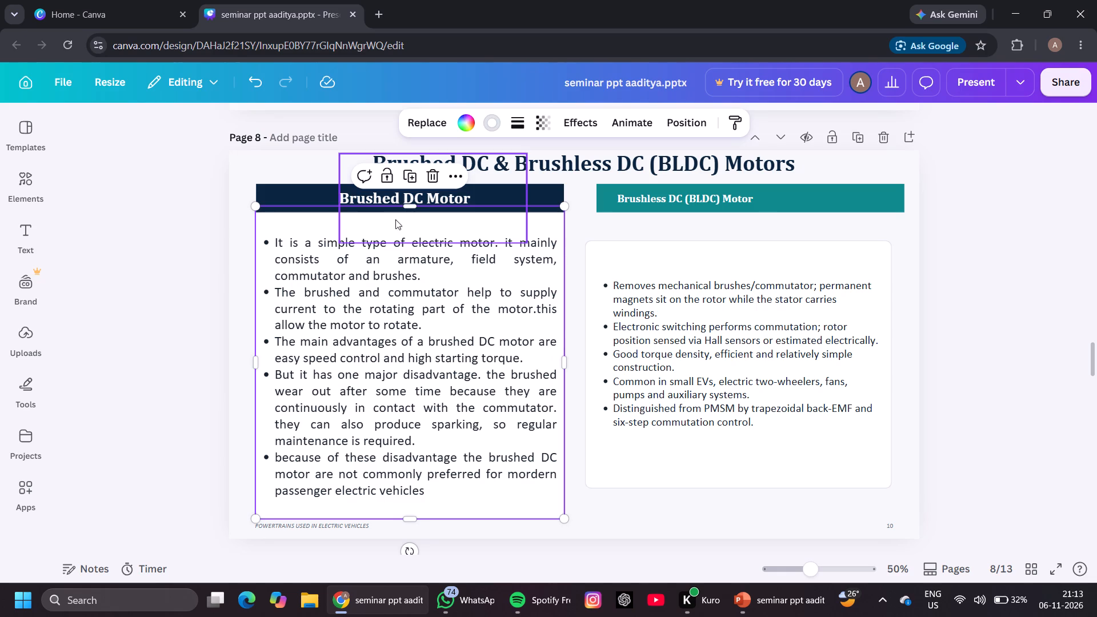
pyautogui.moveTo(409, 206); pyautogui.dragTo(405, 223)
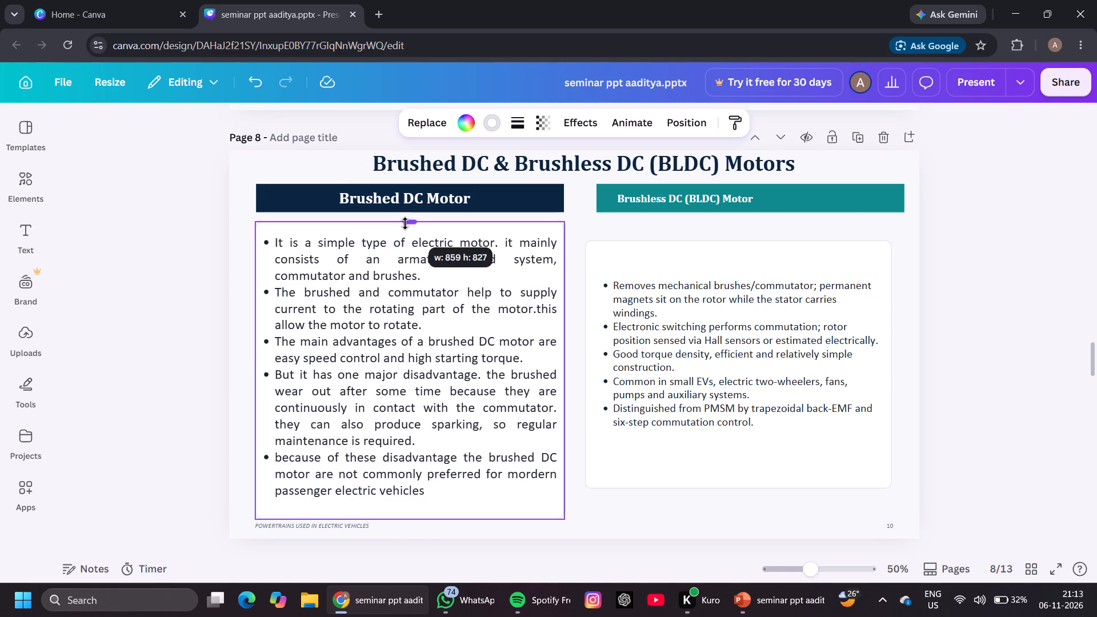
pyautogui.moveTo(405, 223); pyautogui.dragTo(405, 224)
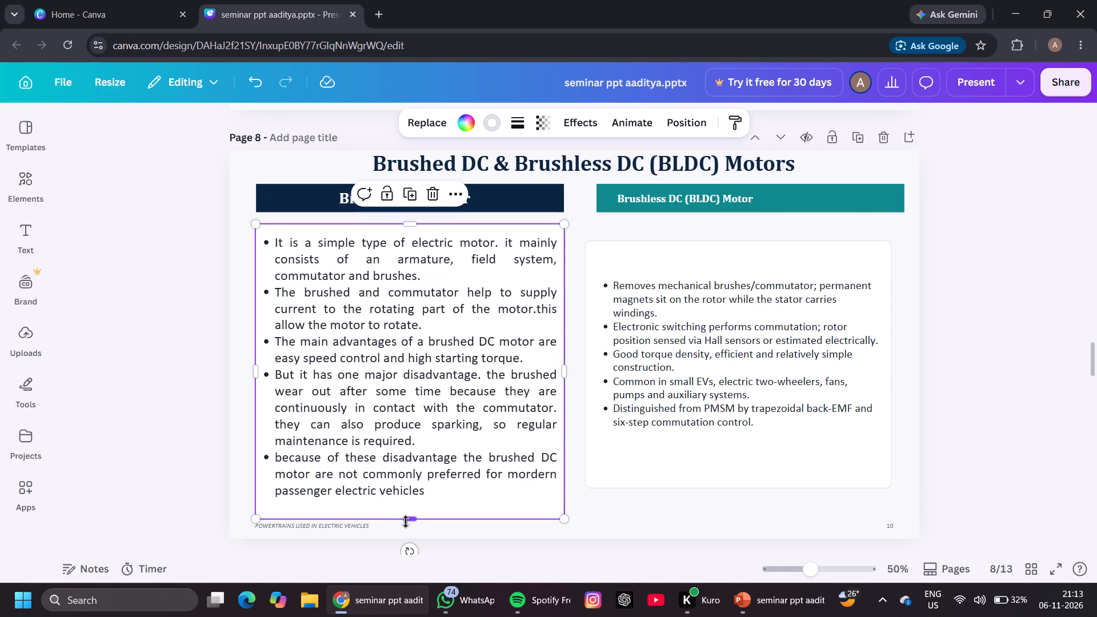
pyautogui.moveTo(410, 522); pyautogui.dragTo(410, 516)
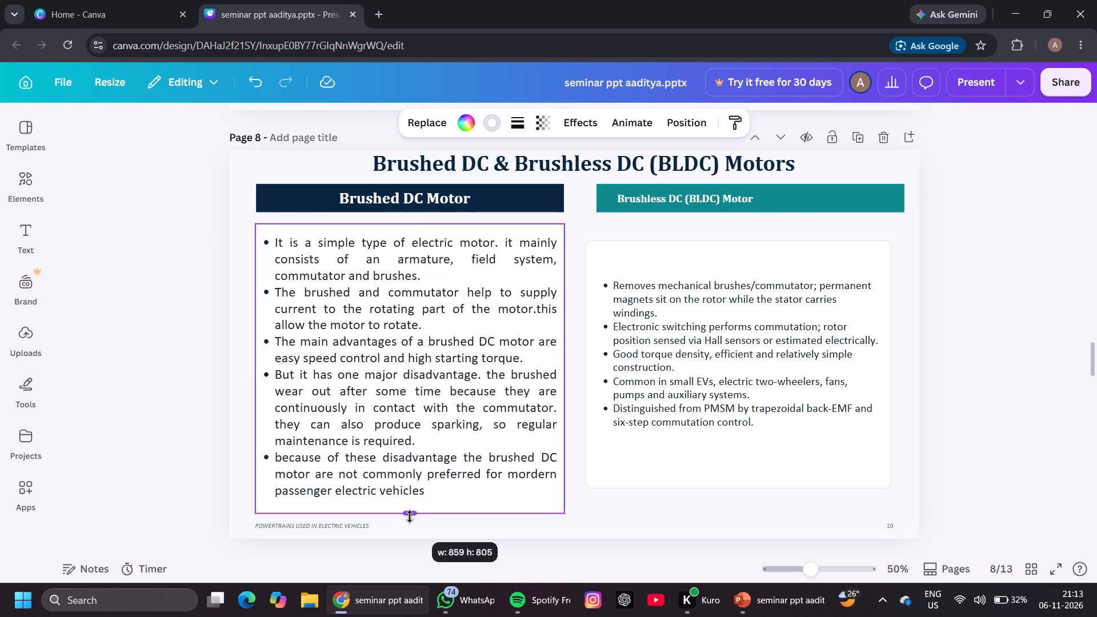
pyautogui.moveTo(410, 516); pyautogui.dragTo(410, 514)
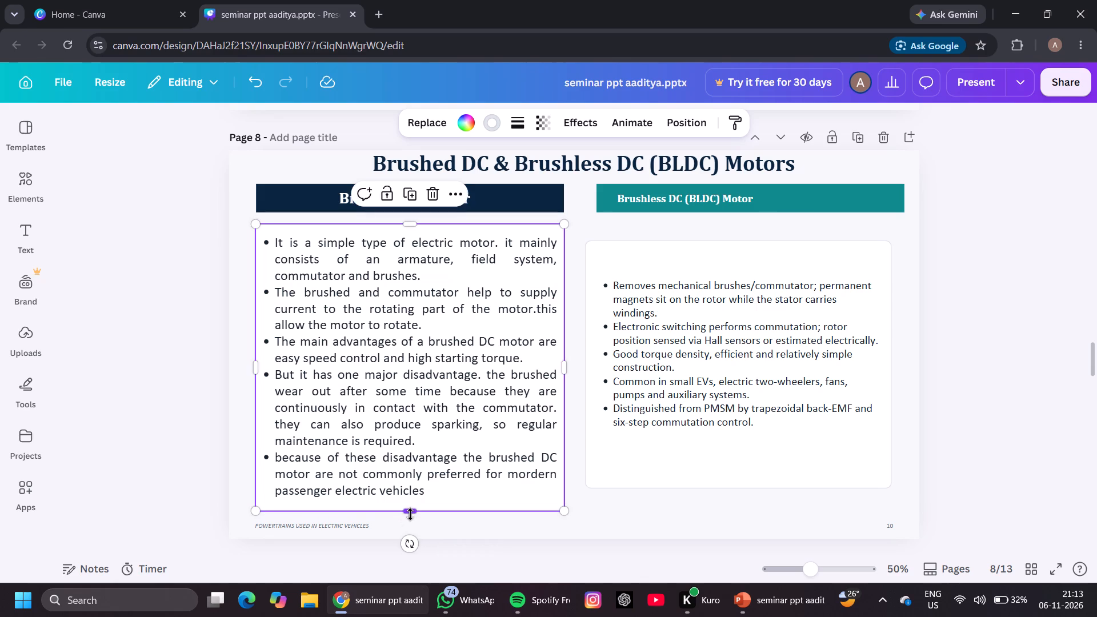
# Make the navy Brushed DC heading bar slightly taller and move it down to meet the top of the white card.
pyautogui.click(309, 196)
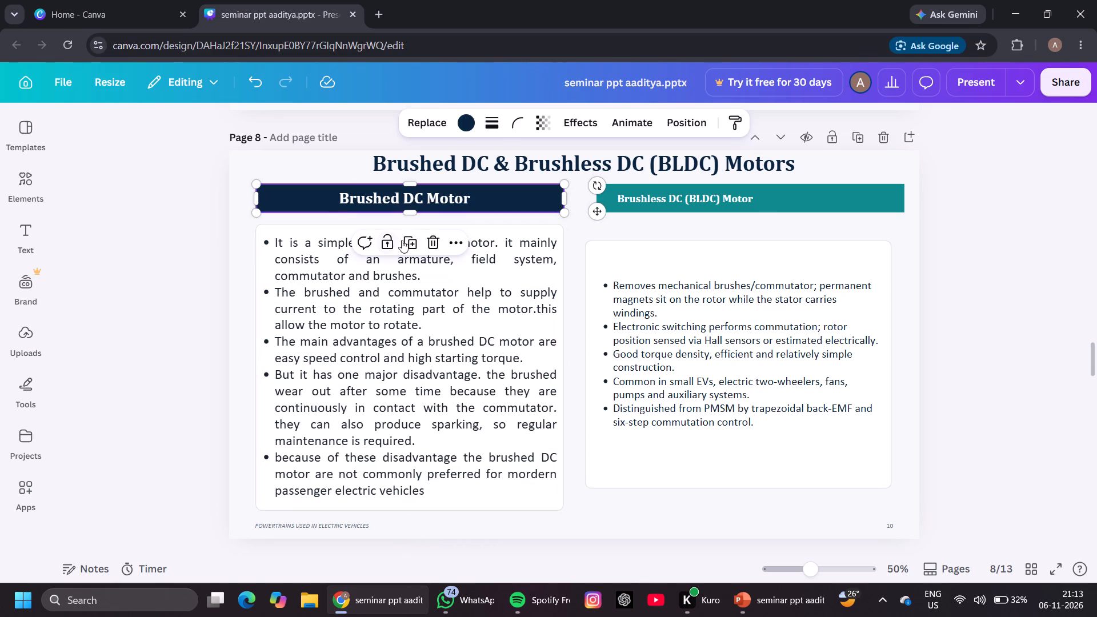
pyautogui.moveTo(409, 215); pyautogui.dragTo(409, 221)
pyautogui.click(315, 197)
pyautogui.moveTo(315, 197); pyautogui.dragTo(315, 211)
pyautogui.moveTo(315, 211); pyautogui.dragTo(315, 220)
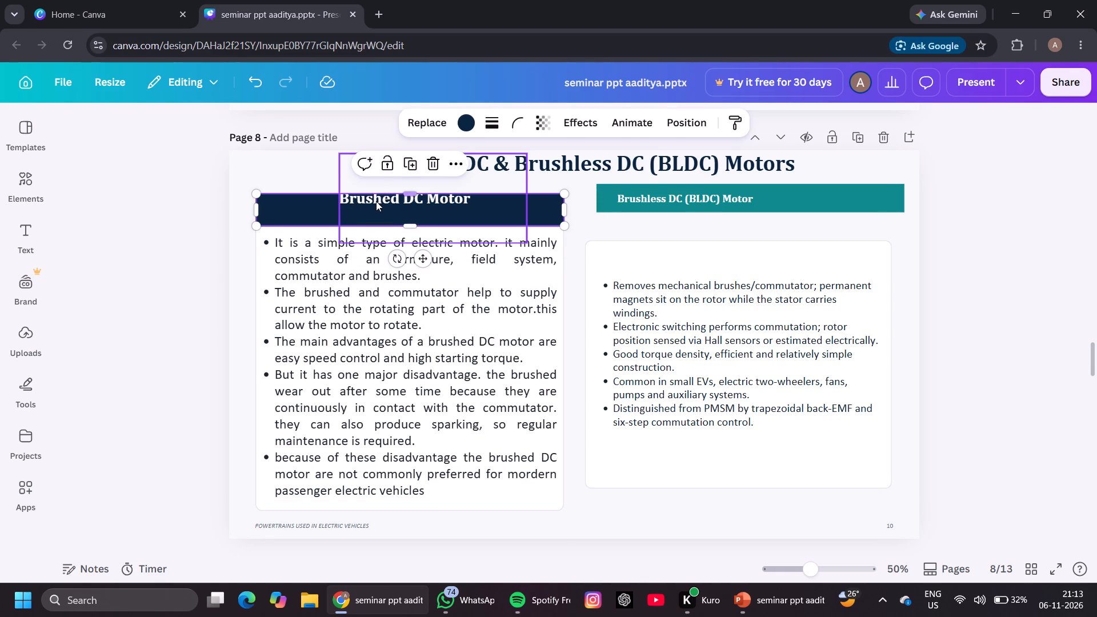
pyautogui.click(375, 202)
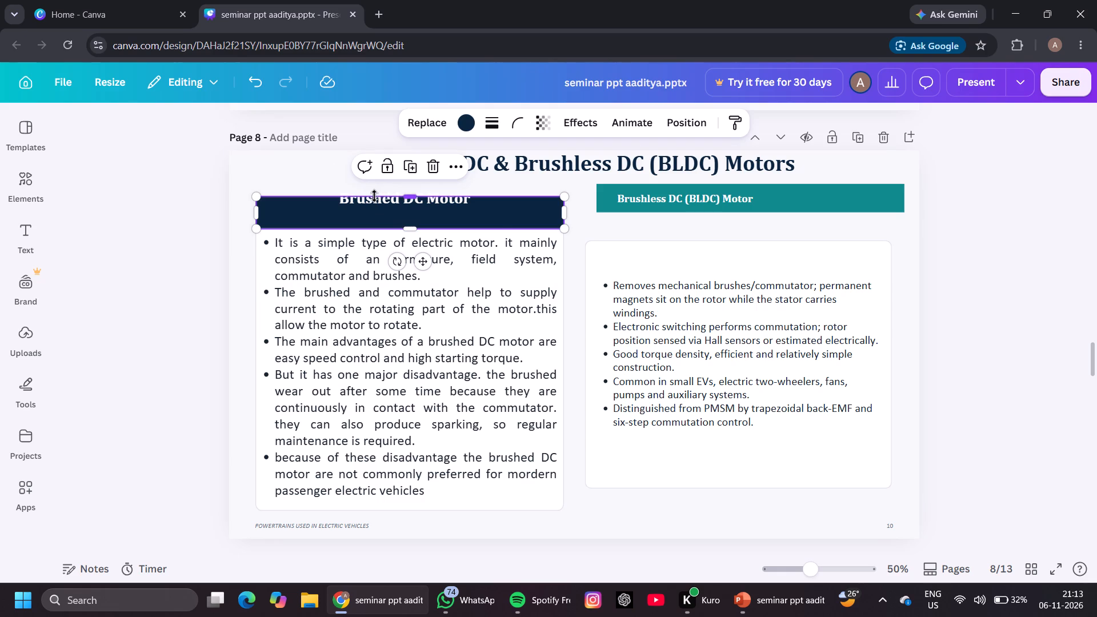
pyautogui.click(572, 266)
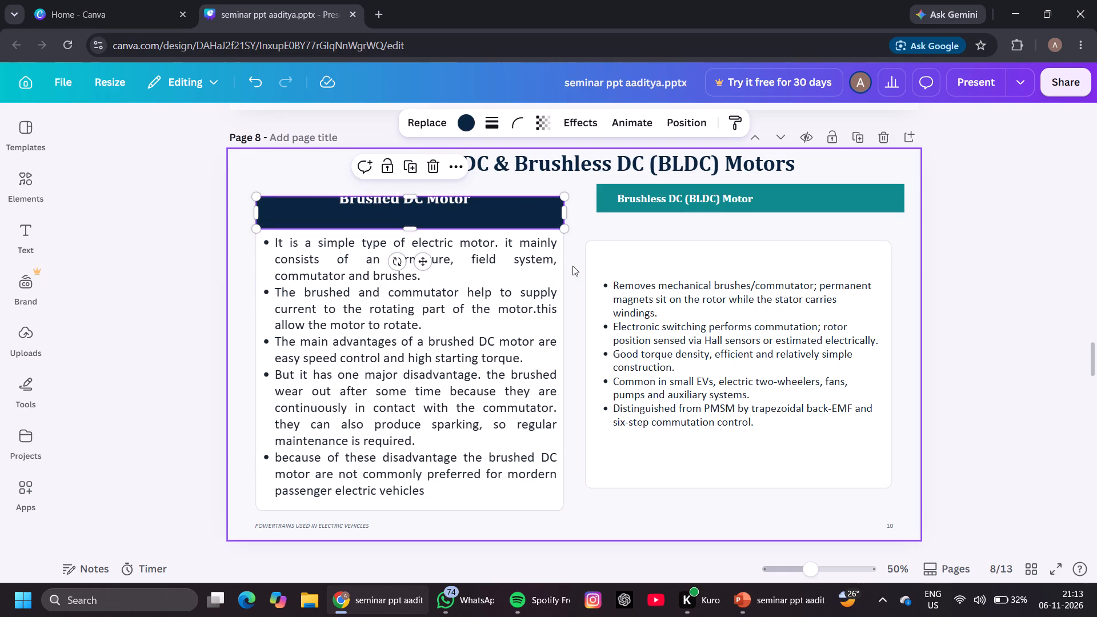
# Move the Brushed DC Motor heading text down to the middle of its navy bar, and deselect it.
pyautogui.moveTo(458, 198); pyautogui.dragTo(458, 203)
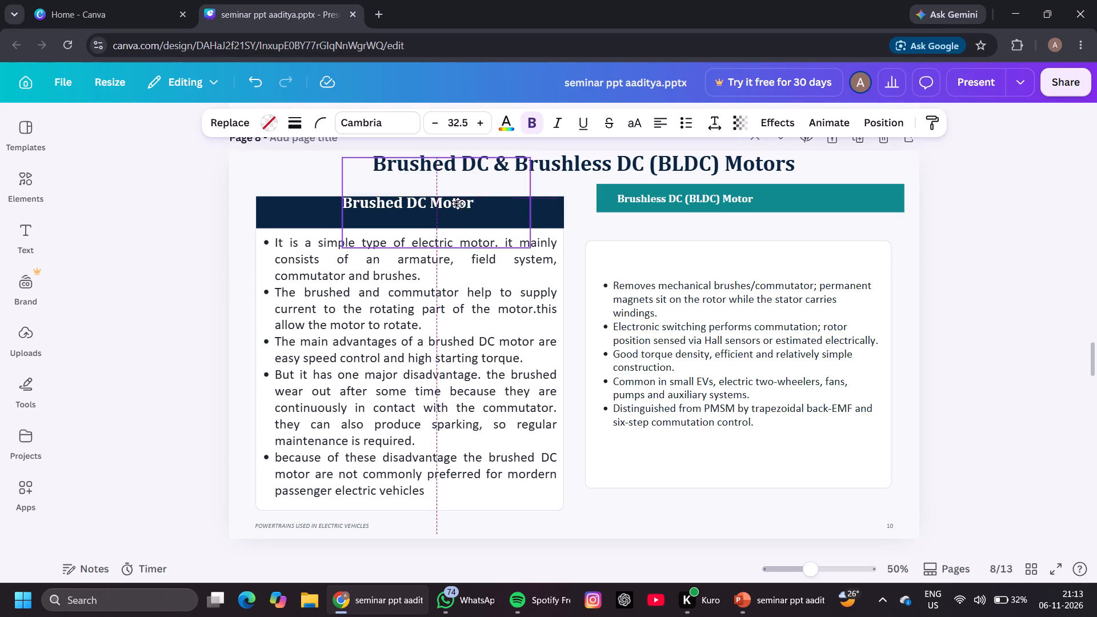
pyautogui.moveTo(458, 203); pyautogui.dragTo(457, 211)
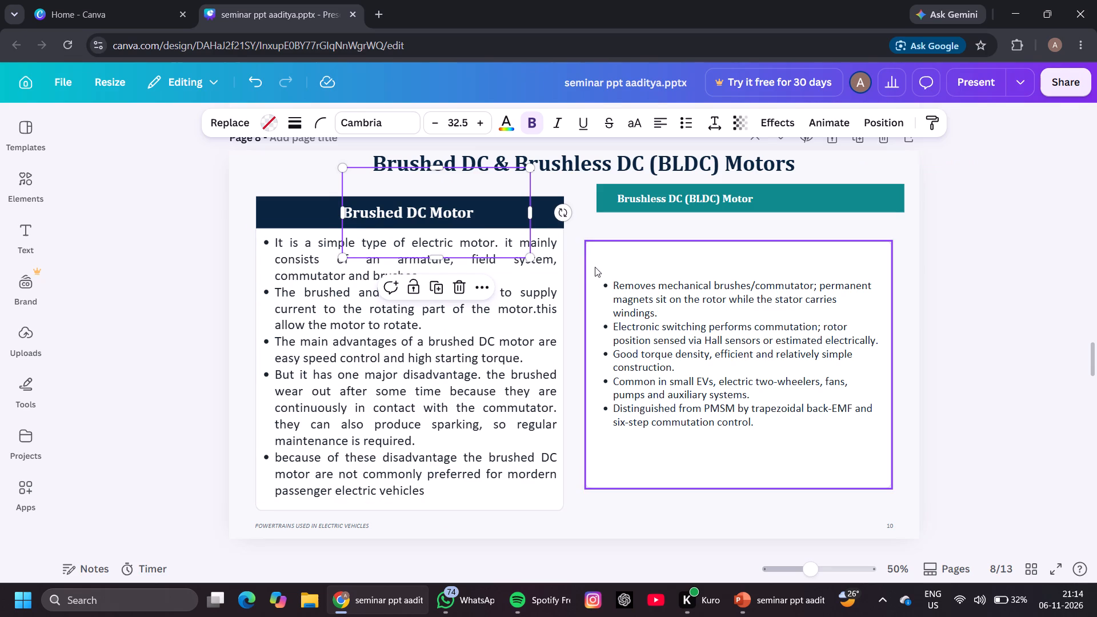
pyautogui.click(577, 262)
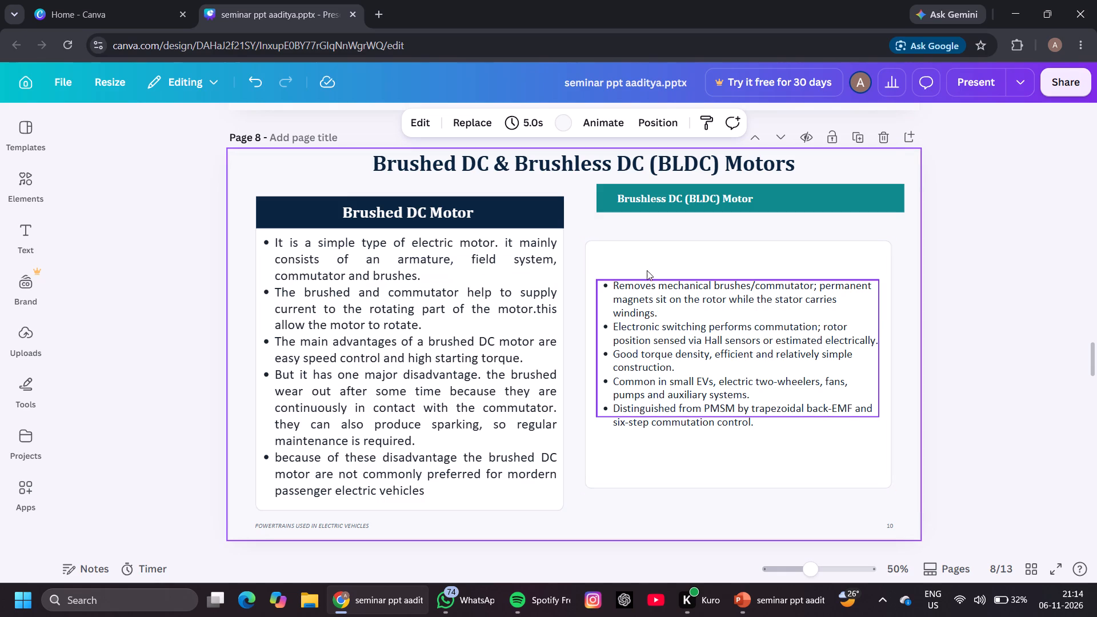
# Move the teal Brushless DC heading bar down and left, level with the navy bar, and make it slightly taller.
pyautogui.moveTo(600, 194); pyautogui.dragTo(597, 209)
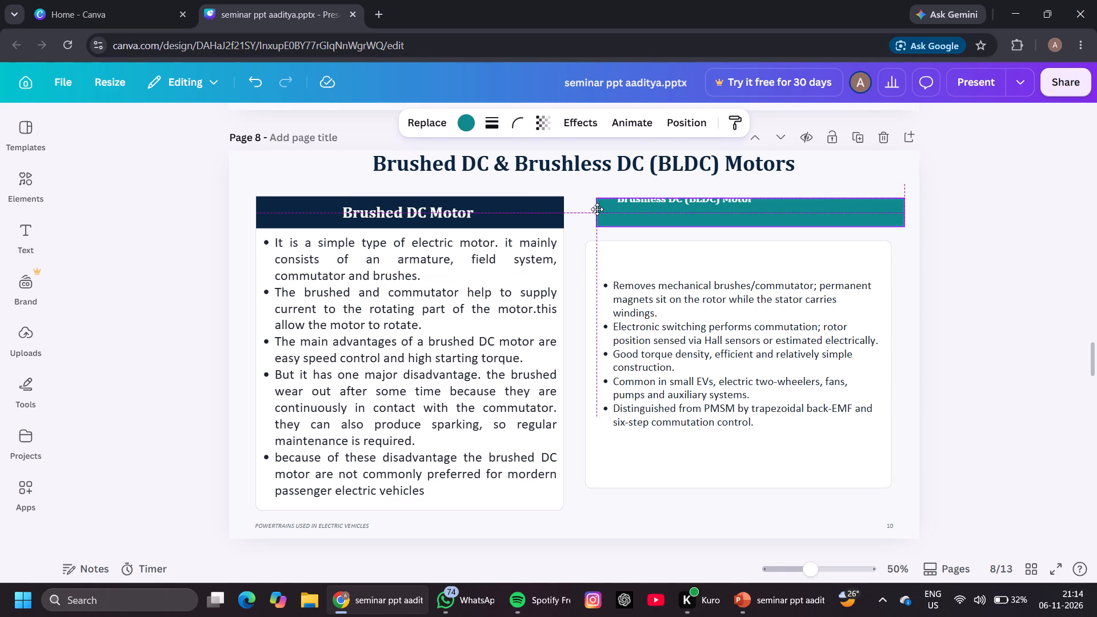
pyautogui.moveTo(597, 209); pyautogui.dragTo(594, 206)
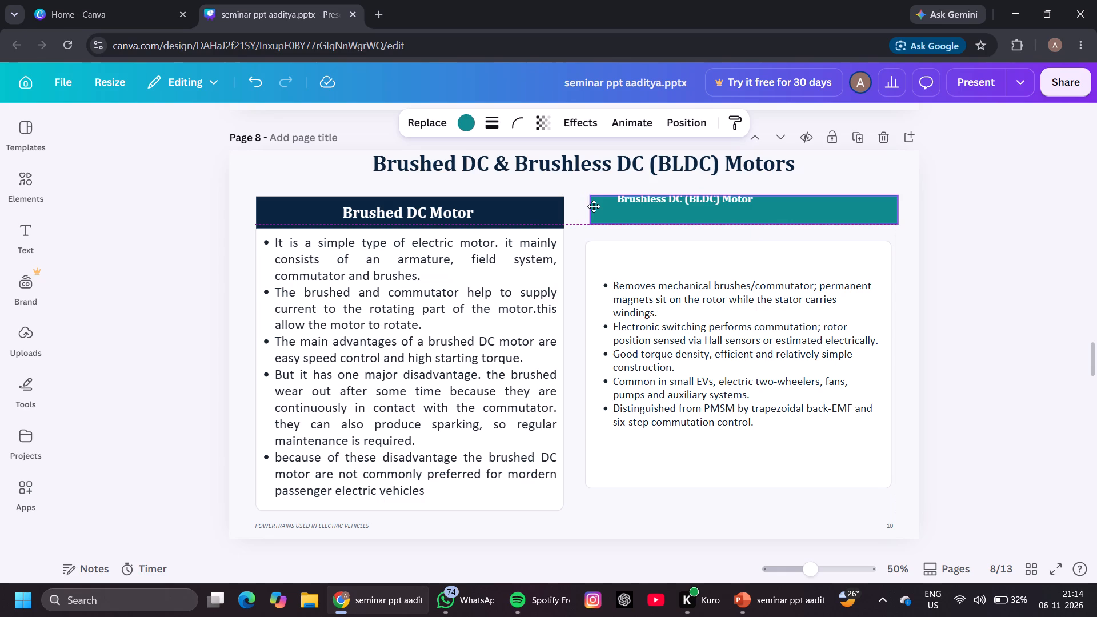
pyautogui.moveTo(594, 206); pyautogui.dragTo(593, 209)
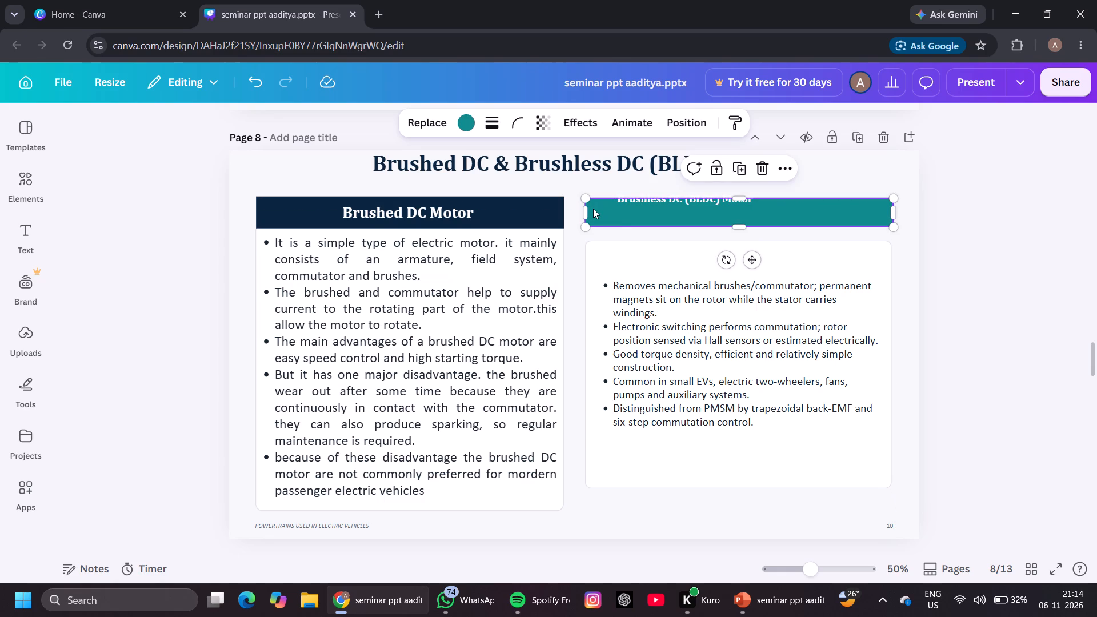
pyautogui.click(740, 230)
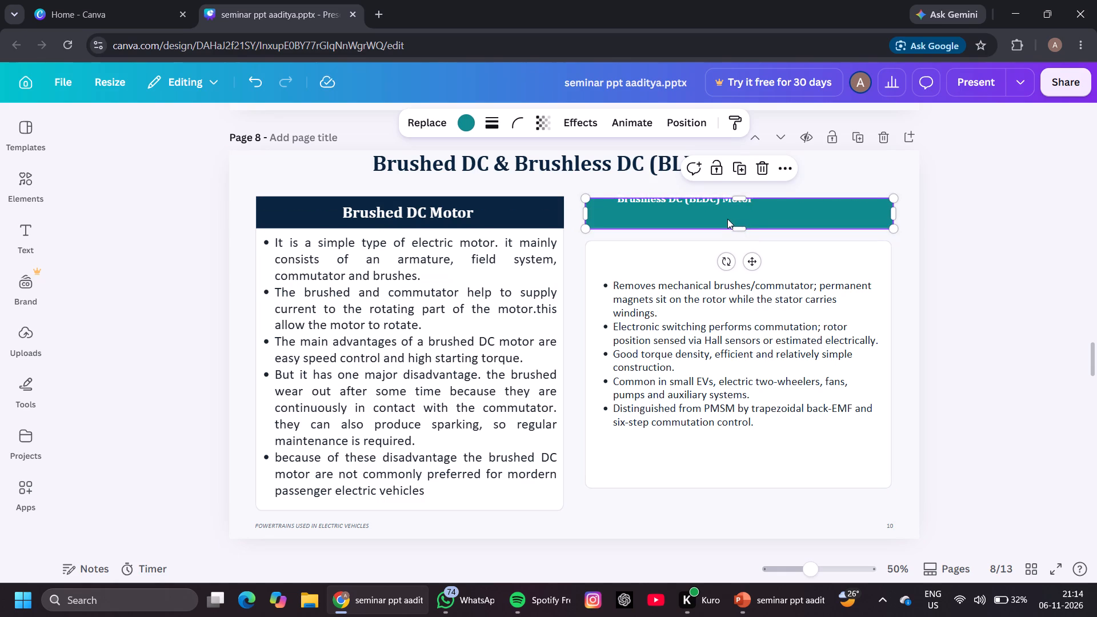
pyautogui.moveTo(716, 205); pyautogui.dragTo(723, 208)
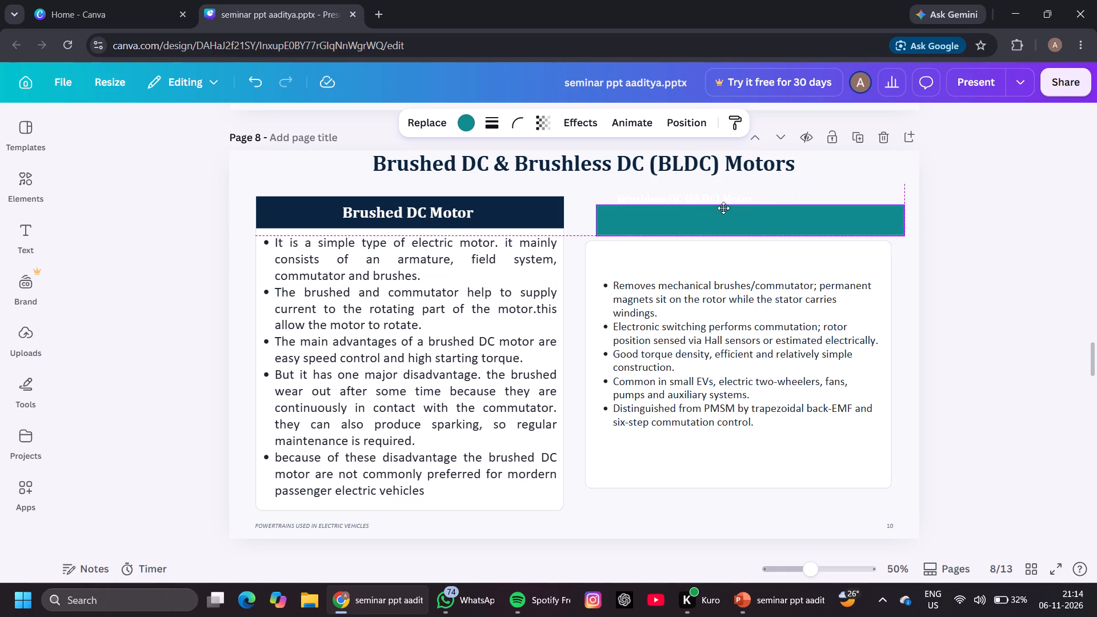
pyautogui.moveTo(723, 208); pyautogui.dragTo(721, 203)
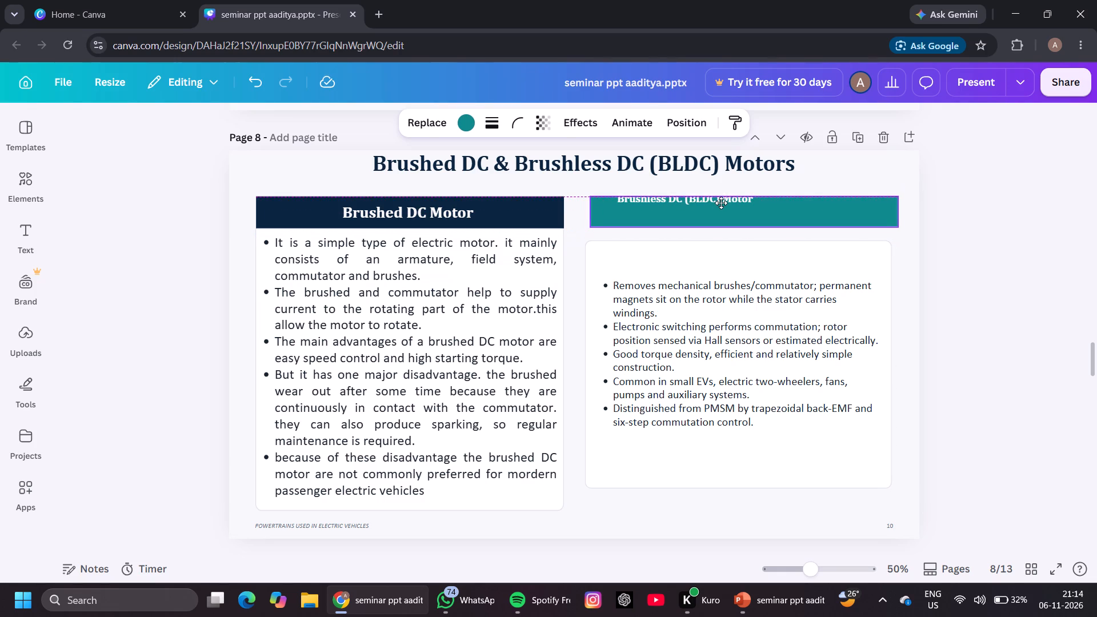
pyautogui.moveTo(721, 203); pyautogui.dragTo(723, 203)
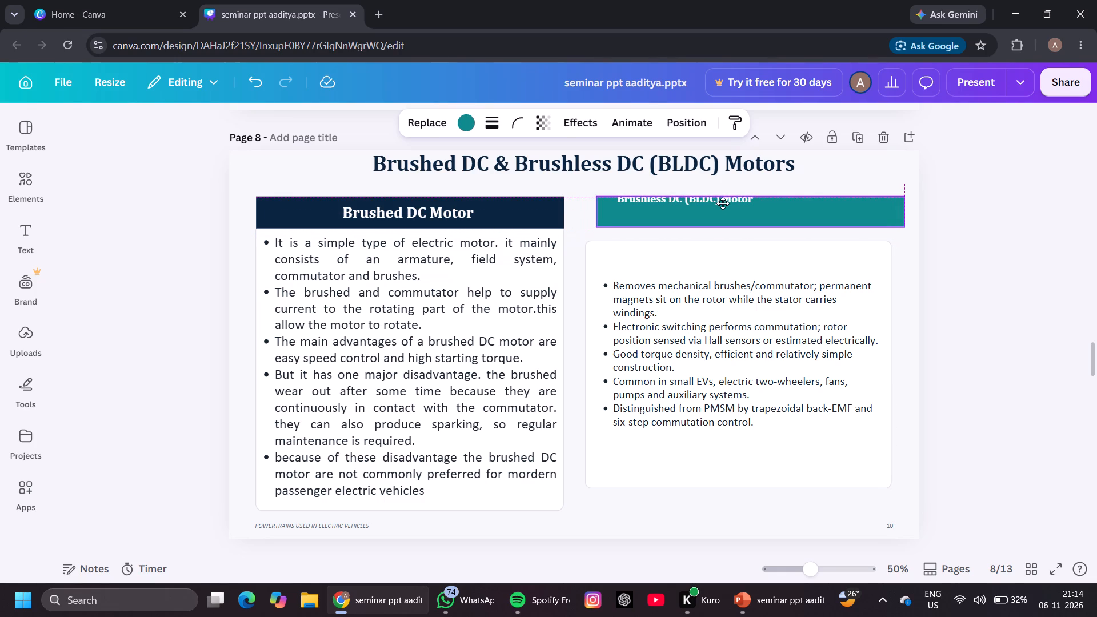
pyautogui.moveTo(723, 203); pyautogui.dragTo(721, 204)
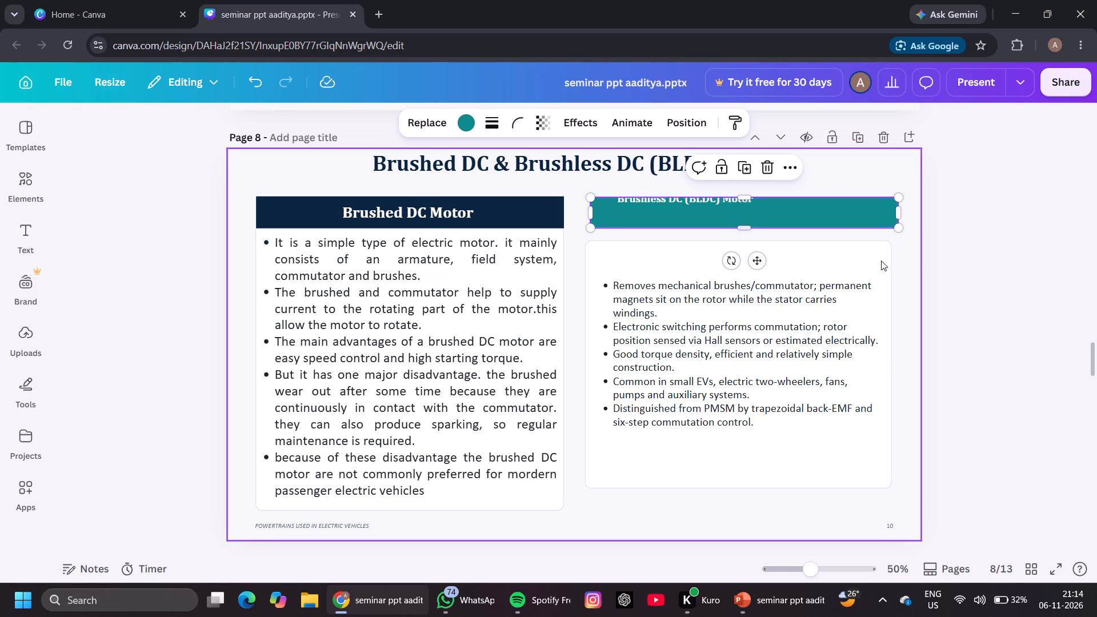
# Move the Brushless DC (BLDC) Motor heading text down and right into the middle of its teal bar.
pyautogui.click(896, 262)
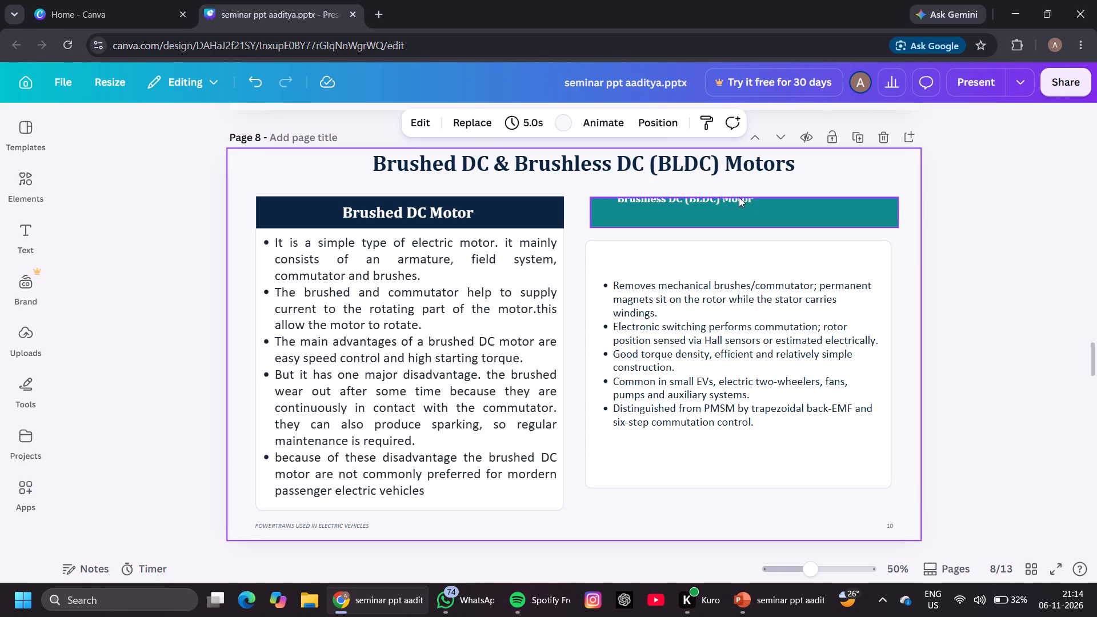
pyautogui.moveTo(739, 197); pyautogui.dragTo(766, 209)
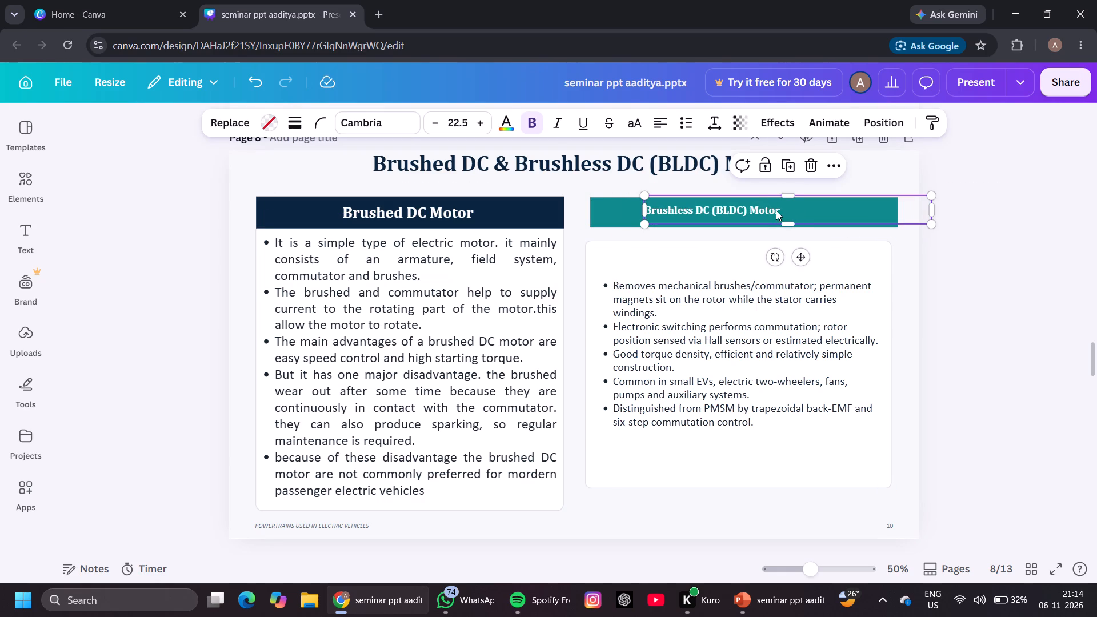
pyautogui.click(779, 209)
pyautogui.click(768, 209)
pyautogui.click(738, 225)
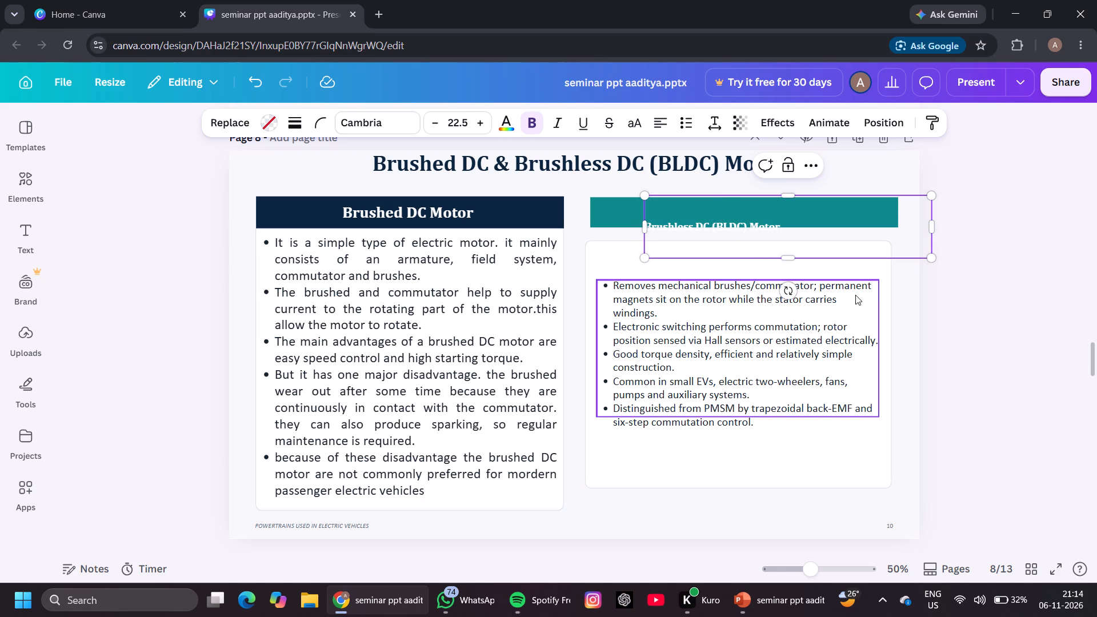
pyautogui.click(899, 294)
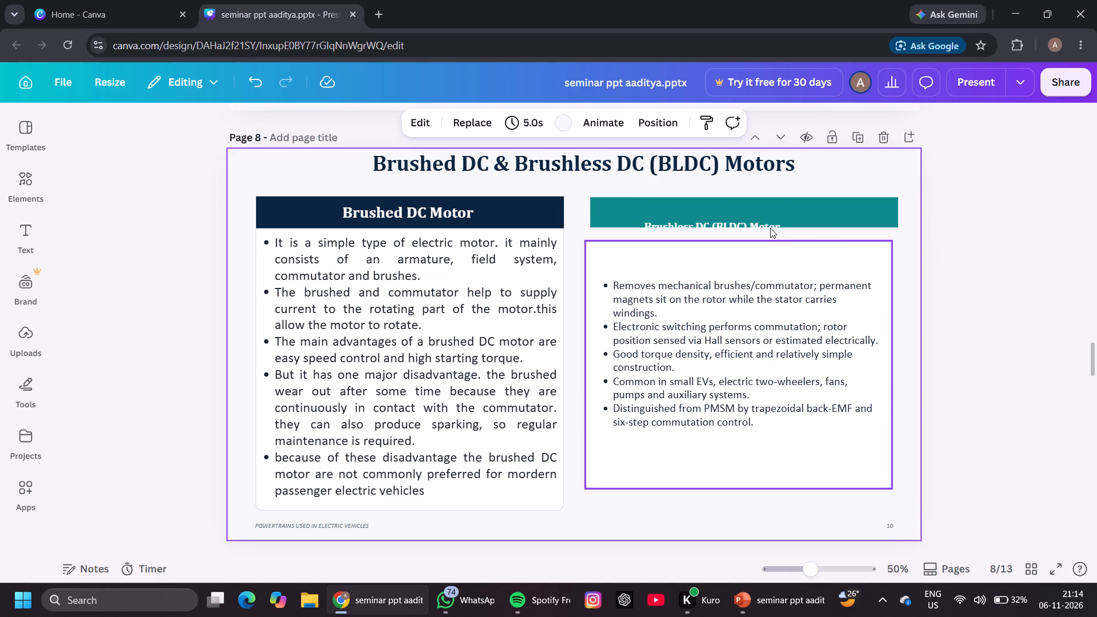
pyautogui.moveTo(770, 228); pyautogui.dragTo(778, 215)
pyautogui.click(787, 215)
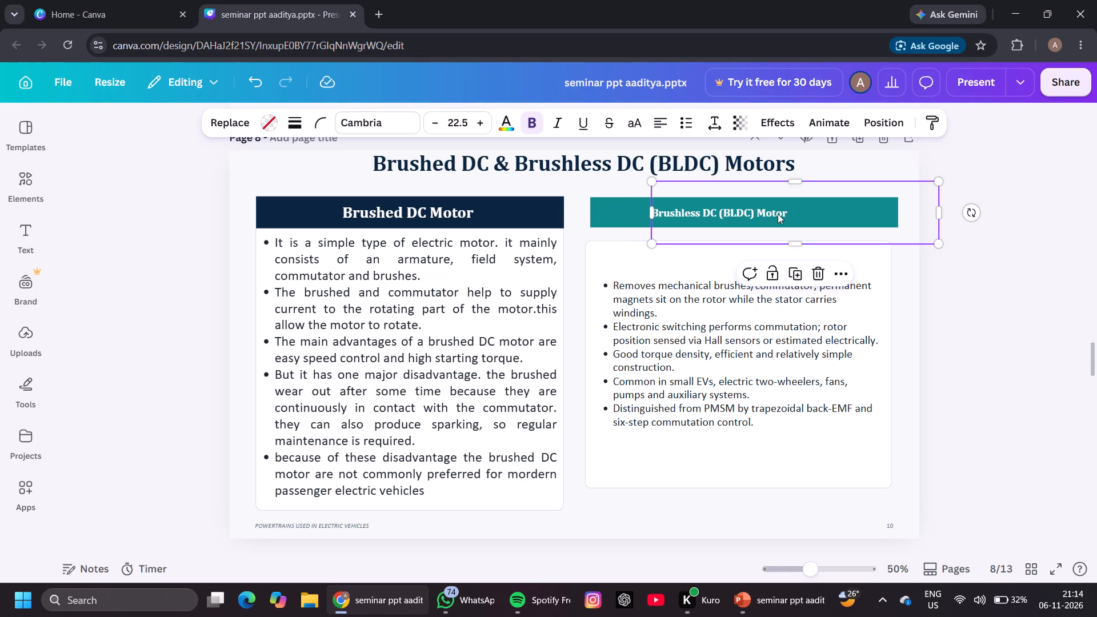
# Delete all of the Brushless DC (BLDC) Motor heading text, leaving the teal bar empty.
pyautogui.click(768, 214)
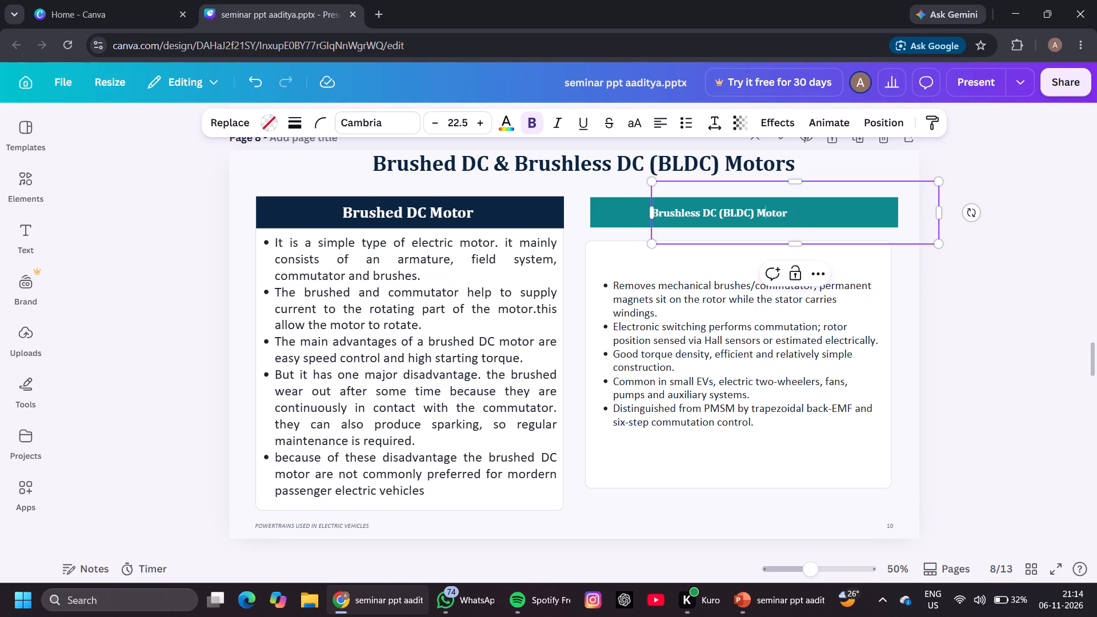
pyautogui.click(776, 214)
pyautogui.press('Right')
pyautogui.press('Right')
pyautogui.press('Right')
pyautogui.press('BackSpace')
pyautogui.press('BackSpace')
pyautogui.press('BackSpace')
pyautogui.press('BackSpace')
pyautogui.press('BackSpace')
pyautogui.press('BackSpace')
pyautogui.press('BackSpace')
pyautogui.press('BackSpace')
pyautogui.press('BackSpace')
pyautogui.press('BackSpace')
pyautogui.press('BackSpace')
pyautogui.press('BackSpace')
pyautogui.press('BackSpace')
pyautogui.press('BackSpace')
pyautogui.press('BackSpace')
pyautogui.press('BackSpace')
pyautogui.press('BackSpace')
pyautogui.press('BackSpace')
pyautogui.press('BackSpace')
pyautogui.press('BackSpace')
pyautogui.press('BackSpace')
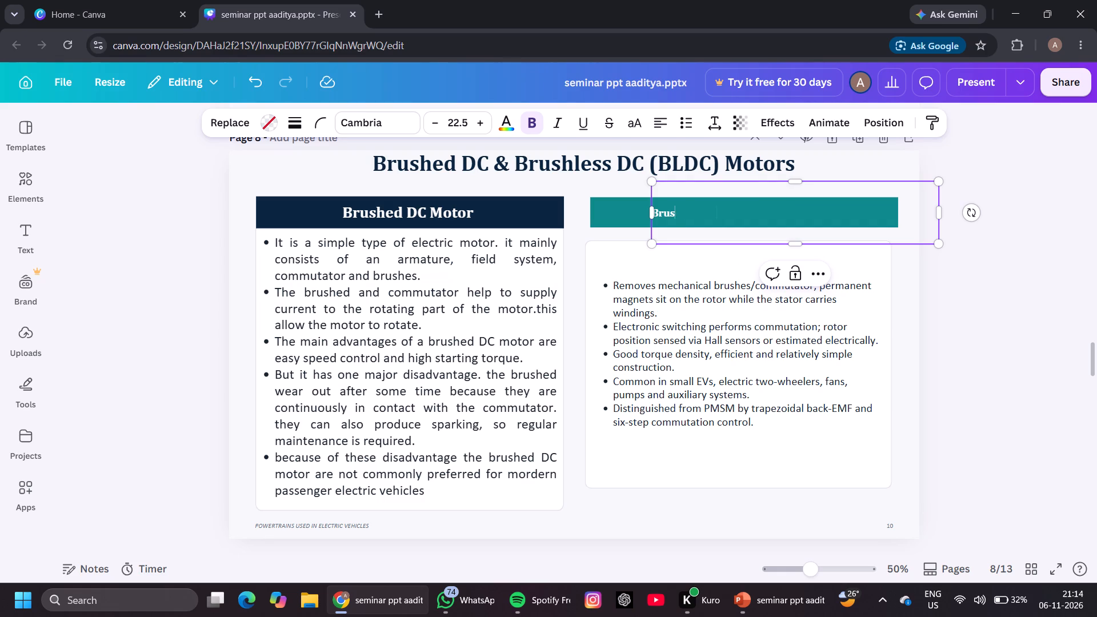
pyautogui.press('BackSpace')
pyautogui.press('BackSpace')
pyautogui.press('BackSpace')
pyautogui.press('BackSpace')
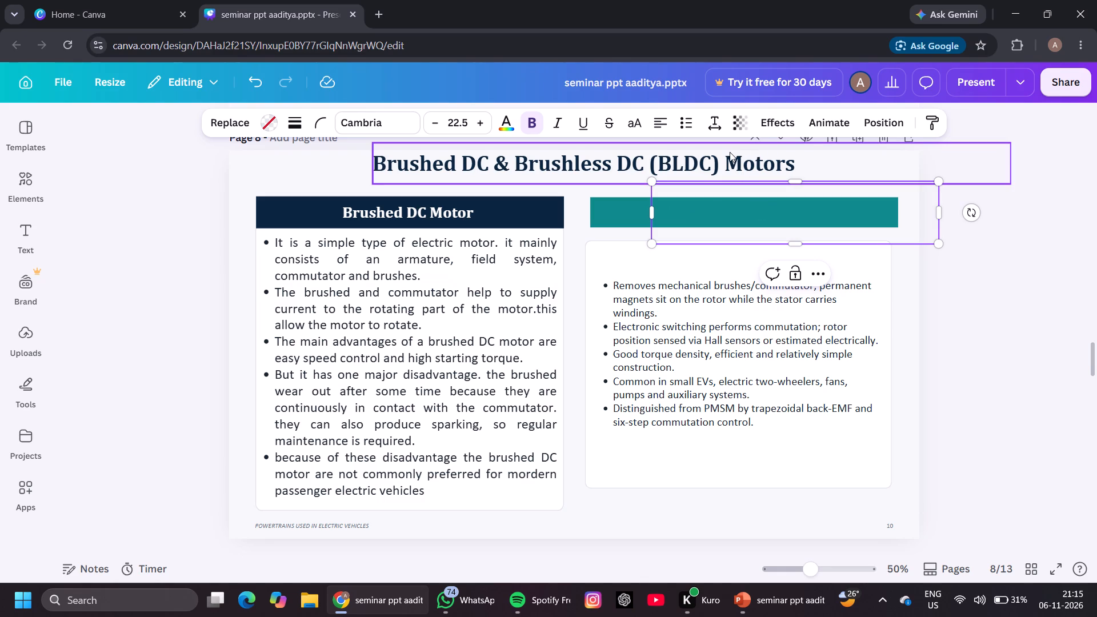
# Delete "hless DC (BLDC)" from the page title so it reads "Brushed DC & Brus Motors".
pyautogui.click(717, 160)
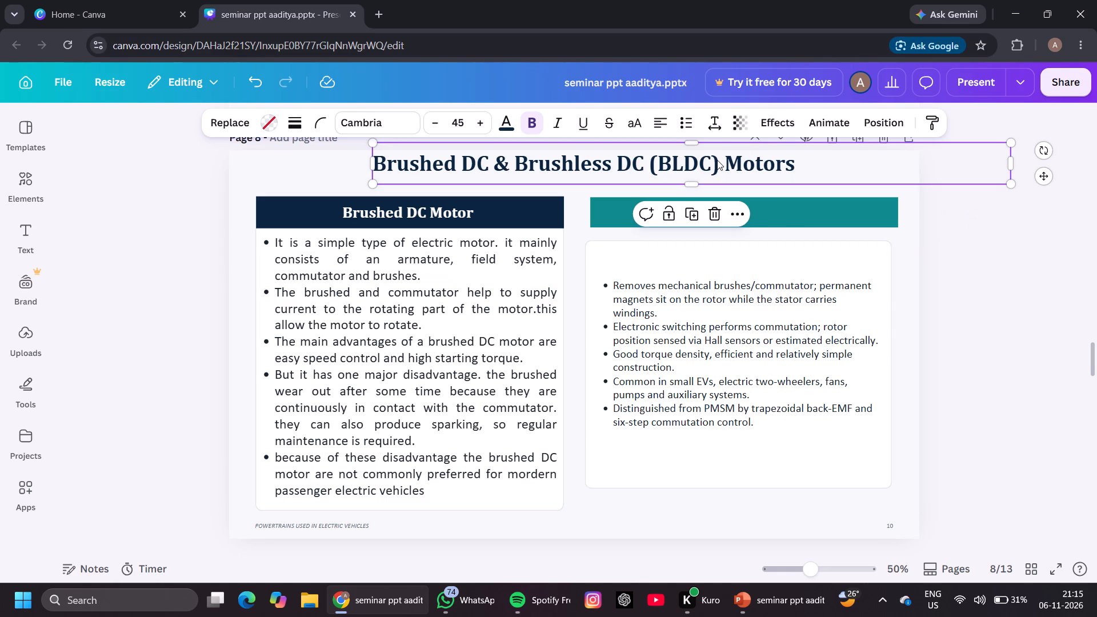
pyautogui.click(717, 160)
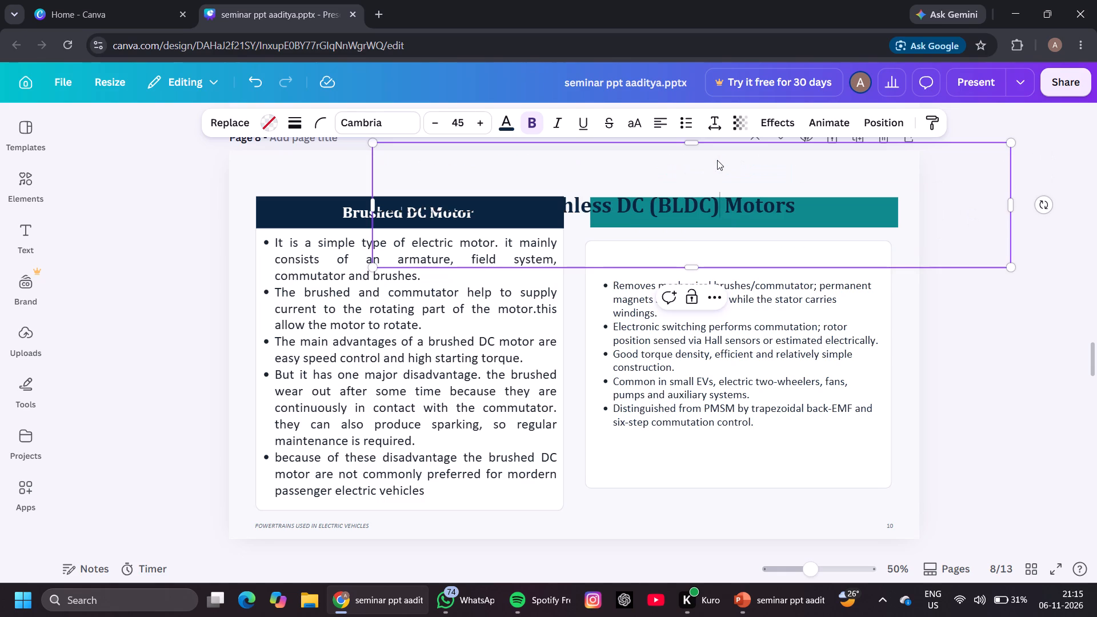
pyautogui.click(262, 81)
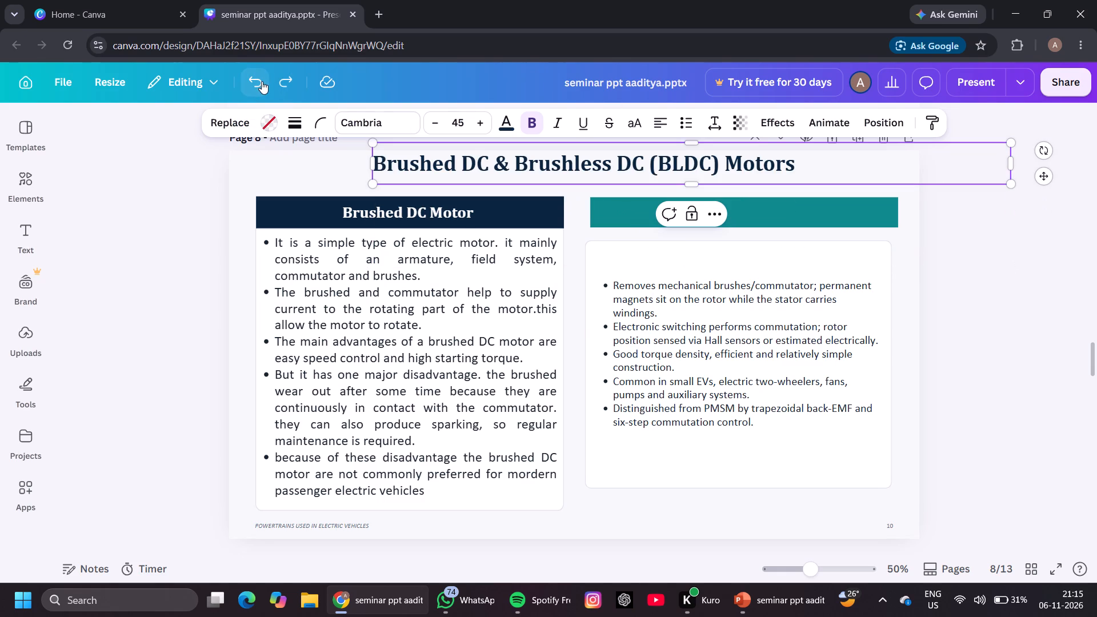
pyautogui.click(670, 158)
pyautogui.press('Right')
pyautogui.press('Right')
pyautogui.press('Right')
pyautogui.press('Right')
pyautogui.press('BackSpace')
pyautogui.press('BackSpace')
pyautogui.press('BackSpace')
pyautogui.press('BackSpace')
pyautogui.press('BackSpace')
pyautogui.press('BackSpace')
pyautogui.press('BackSpace')
pyautogui.press('BackSpace')
pyautogui.press('BackSpace')
pyautogui.press('BackSpace')
pyautogui.press('BackSpace')
pyautogui.press('BackSpace')
pyautogui.press('BackSpace')
pyautogui.press('BackSpace')
pyautogui.press('BackSpace')
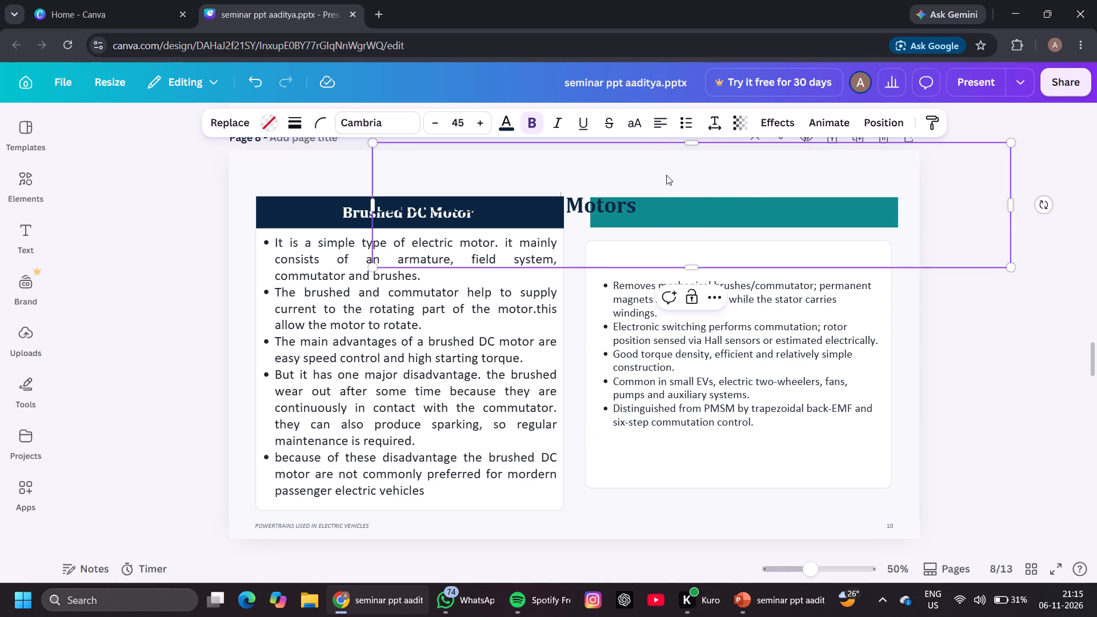
# Move the page title up and right, clear of the navy and teal heading bars.
pyautogui.moveTo(577, 205); pyautogui.dragTo(577, 187)
pyautogui.moveTo(577, 187); pyautogui.dragTo(578, 186)
pyautogui.click(353, 161)
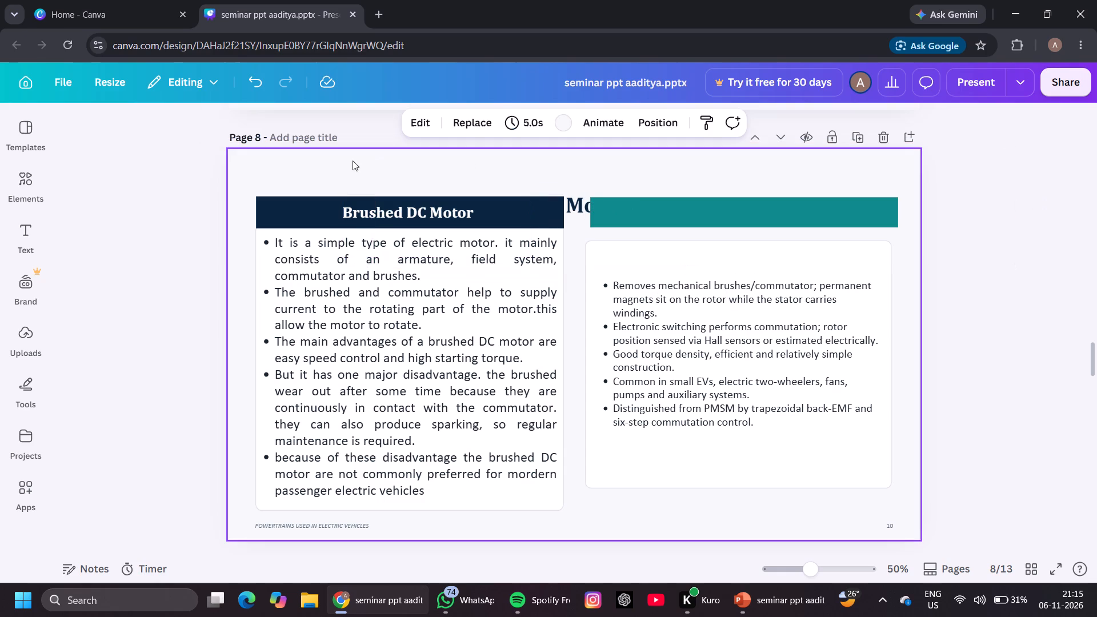
pyautogui.moveTo(571, 199); pyautogui.dragTo(571, 185)
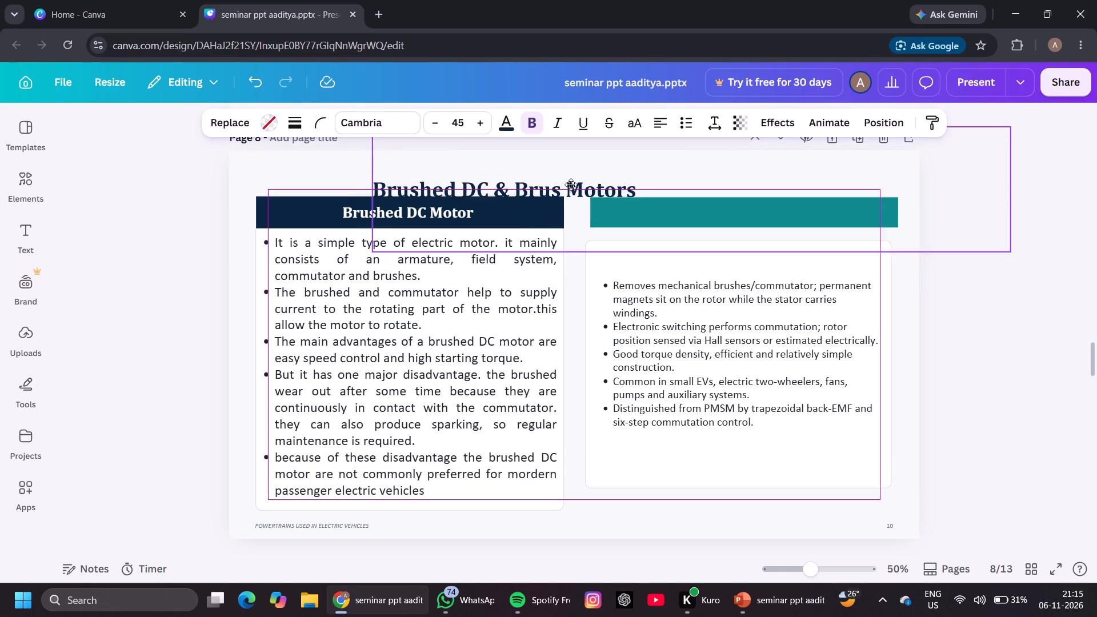
pyautogui.moveTo(571, 185); pyautogui.dragTo(619, 166)
# Replace "DC & Brus" in the page title with "DC" so it reads "Brushed DC Motors".
pyautogui.click(610, 171)
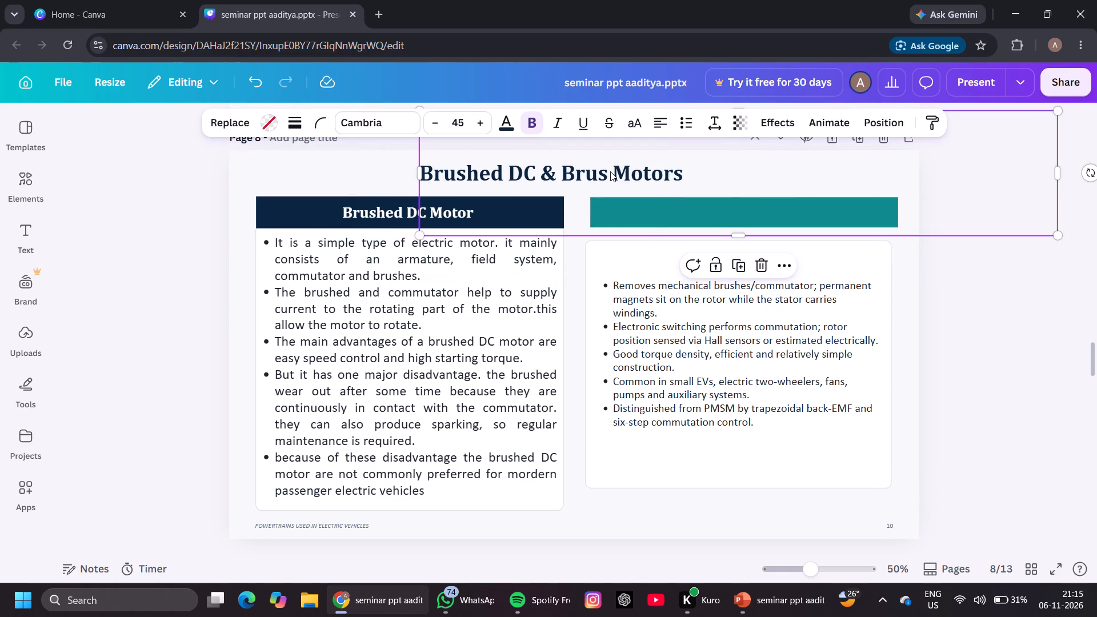
pyautogui.click(610, 171)
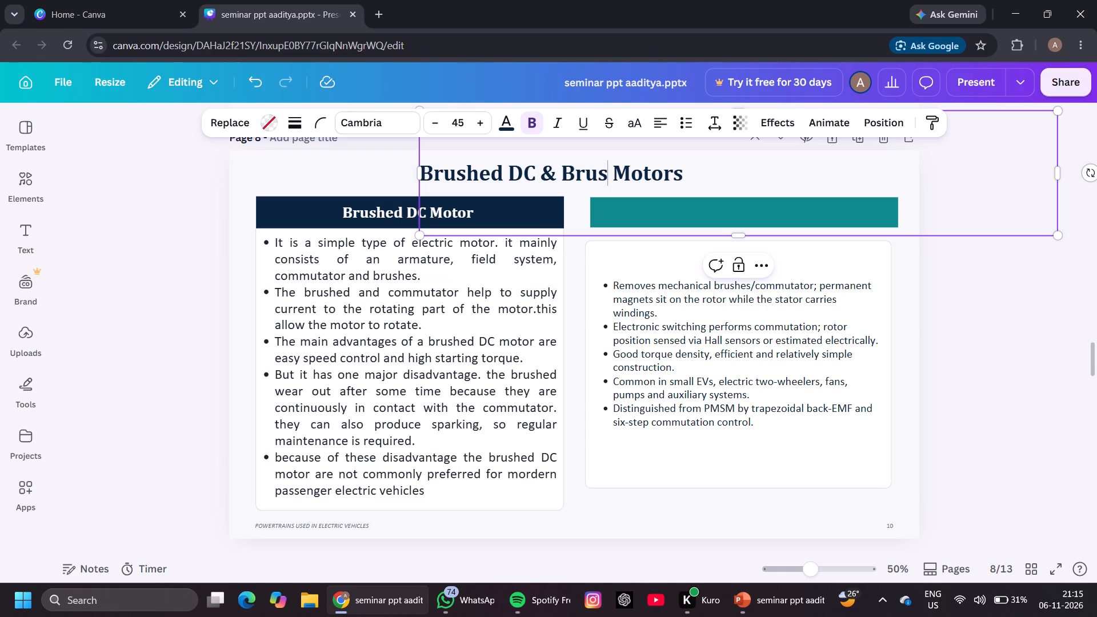
pyautogui.press('BackSpace')
pyautogui.press('BackSpace')
pyautogui.press('BackSpace')
pyautogui.press('BackSpace')
pyautogui.press('BackSpace')
pyautogui.press('BackSpace')
pyautogui.press('BackSpace')
pyautogui.press('BackSpace')
pyautogui.press('BackSpace')
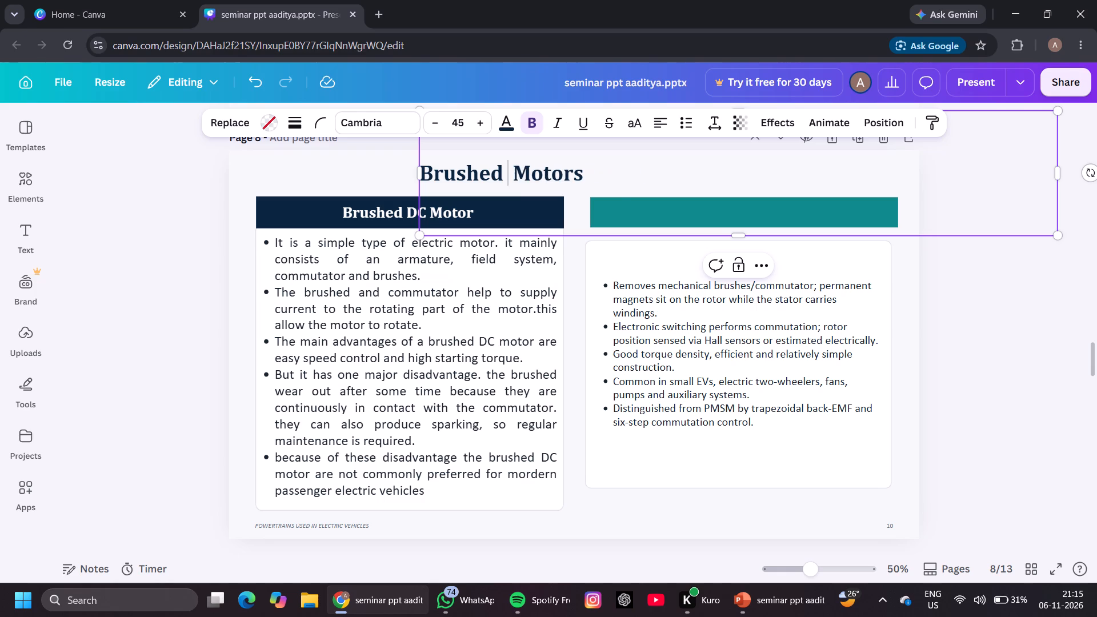
pyautogui.write('DC')
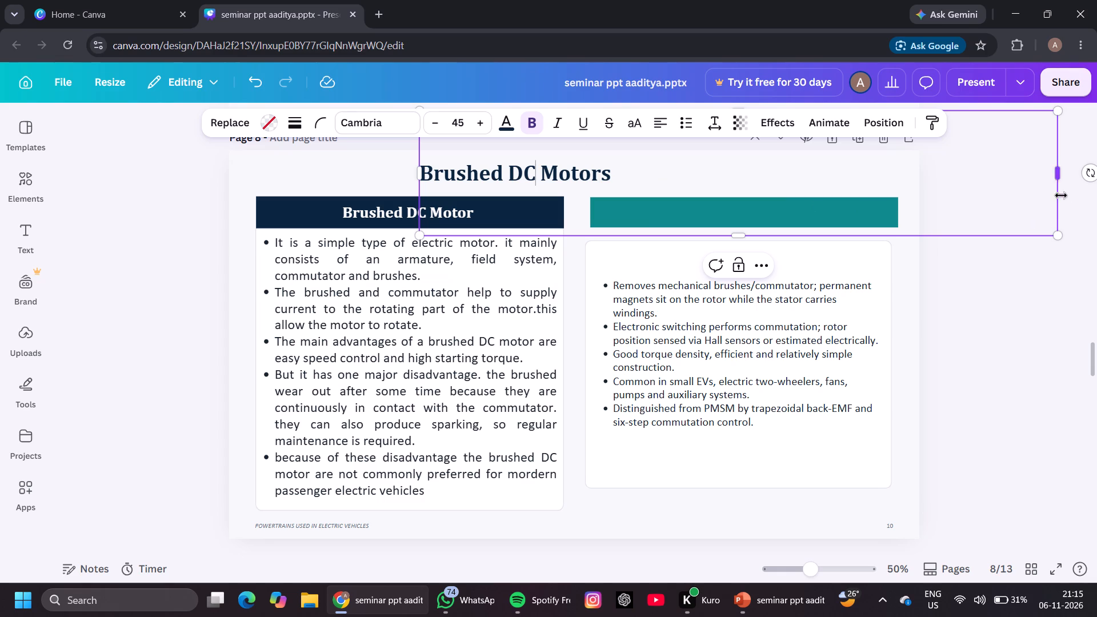
# Narrow the title's text box to about 597 wide, try to shorten it from its bottom edge, and deselect it.
pyautogui.moveTo(1052, 173); pyautogui.dragTo(958, 174)
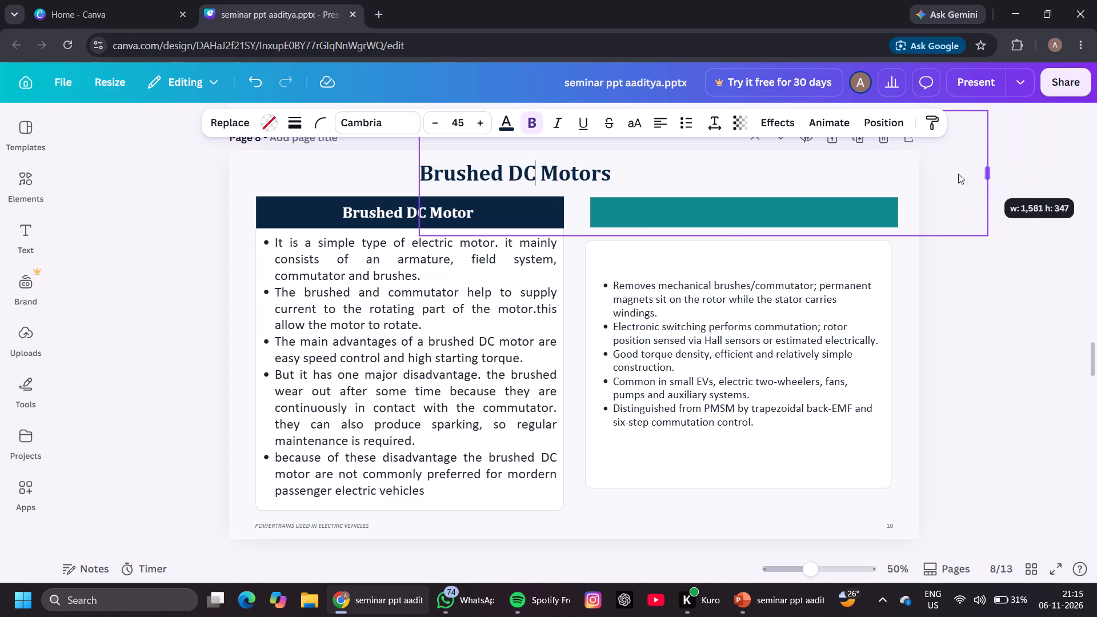
pyautogui.moveTo(958, 174); pyautogui.dragTo(628, 148)
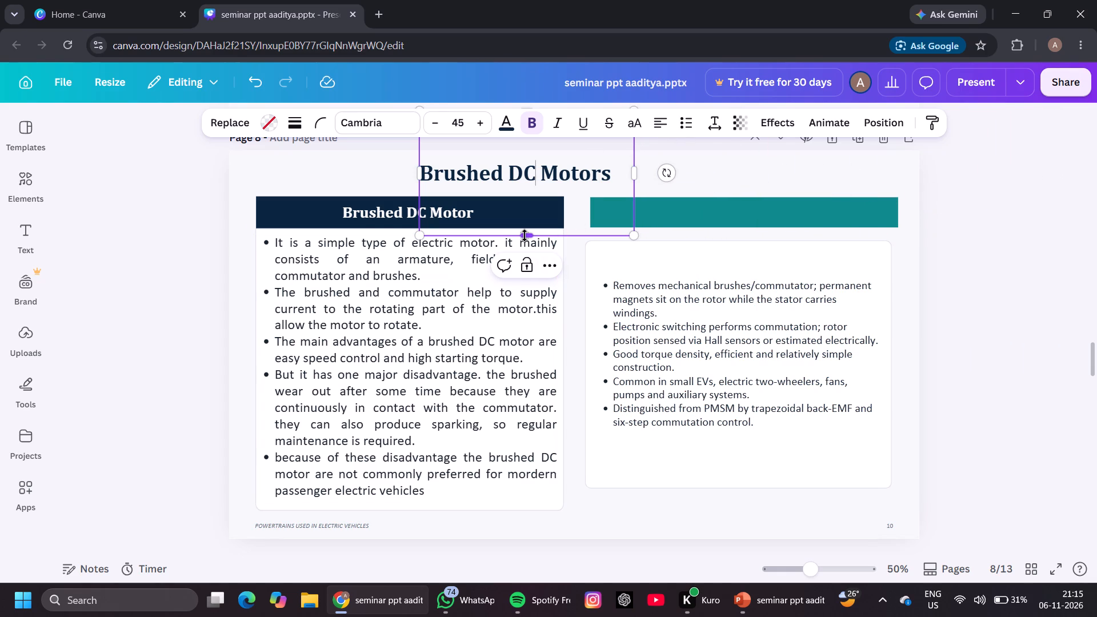
pyautogui.moveTo(525, 235); pyautogui.dragTo(523, 198)
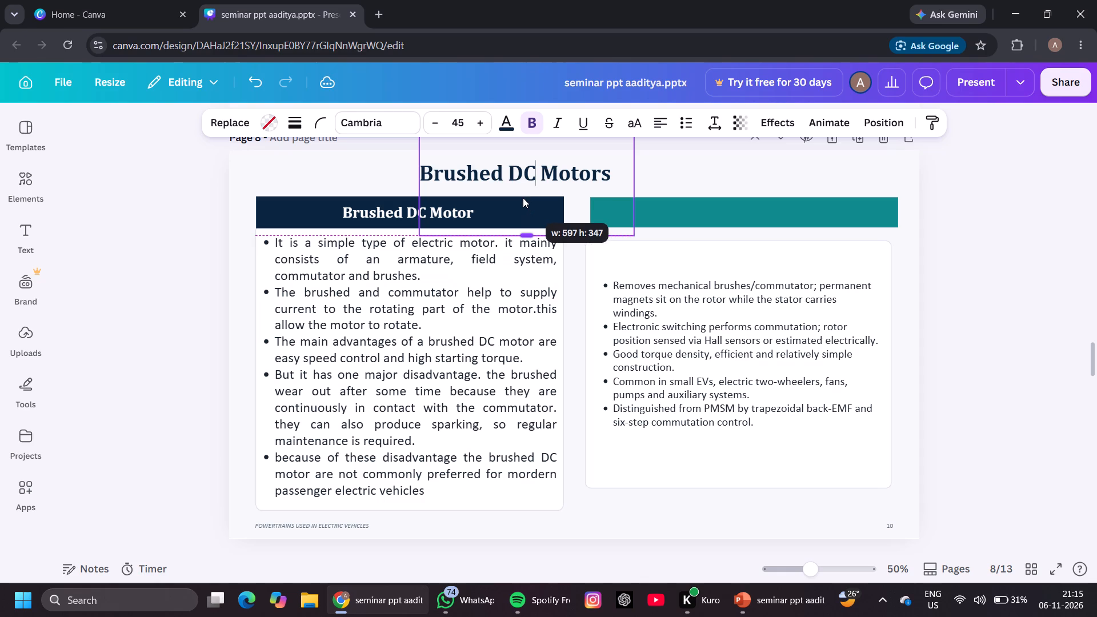
pyautogui.moveTo(523, 198); pyautogui.dragTo(522, 198)
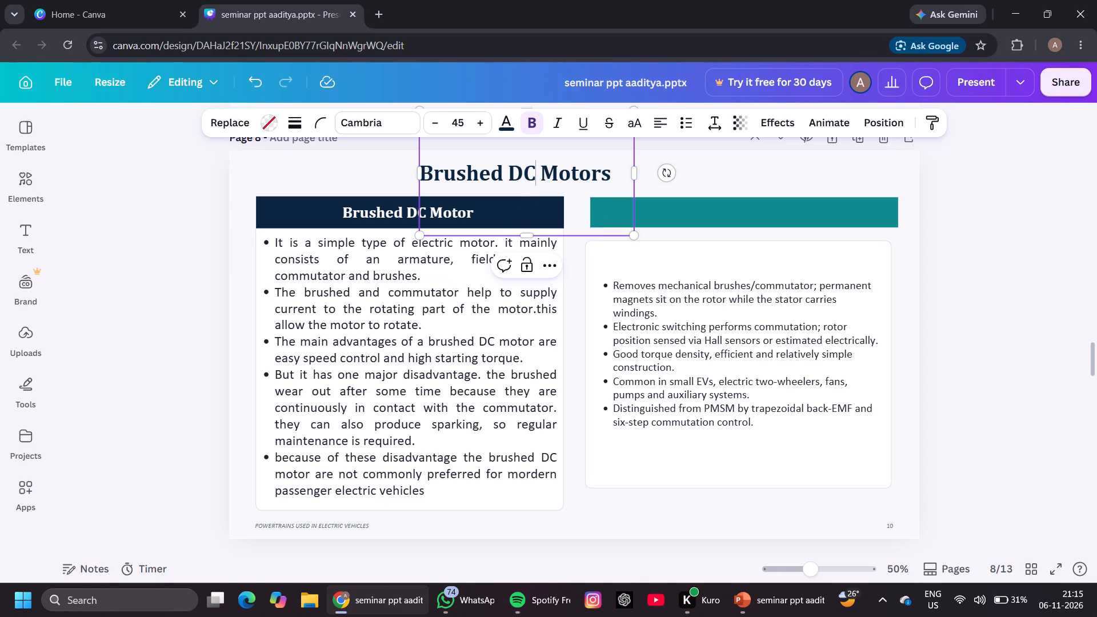
pyautogui.click(714, 166)
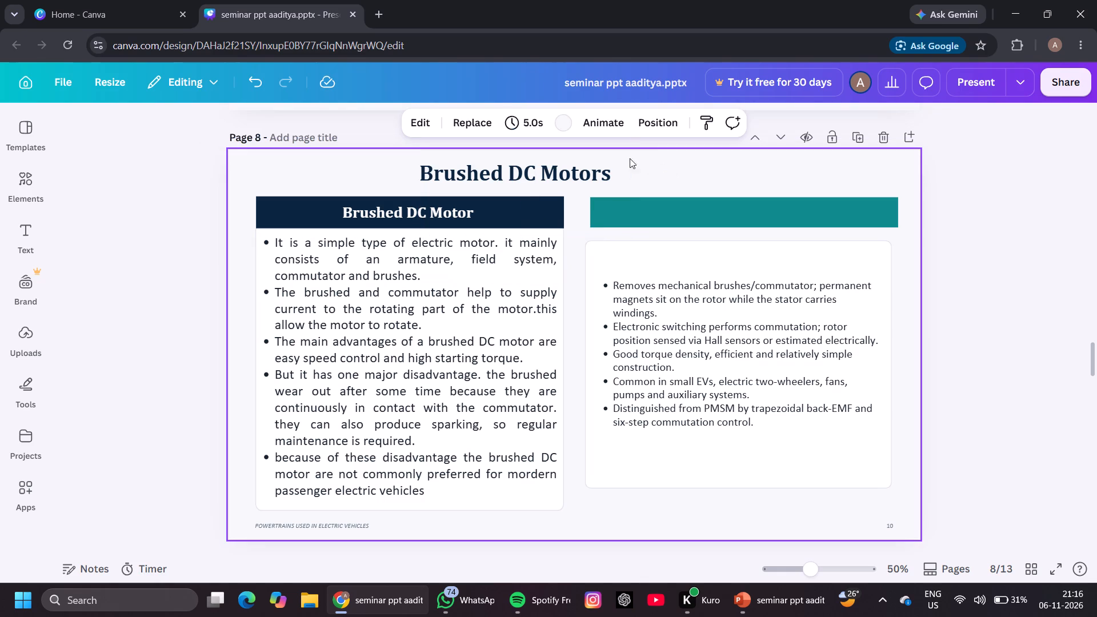
# Move the Brushed DC Motors title right and slightly up, near the page's horizontal centre above the heading bars.
pyautogui.moveTo(576, 170); pyautogui.dragTo(626, 164)
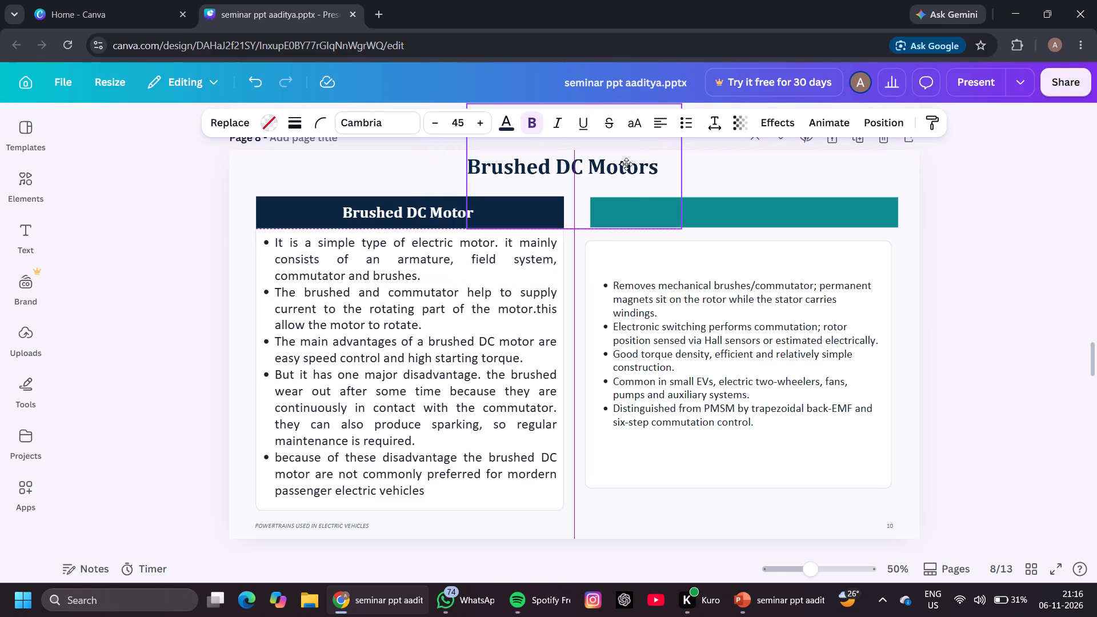
pyautogui.moveTo(626, 164); pyautogui.dragTo(634, 168)
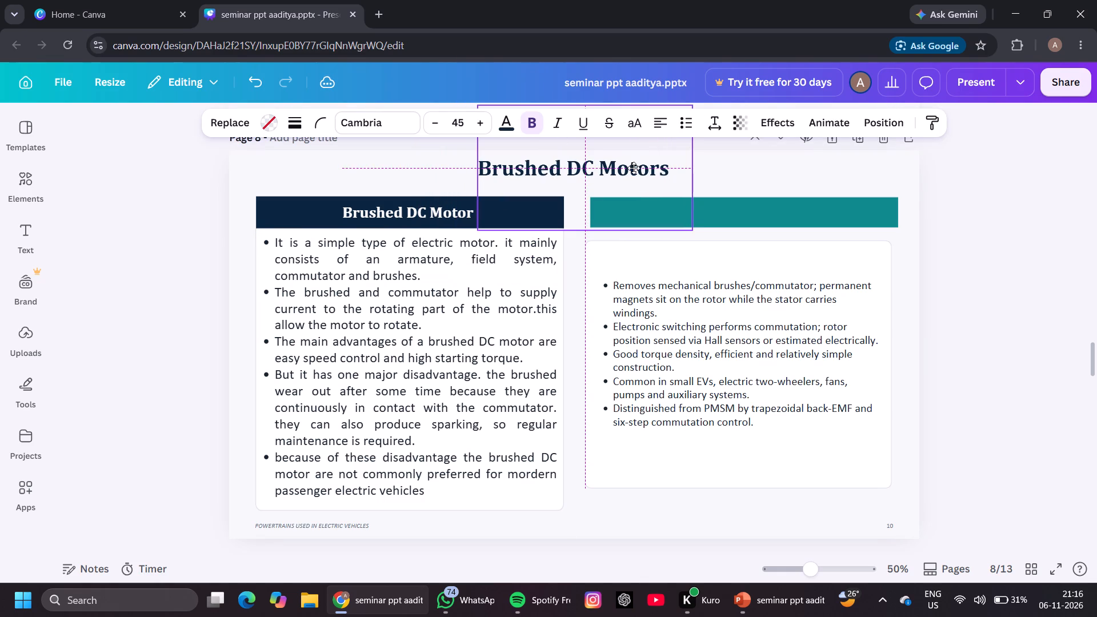
pyautogui.moveTo(634, 168); pyautogui.dragTo(629, 167)
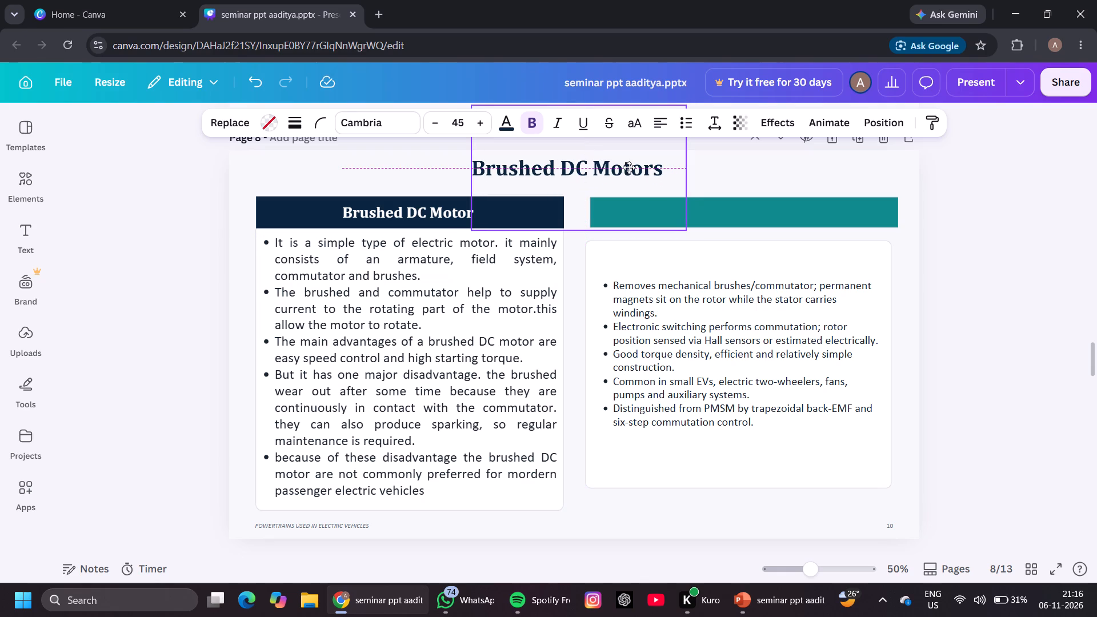
pyautogui.moveTo(629, 167); pyautogui.dragTo(632, 167)
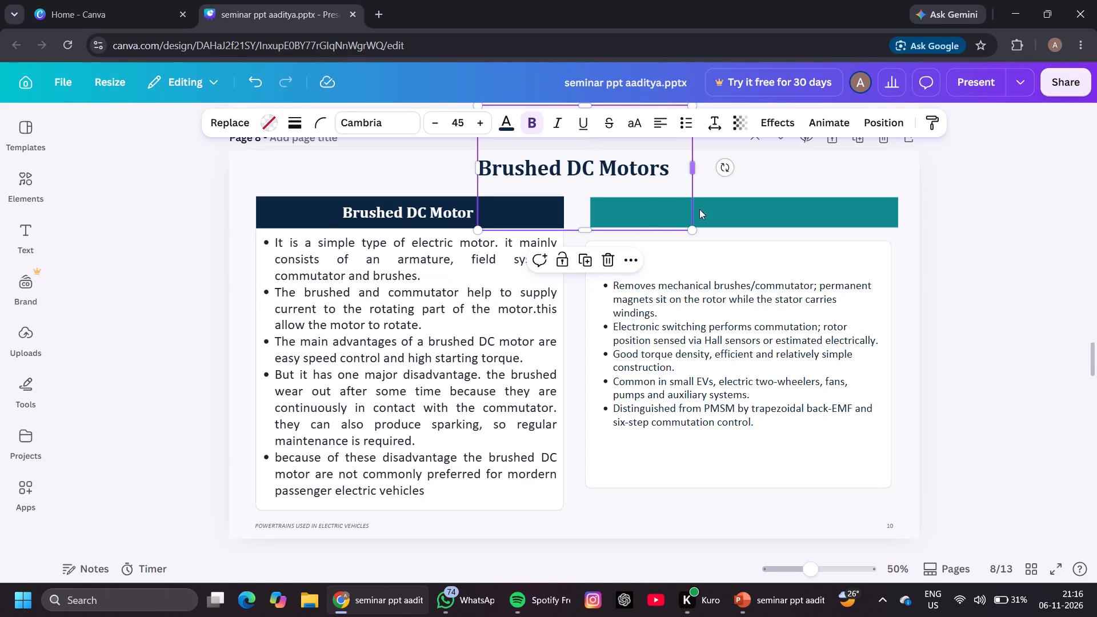
# Change the page title's text alignment from left to justified.
pyautogui.click(654, 129)
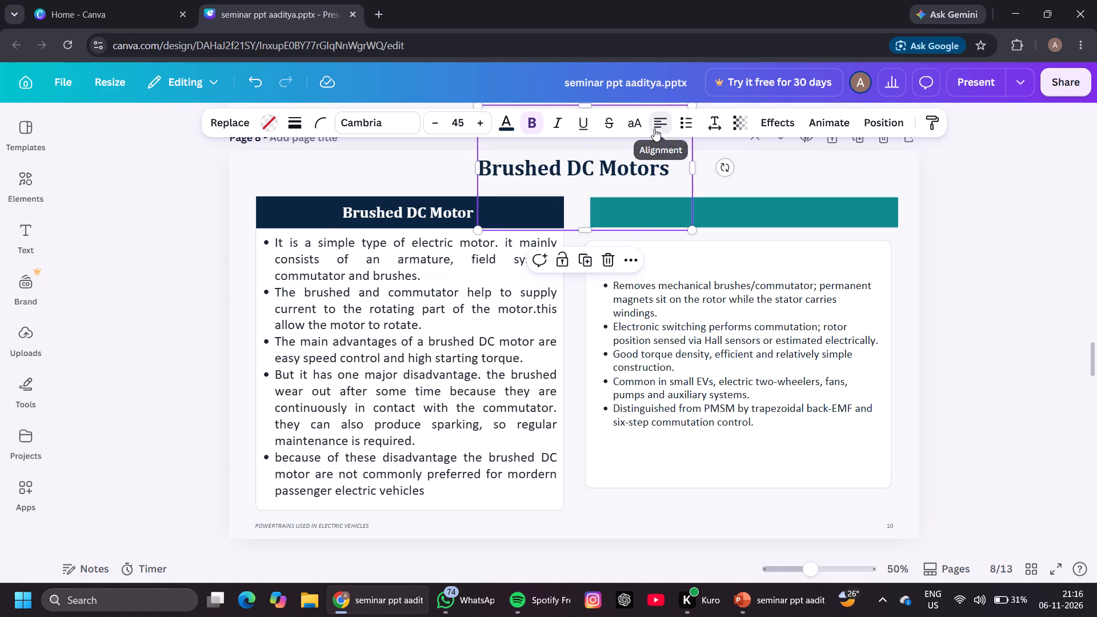
pyautogui.click(654, 129)
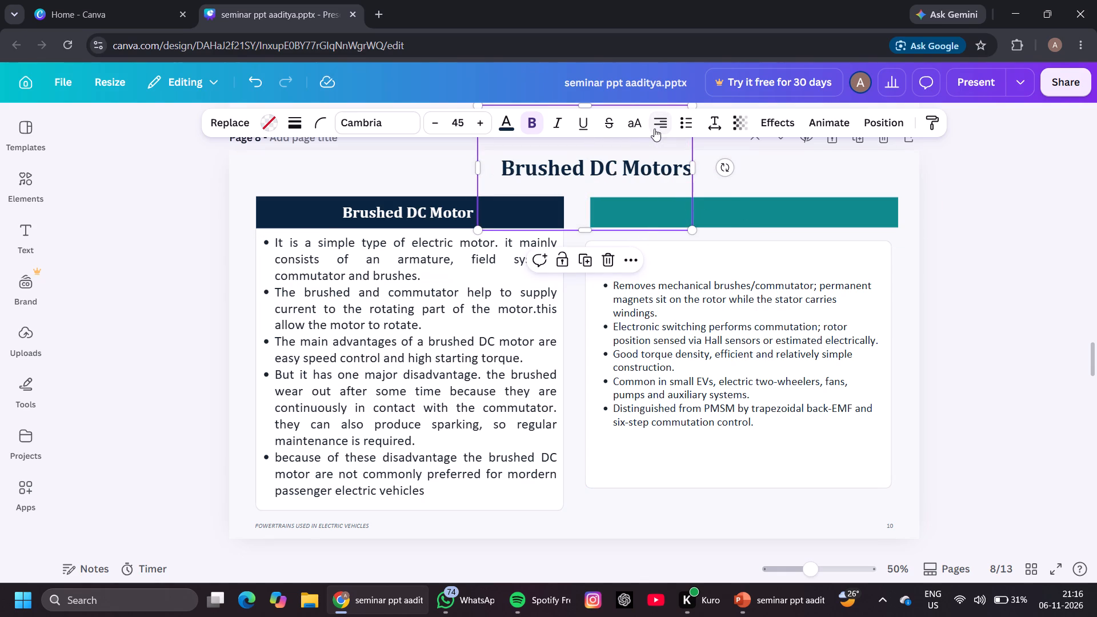
pyautogui.click(654, 129)
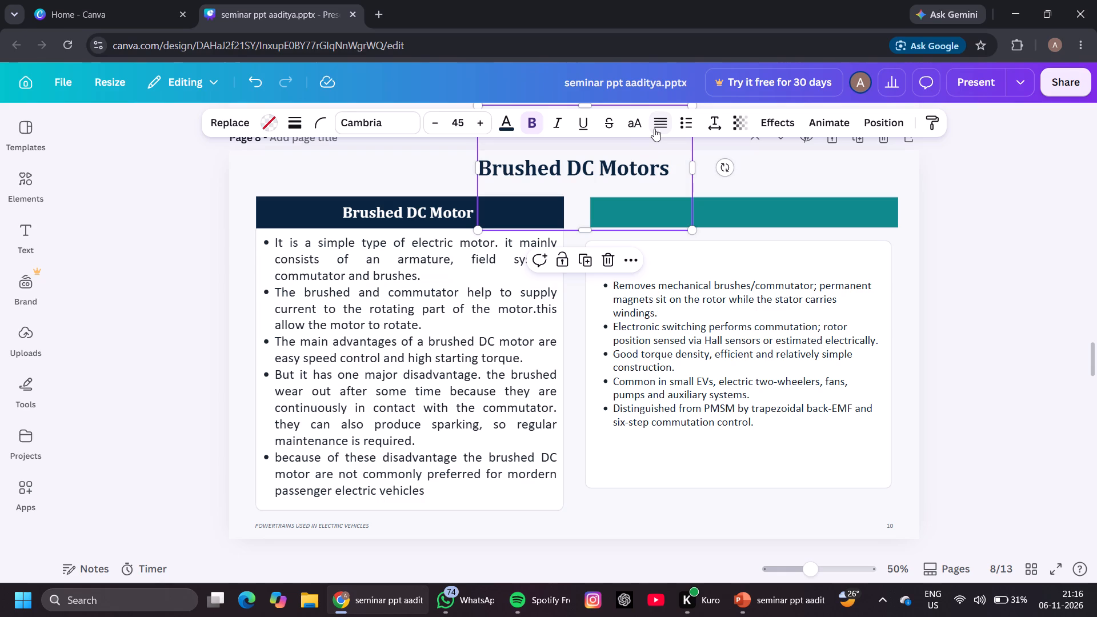
# Move the Brushed DC Motors page title slightly down, closer to the two heading bars.
pyautogui.click(750, 158)
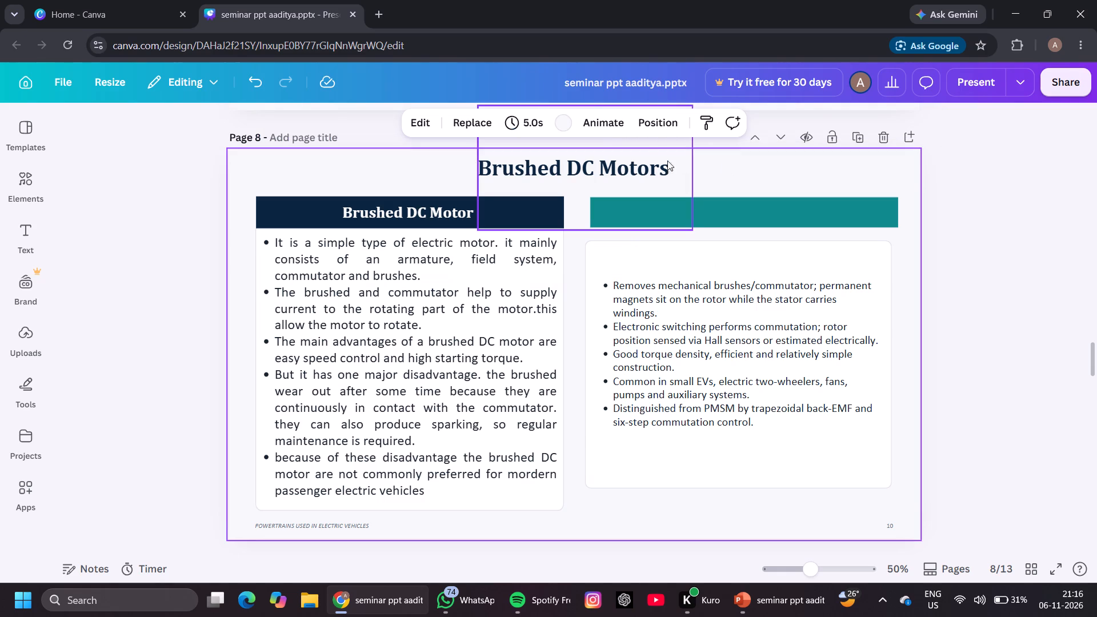
pyautogui.click(628, 167)
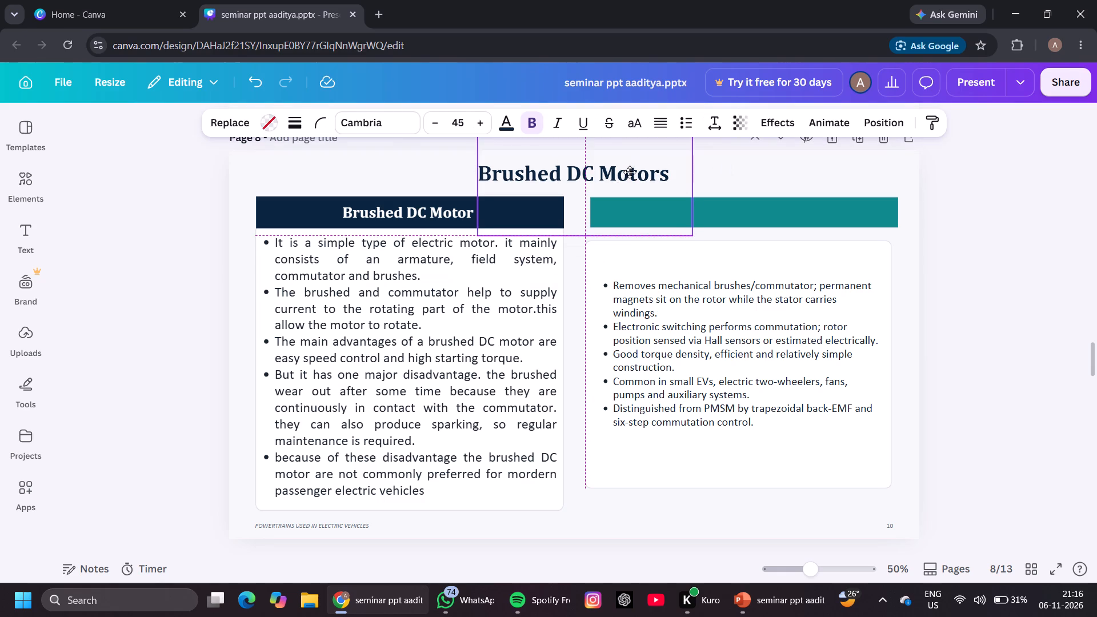
# Move the empty heading text box left over the teal bar, aligning its right edge with the bar's right end.
pyautogui.click(763, 185)
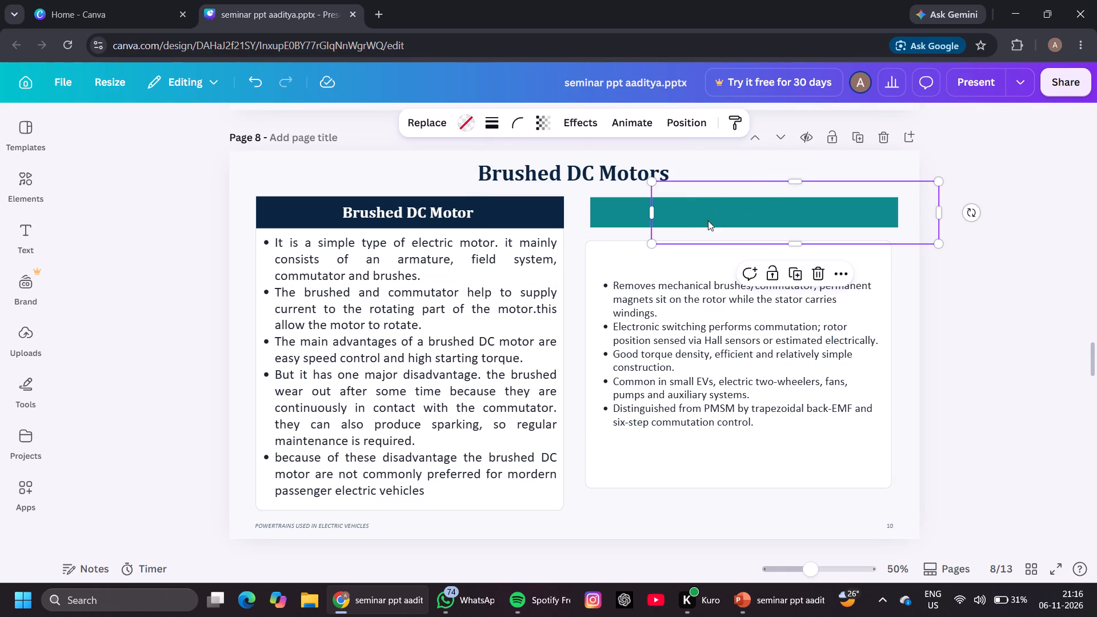
pyautogui.moveTo(771, 236); pyautogui.dragTo(770, 225)
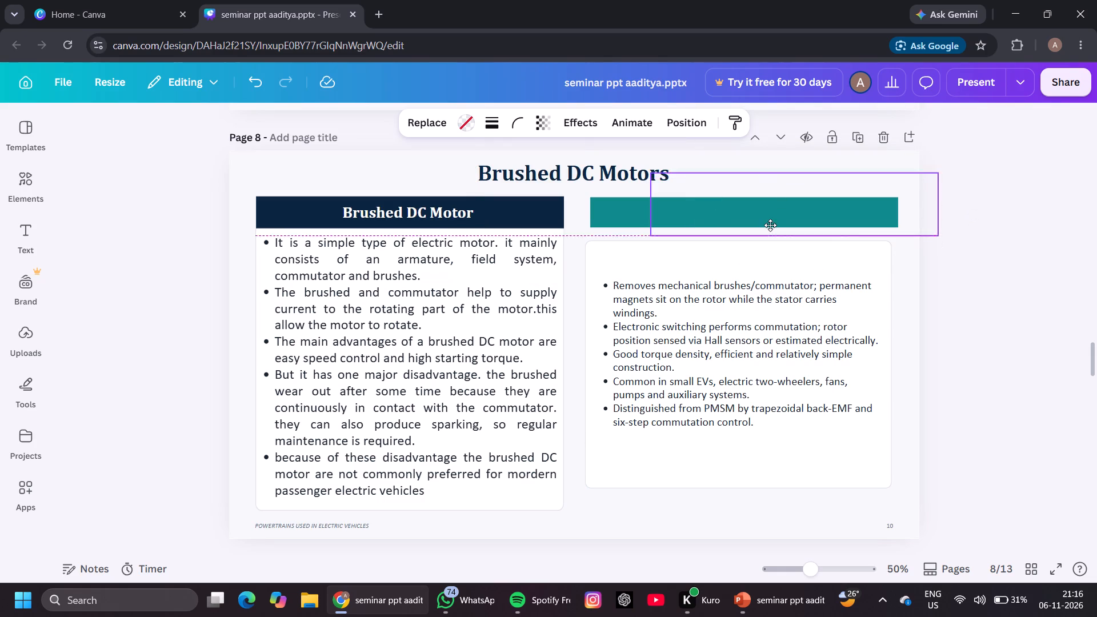
pyautogui.moveTo(770, 225); pyautogui.dragTo(730, 238)
# Enter "Advantages & Limitations" as the heading text on the teal bar.
pyautogui.click(676, 213)
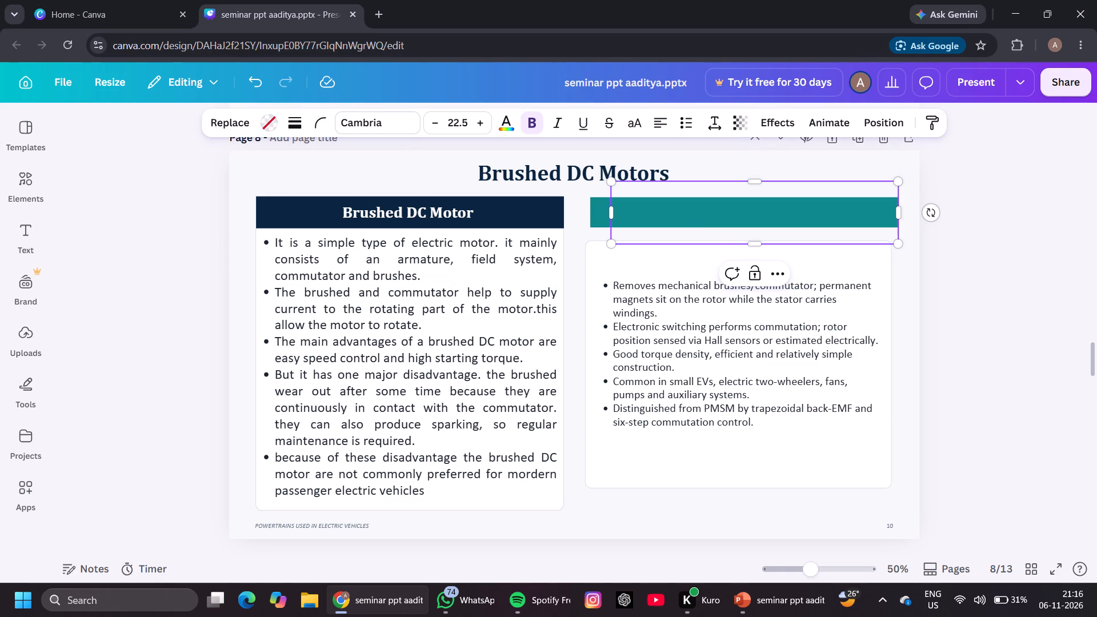
pyautogui.press('a')
pyautogui.write('dvantages')
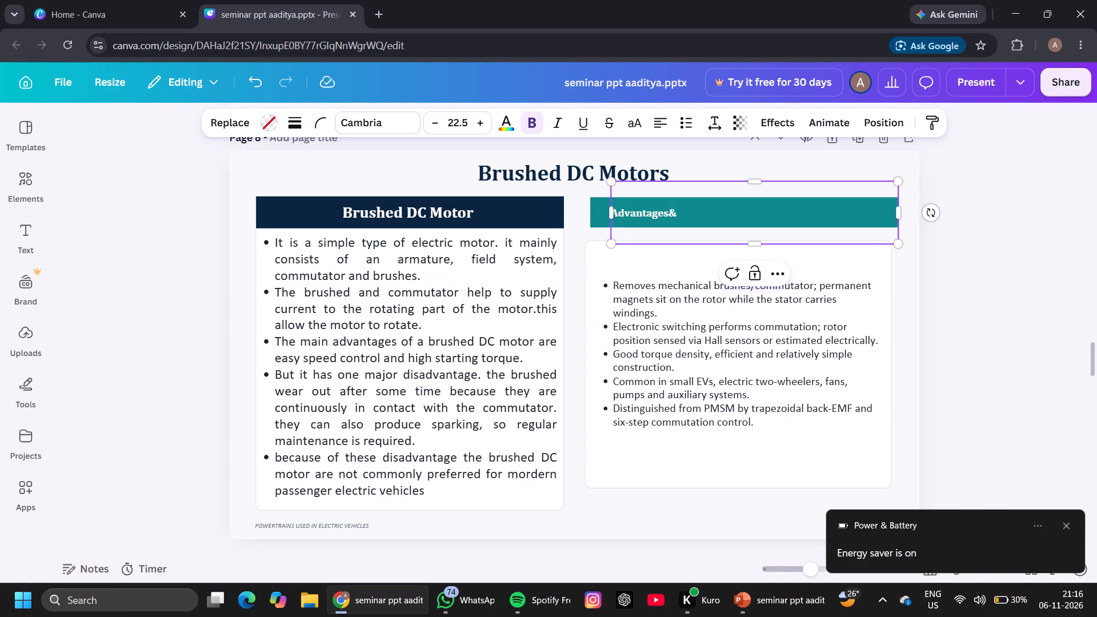
pyautogui.press('BackSpace')
pyautogui.press('space')
pyautogui.hotkey('shift', '&')
pyautogui.press('space')
pyautogui.press('l')
pyautogui.press('i')
pyautogui.write('mit')
pyautogui.write('atiom')
pyautogui.press('BackSpace')
pyautogui.write('ns')
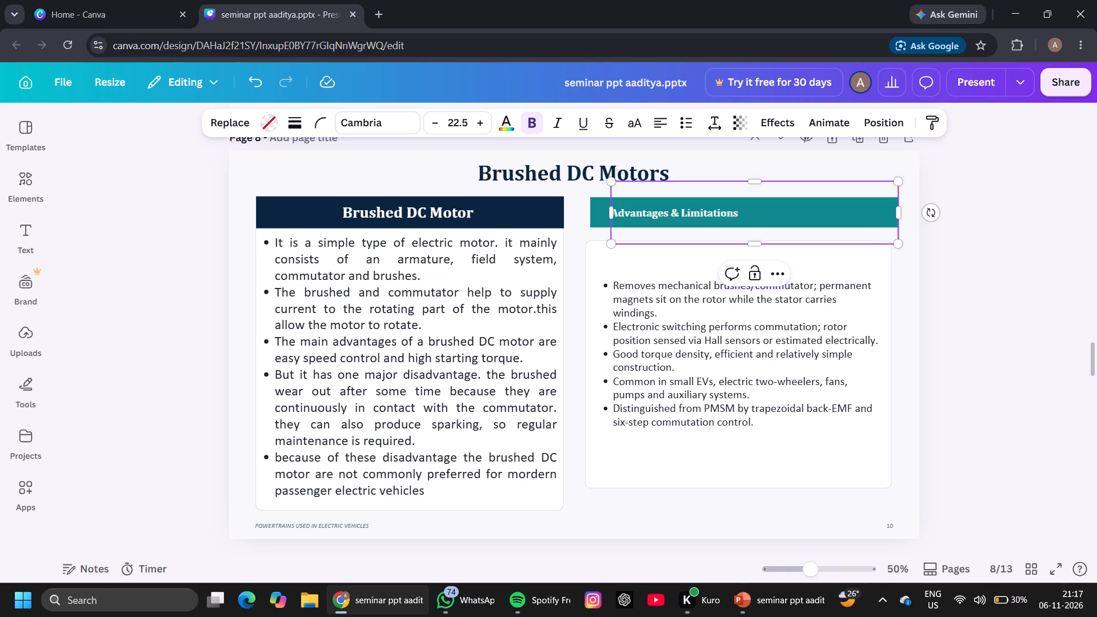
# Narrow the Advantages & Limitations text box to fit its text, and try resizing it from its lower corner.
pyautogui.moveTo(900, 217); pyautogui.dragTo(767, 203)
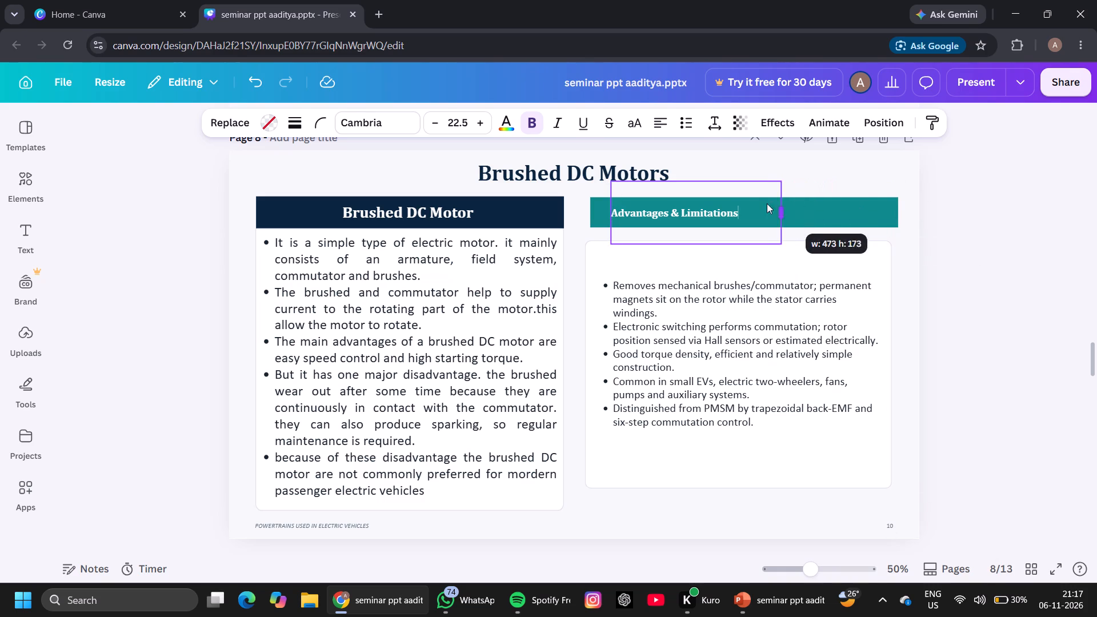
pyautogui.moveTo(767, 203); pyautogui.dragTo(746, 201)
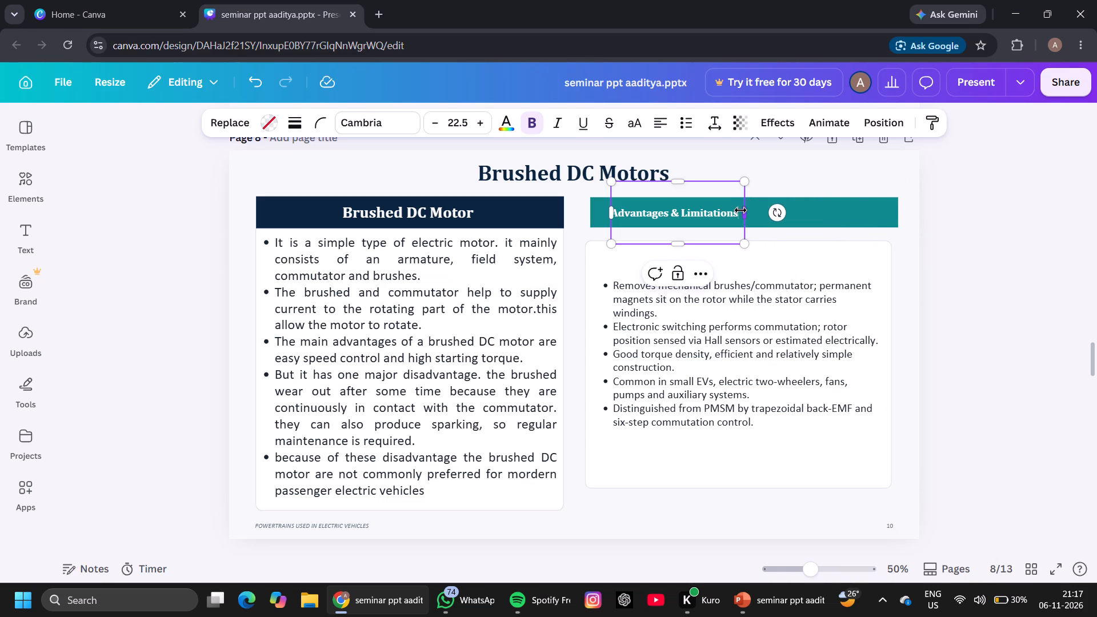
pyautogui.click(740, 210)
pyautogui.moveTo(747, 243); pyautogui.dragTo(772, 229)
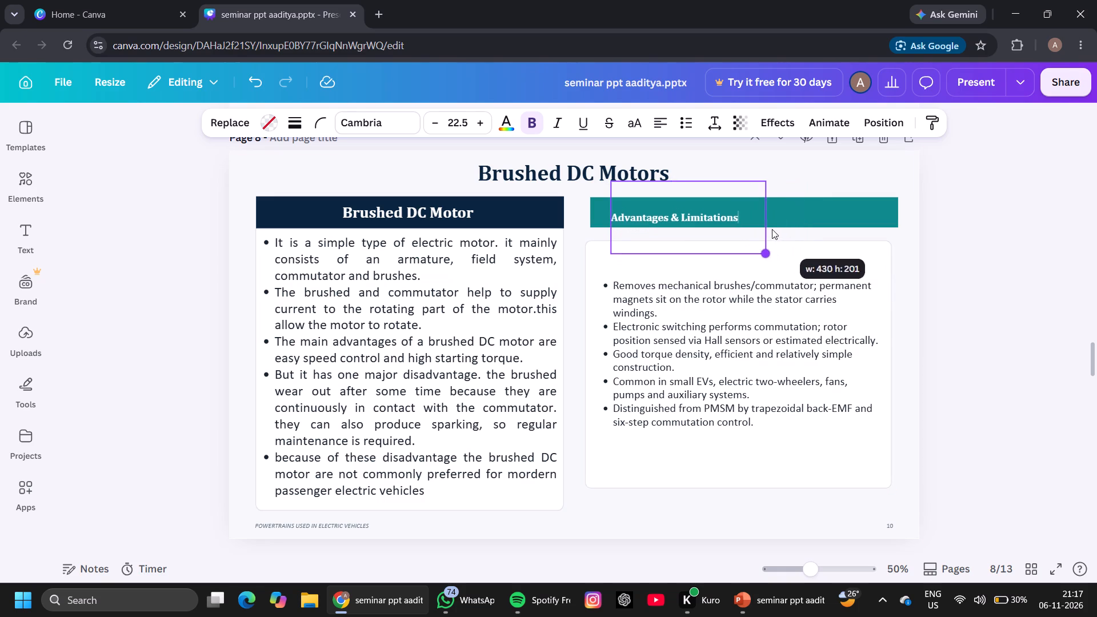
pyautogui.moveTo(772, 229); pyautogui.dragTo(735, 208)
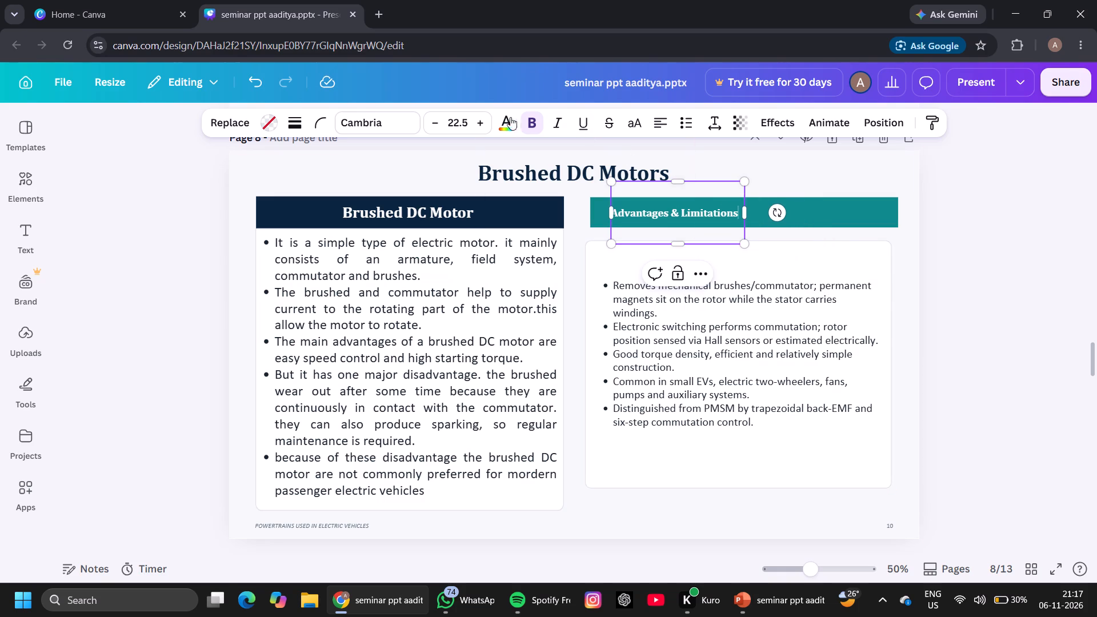
# Increase the Advantages & Limitations heading's font size to 29.5 and widen its text box to fit on one line.
pyautogui.tripleClick(479, 117)
pyautogui.tripleClick(479, 117)
pyautogui.click(479, 117)
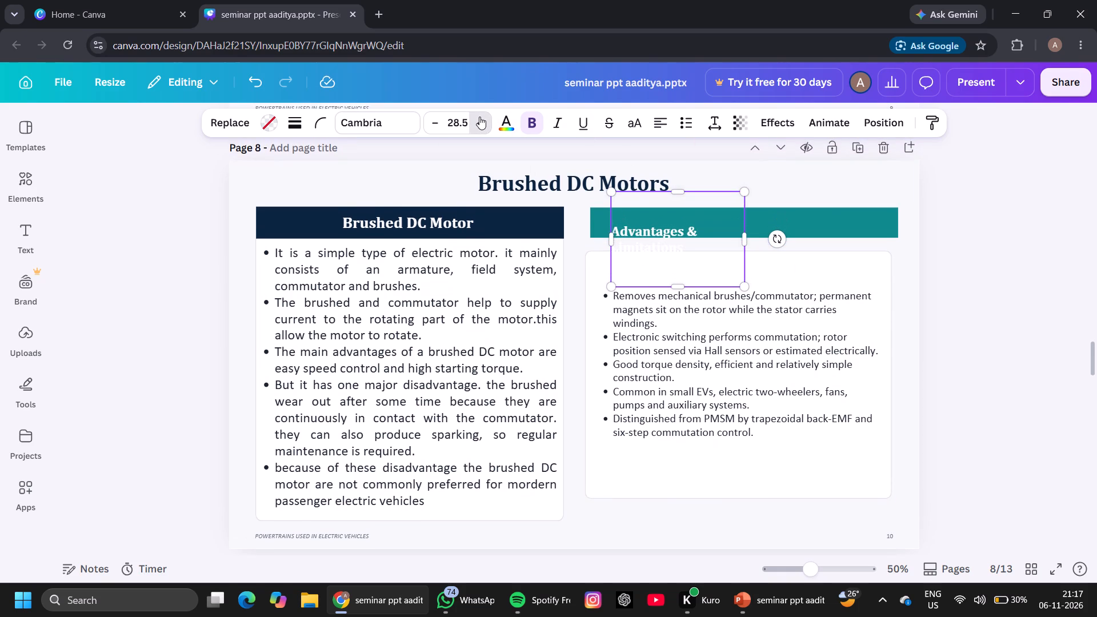
pyautogui.moveTo(746, 241); pyautogui.dragTo(791, 225)
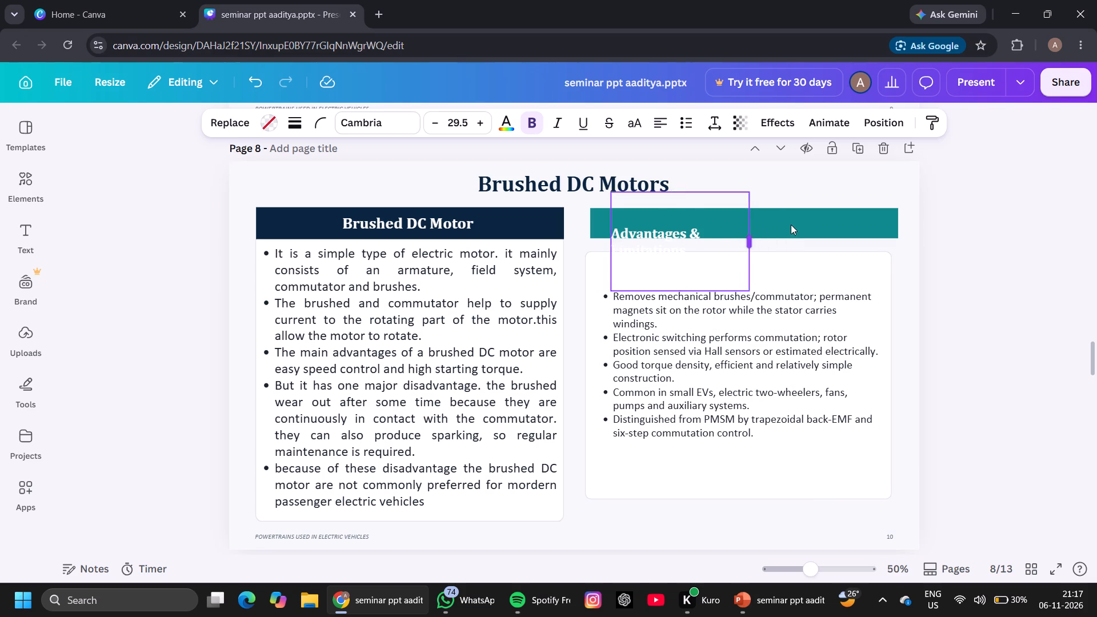
pyautogui.moveTo(791, 225); pyautogui.dragTo(805, 221)
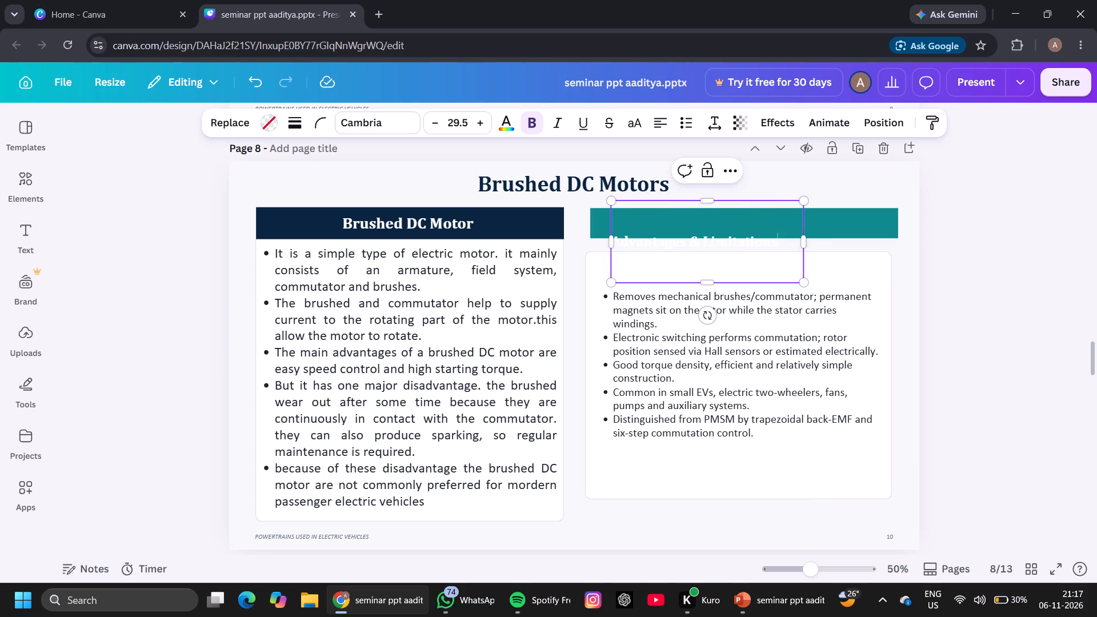
# Check the Brushed DC Motor heading's font size and set the Advantages & Limitations heading to the same size, 32.5.
pyautogui.doubleClick(719, 239)
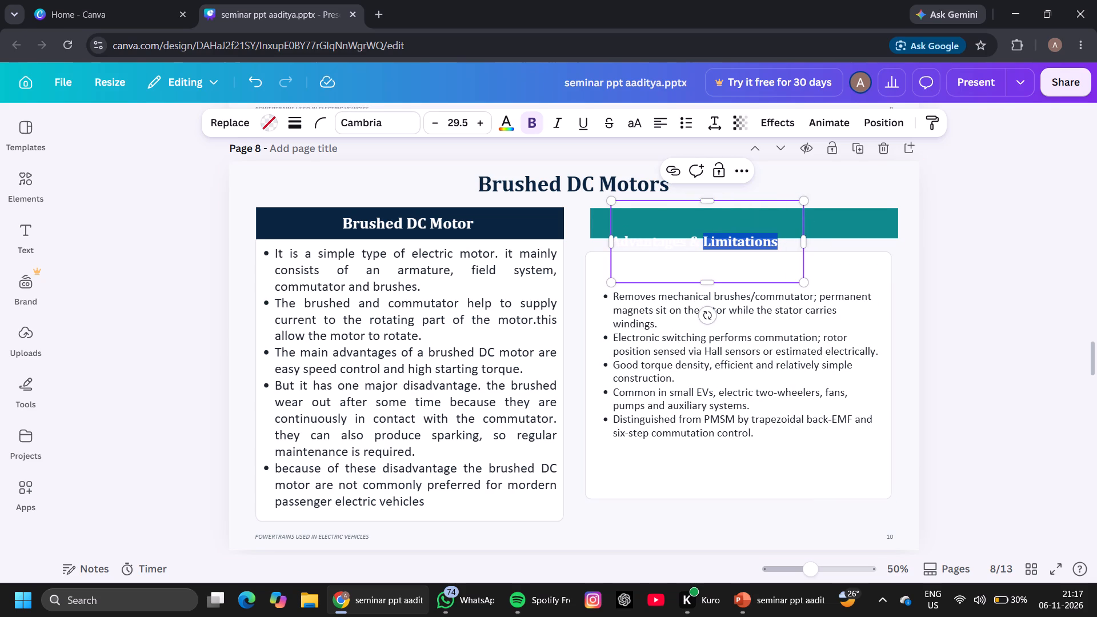
pyautogui.click(475, 222)
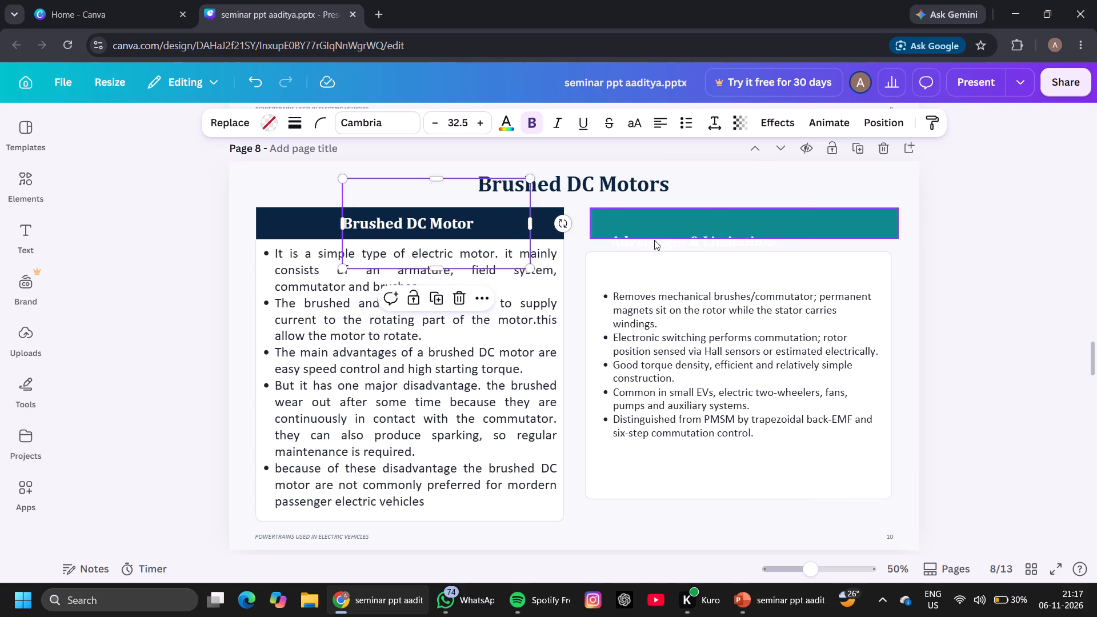
pyautogui.click(666, 241)
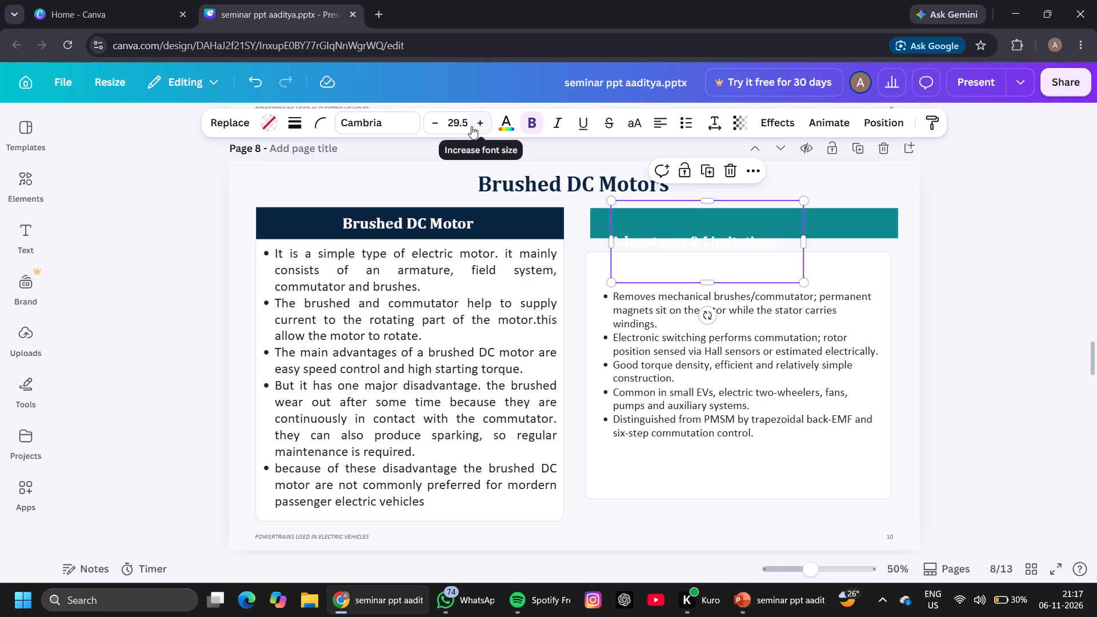
pyautogui.click(466, 123)
pyautogui.press('BackSpace')
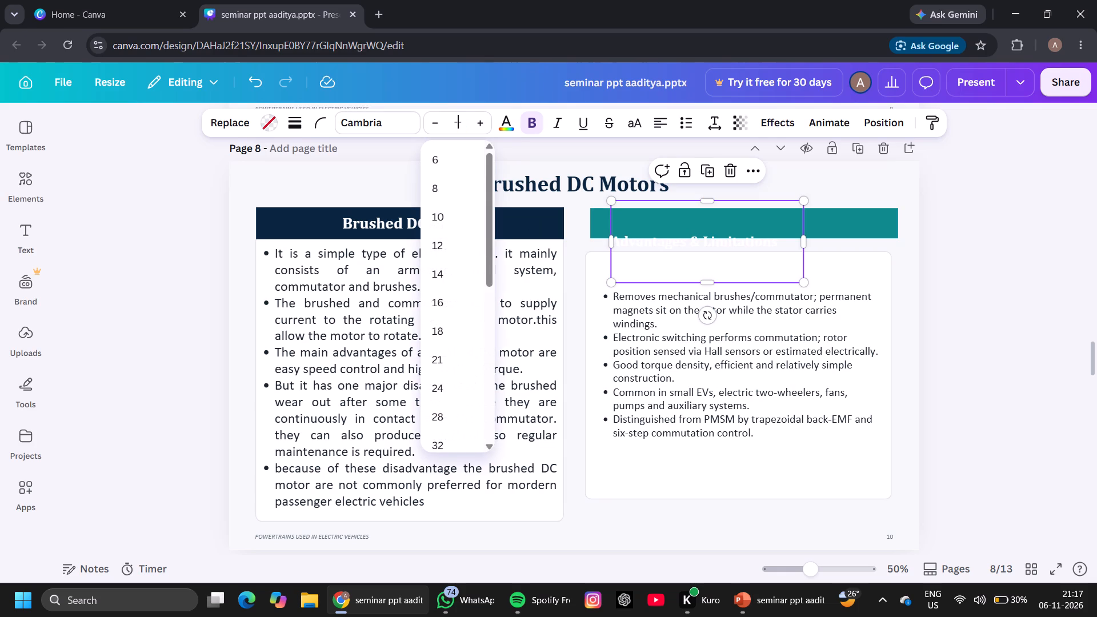
pyautogui.write('32.5')
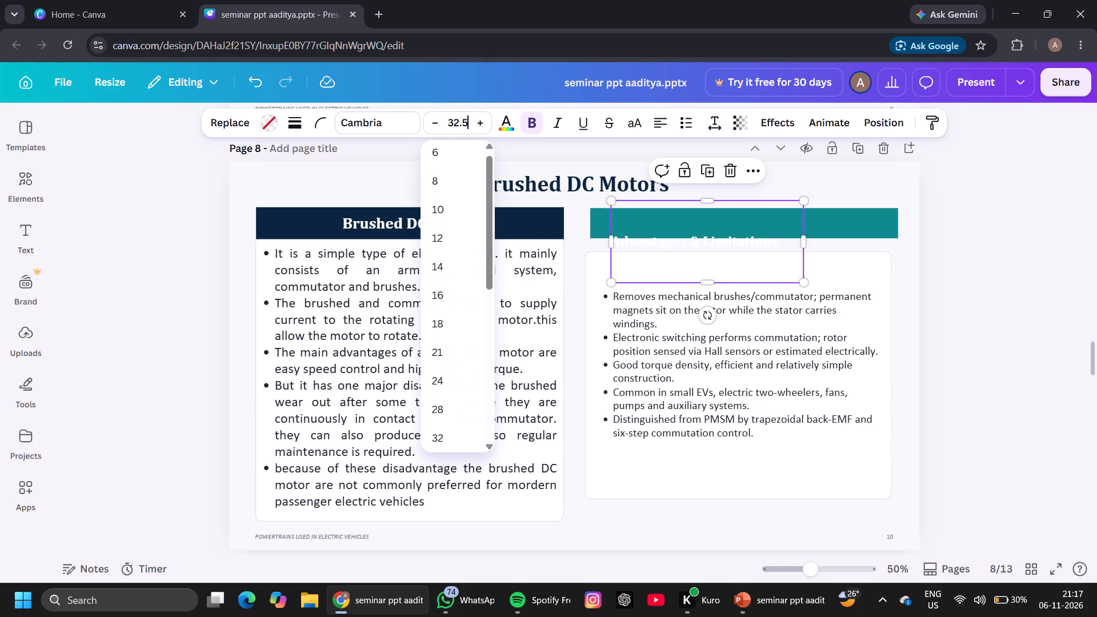
pyautogui.press('Return')
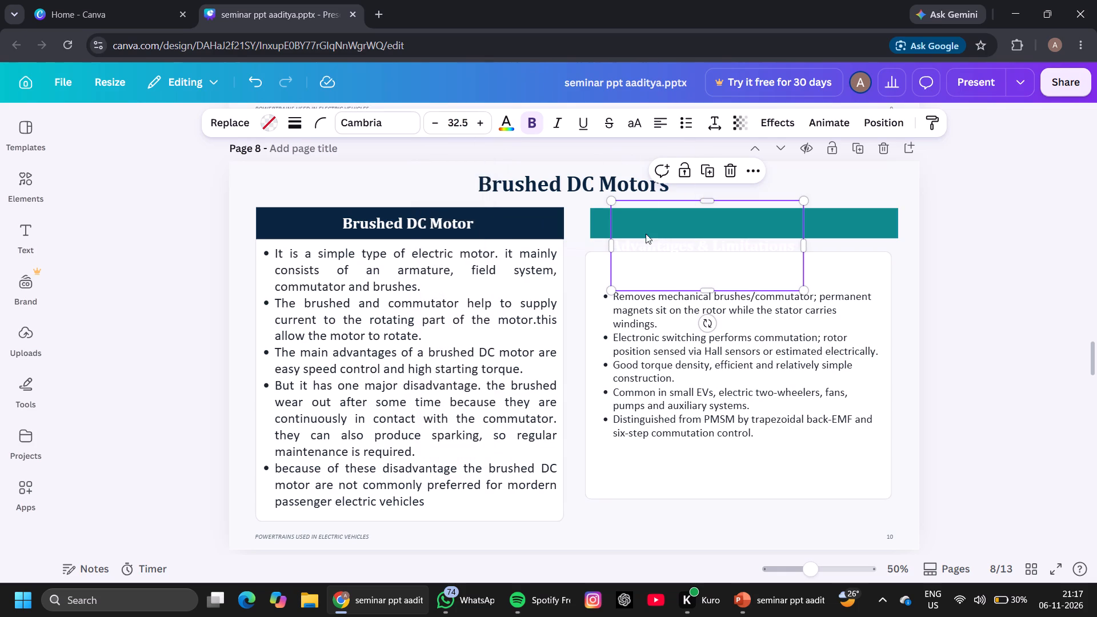
# Move the Advantages & Limitations heading up and right to centre it on the teal bar, level with the Brushed DC Motor heading.
pyautogui.moveTo(657, 241); pyautogui.dragTo(695, 219)
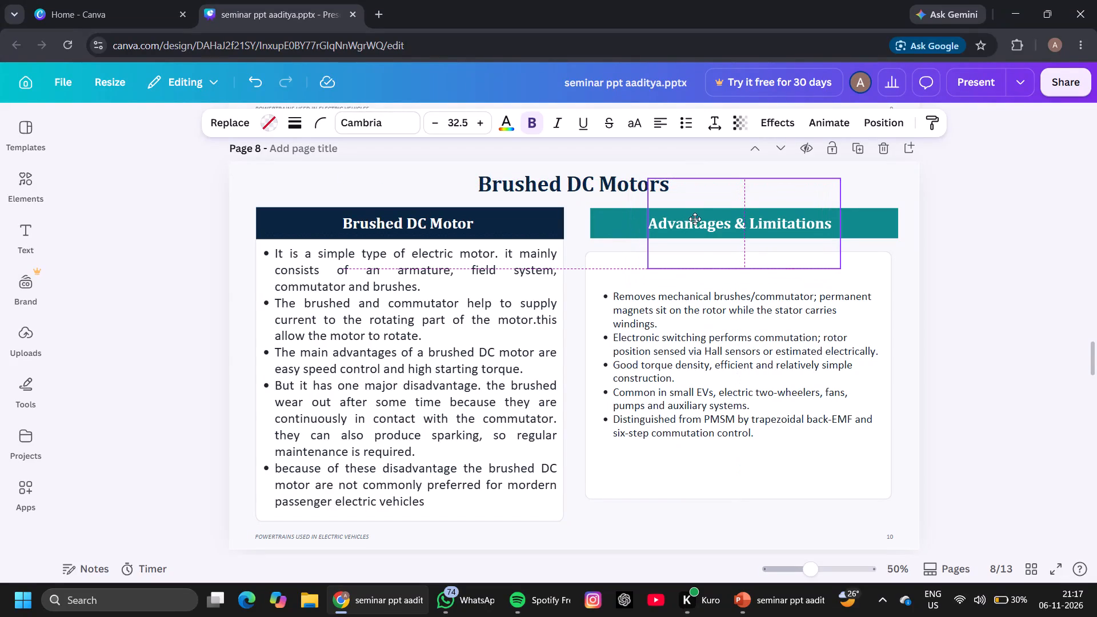
pyautogui.moveTo(695, 219); pyautogui.dragTo(702, 218)
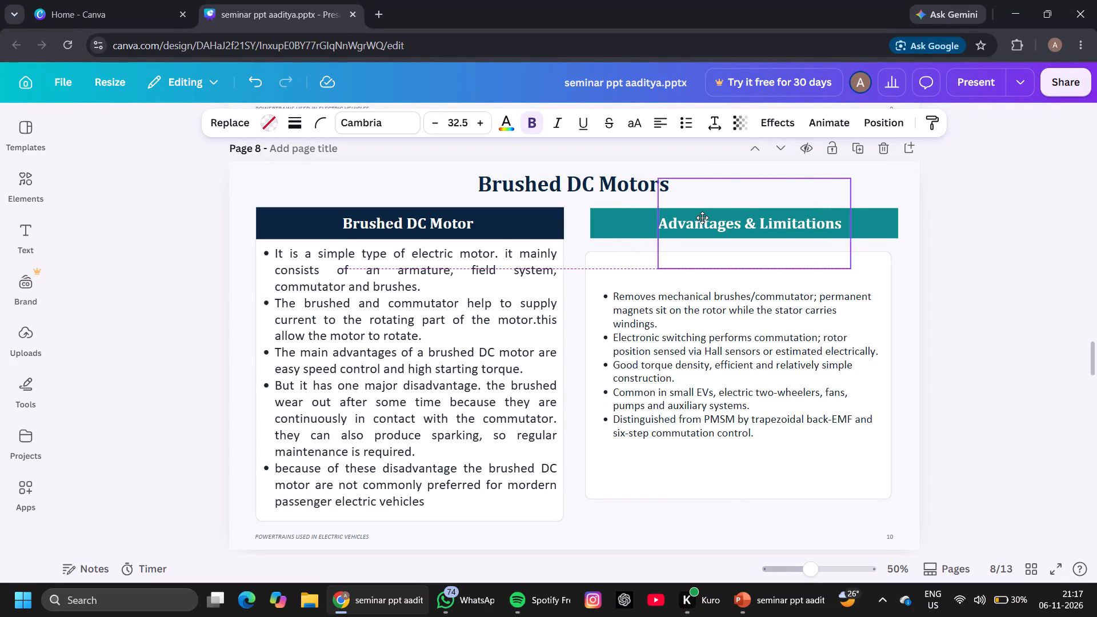
pyautogui.moveTo(702, 218); pyautogui.dragTo(694, 218)
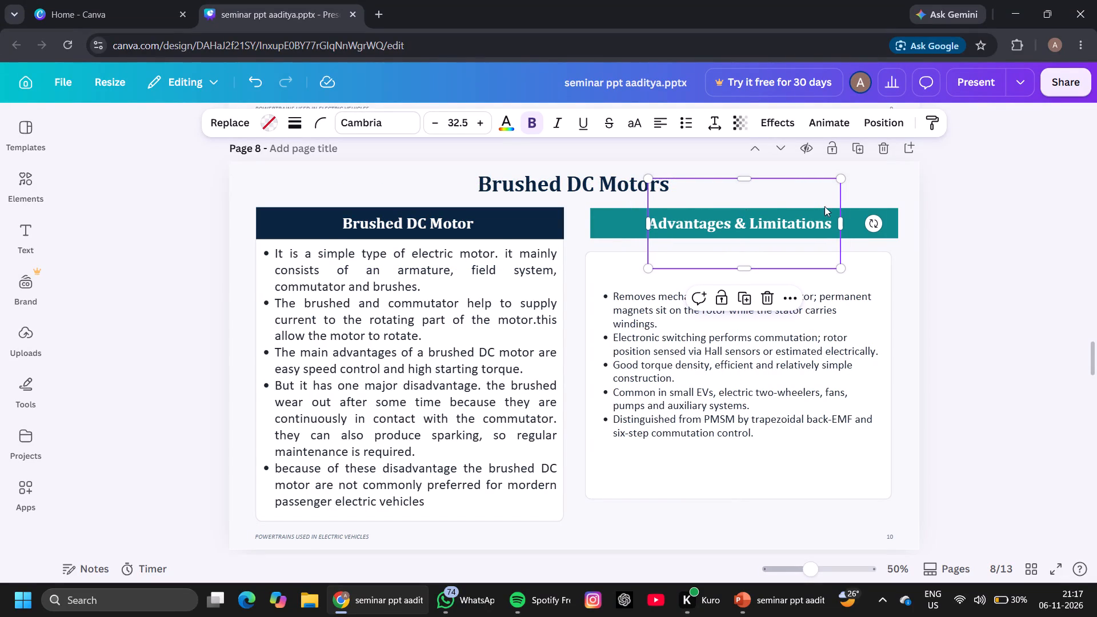
pyautogui.click(863, 193)
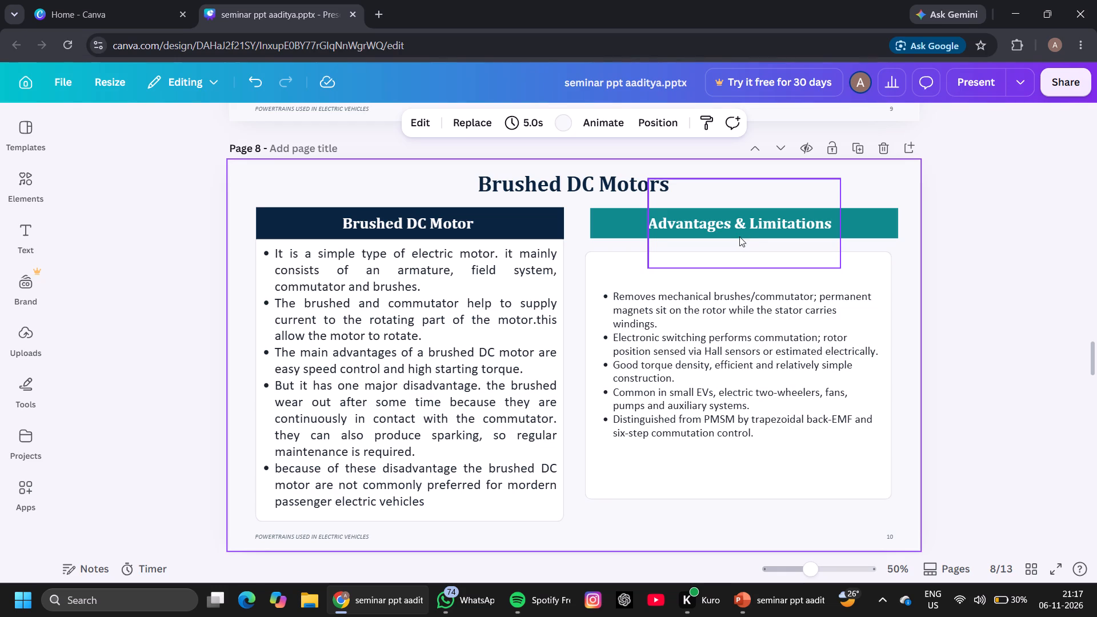
pyautogui.click(634, 234)
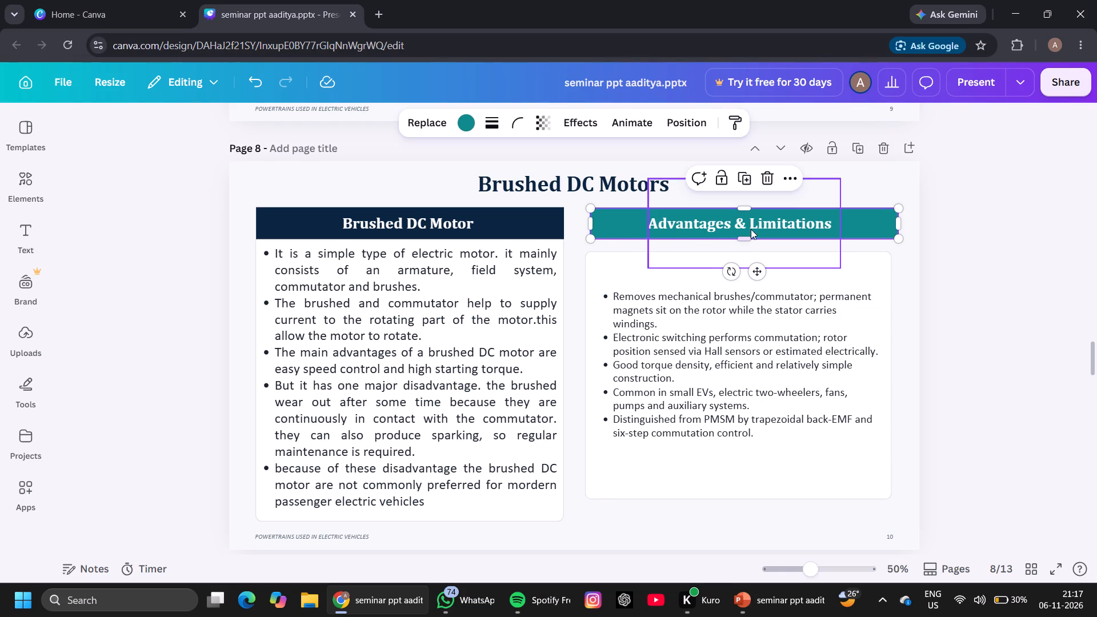
pyautogui.click(748, 237)
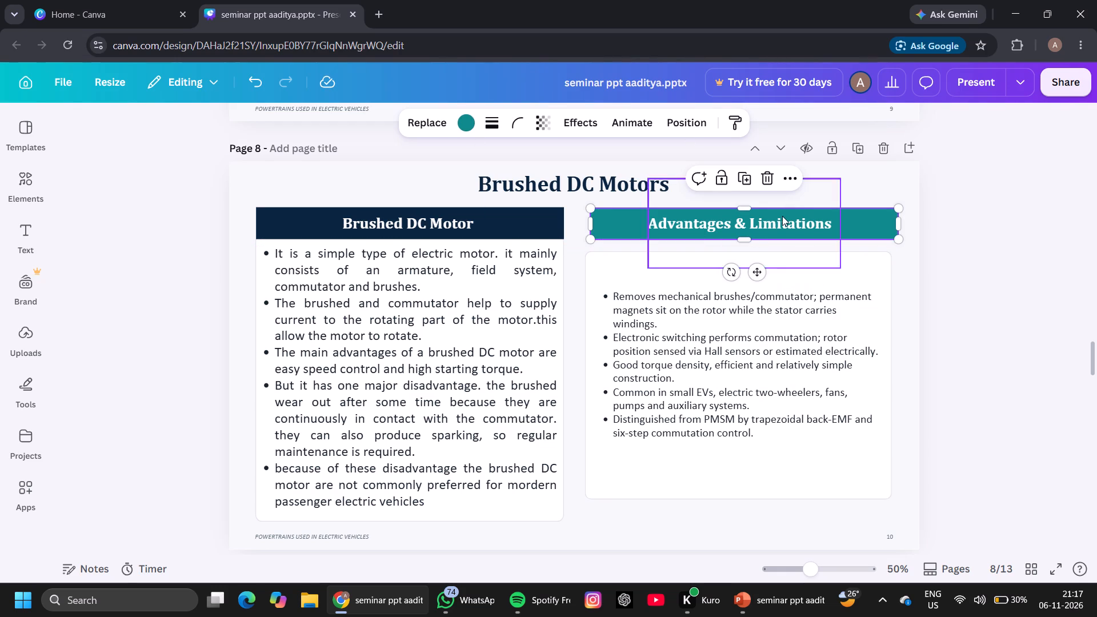
pyautogui.click(847, 180)
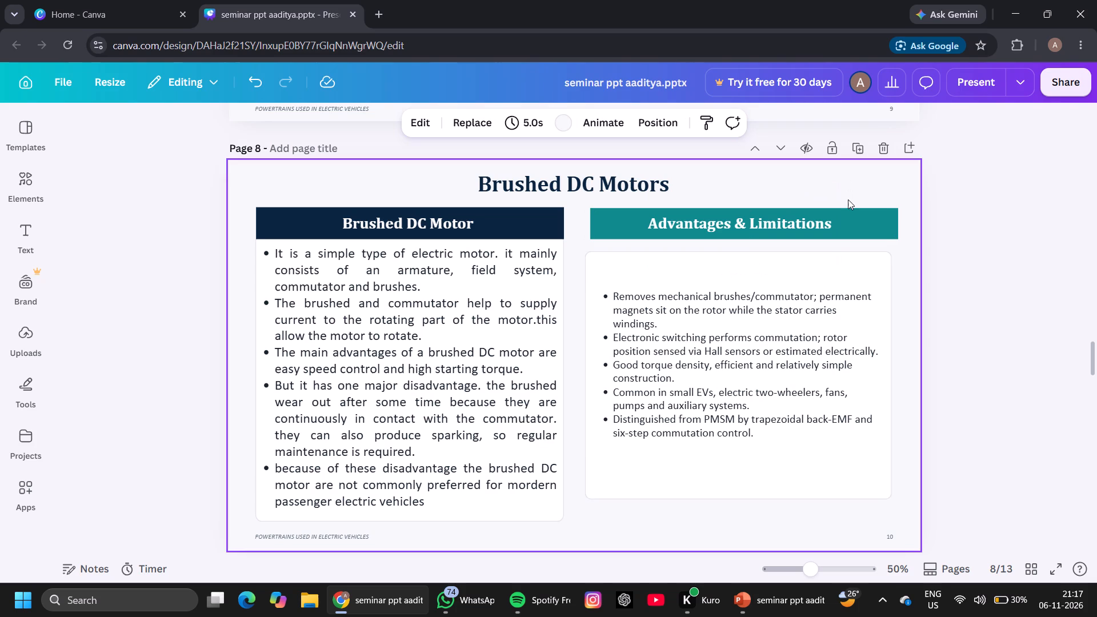
# Move the white content box directly under the Advantages & Limitations bar and extend its bottom edge level with the Brushed DC Motor box.
pyautogui.moveTo(851, 269); pyautogui.dragTo(863, 259)
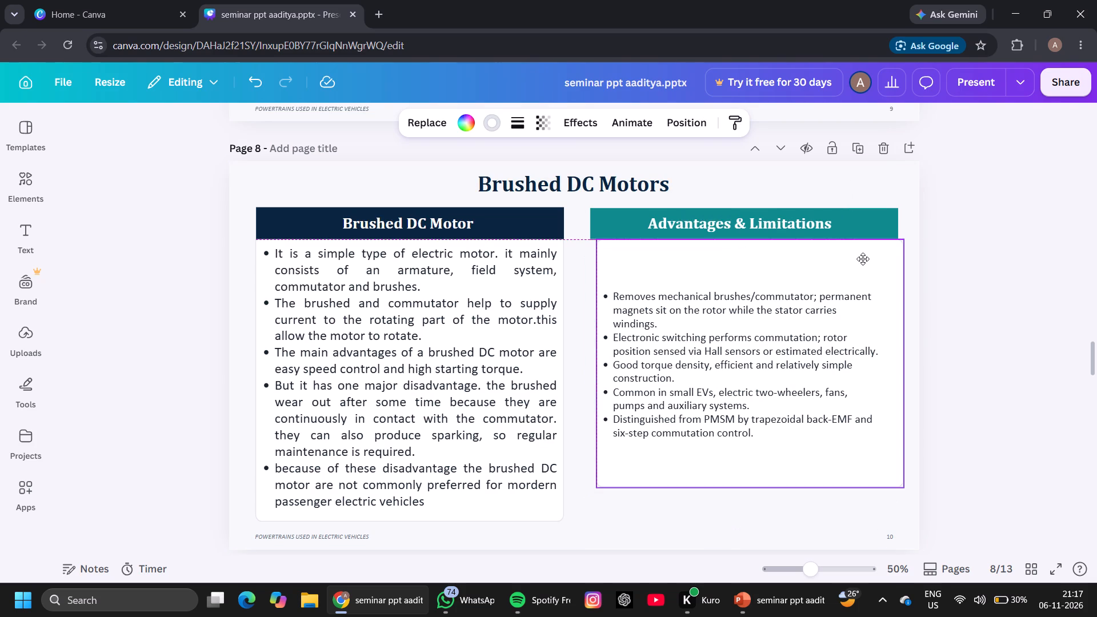
pyautogui.moveTo(863, 259); pyautogui.dragTo(858, 254)
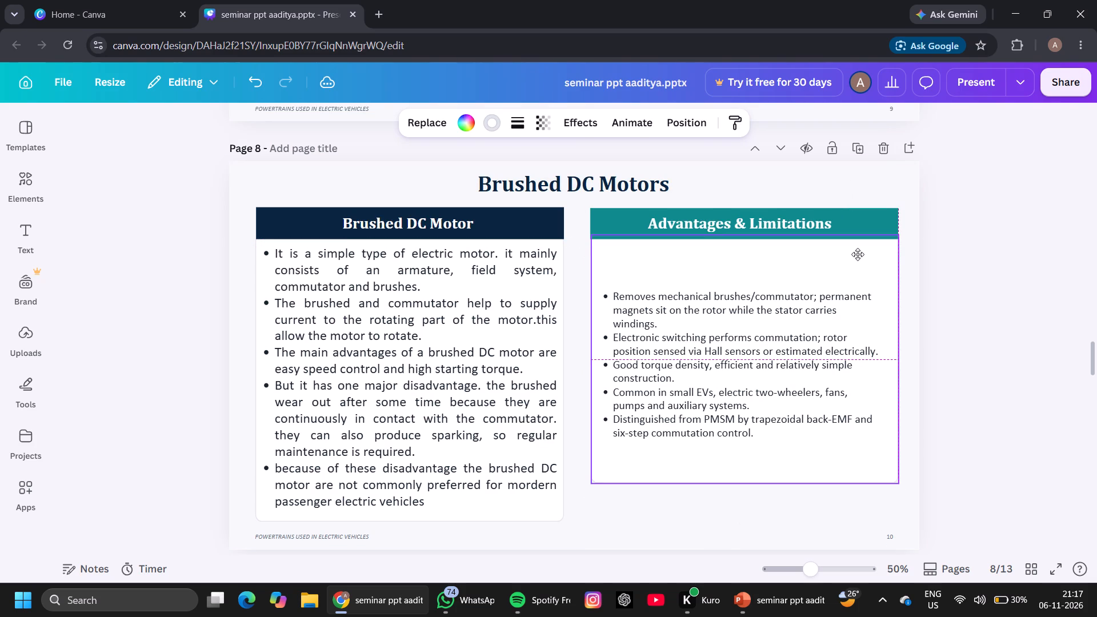
pyautogui.moveTo(858, 254); pyautogui.dragTo(856, 254)
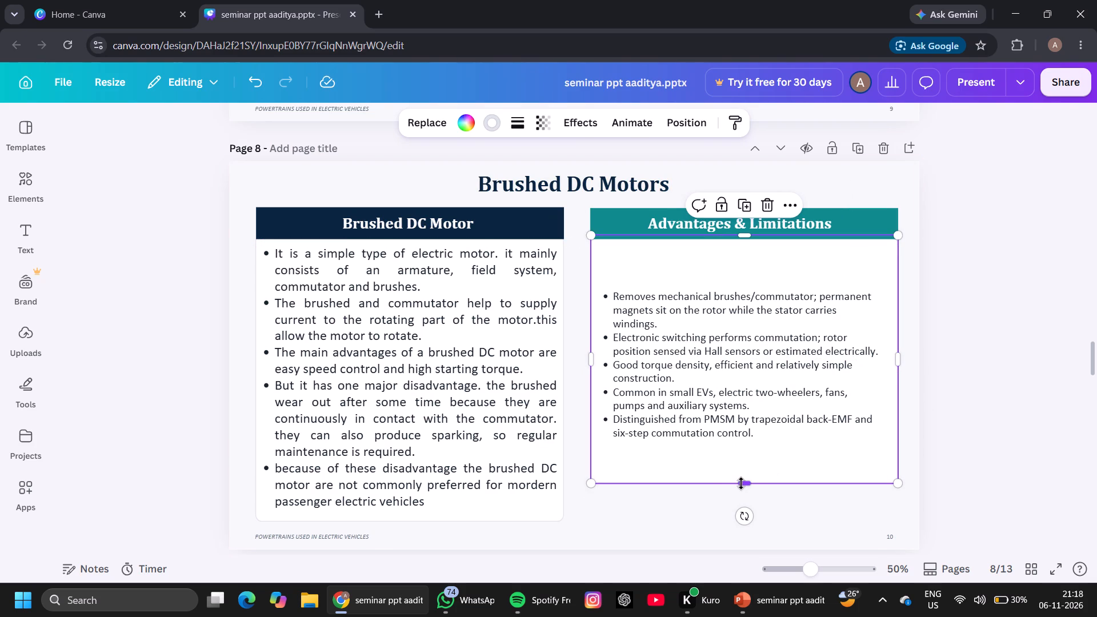
pyautogui.moveTo(741, 483); pyautogui.dragTo(738, 518)
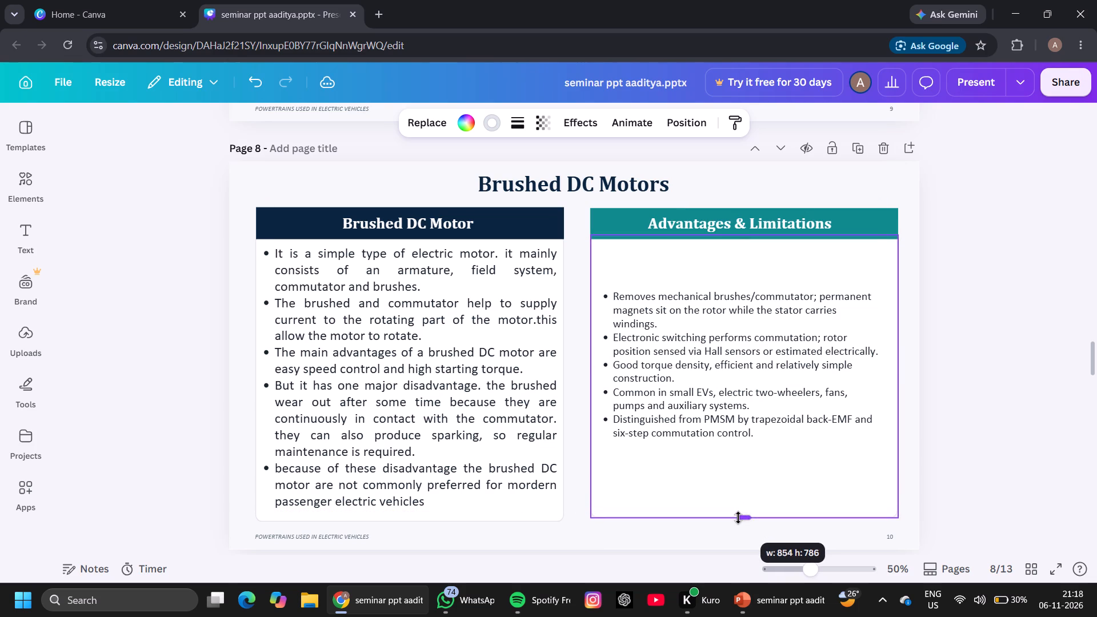
pyautogui.moveTo(738, 518); pyautogui.dragTo(738, 519)
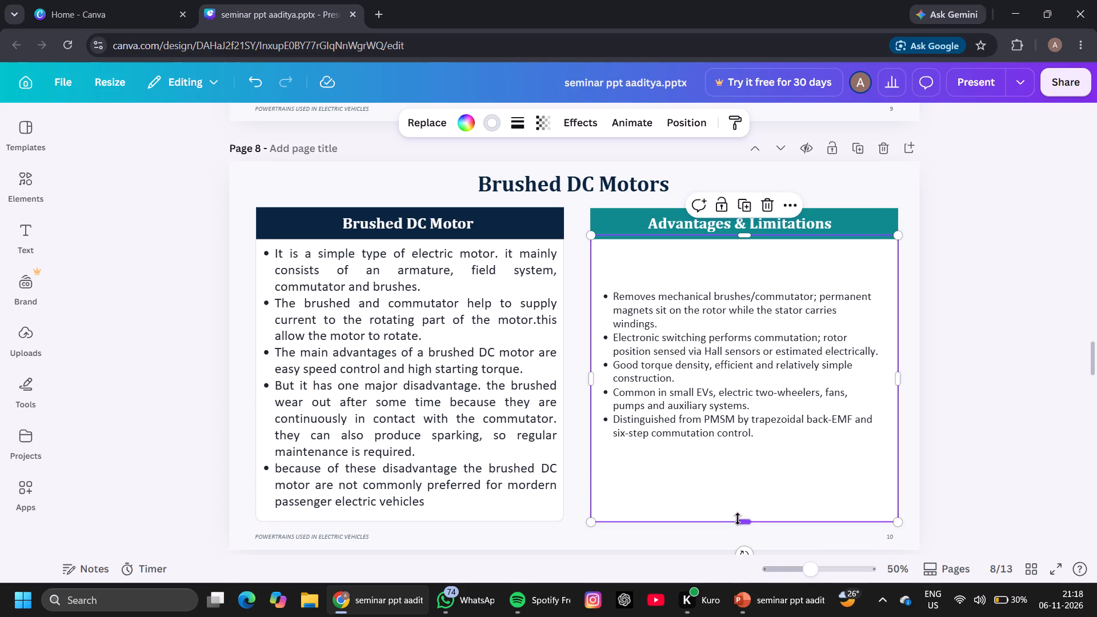
# Delete all the bulleted text in the Advantages & Limitations column.
pyautogui.click(754, 437)
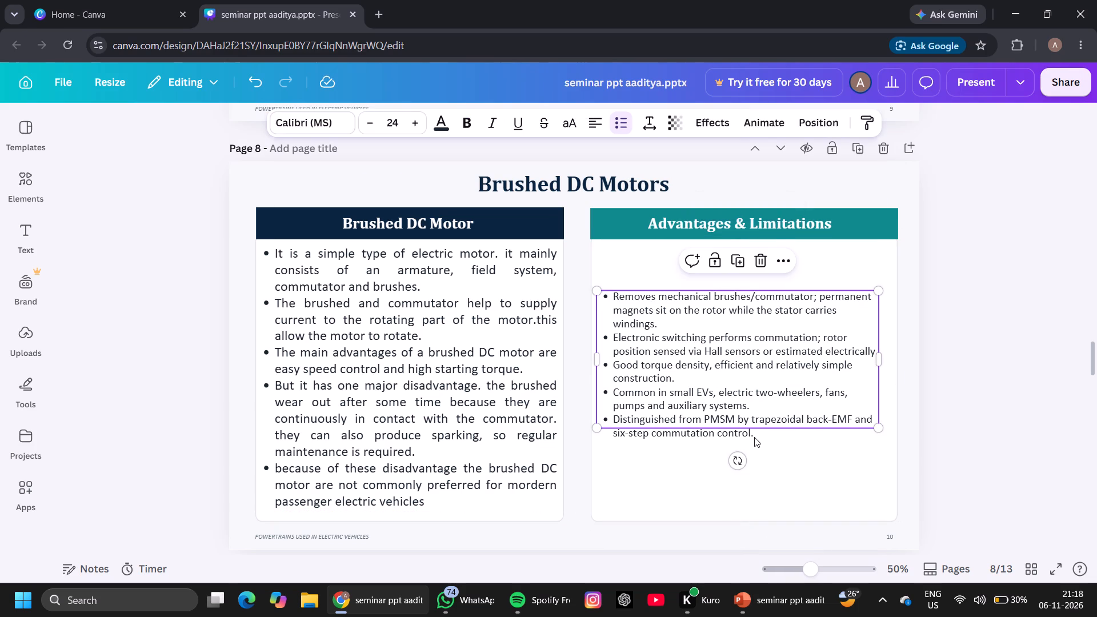
pyautogui.click(754, 407)
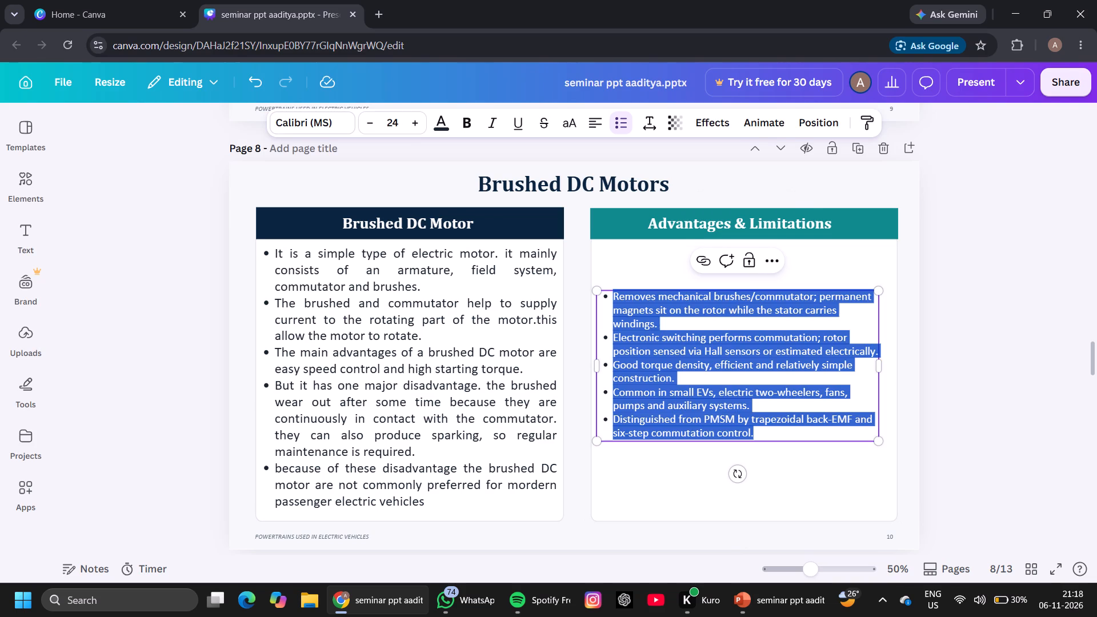
pyautogui.press('BackSpace')
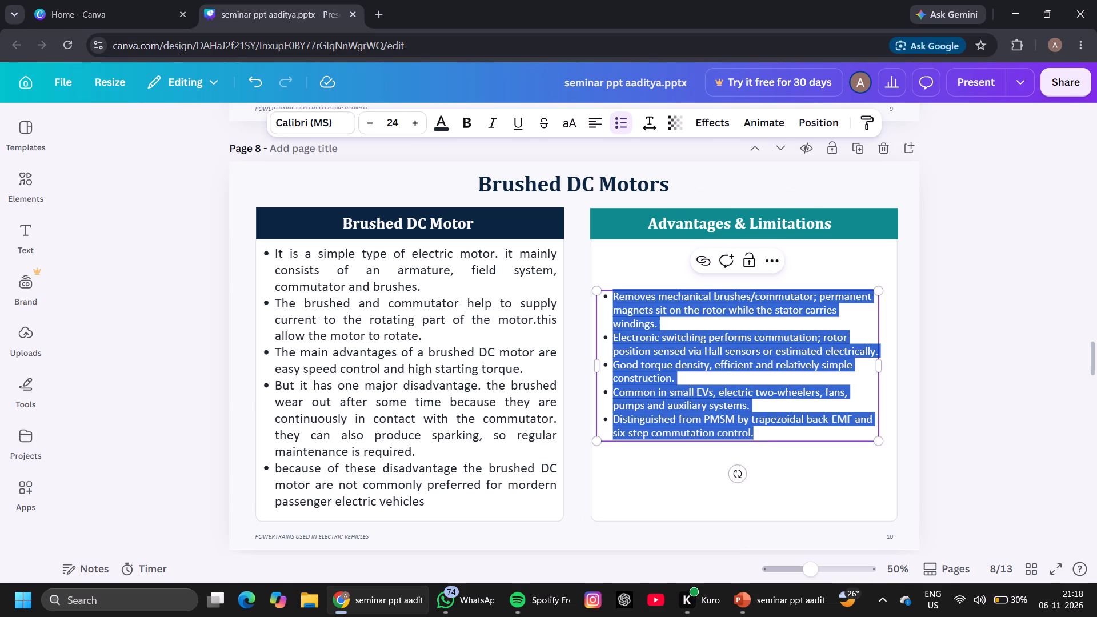
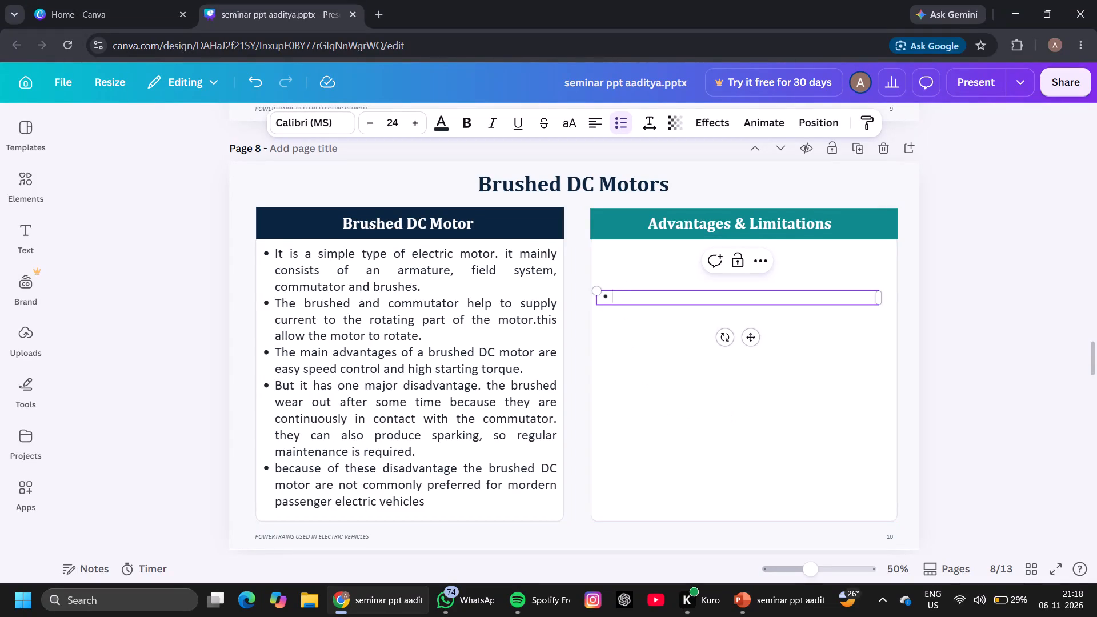
# Write "Advantages" as the first line of the Advantages & Limitations text box and start a new bullet below it.
pyautogui.click(620, 301)
pyautogui.press('a')
pyautogui.press('BackSpace')
pyautogui.press('a')
pyautogui.write('dvab')
pyautogui.press('BackSpace')
pyautogui.write('nta')
pyautogui.write('ges')
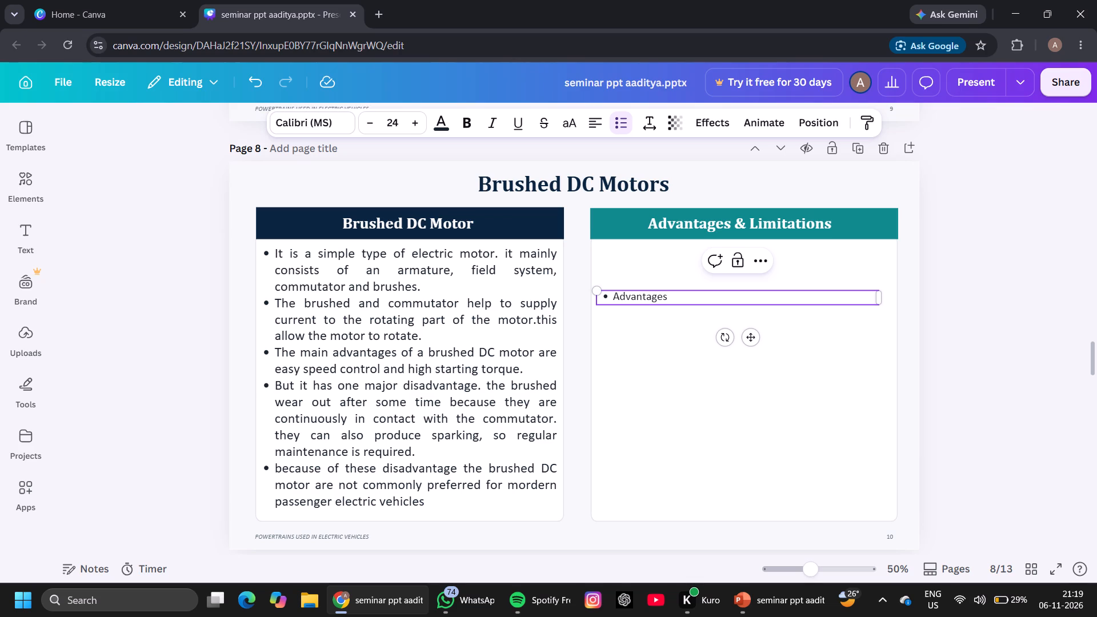
pyautogui.press('Return')
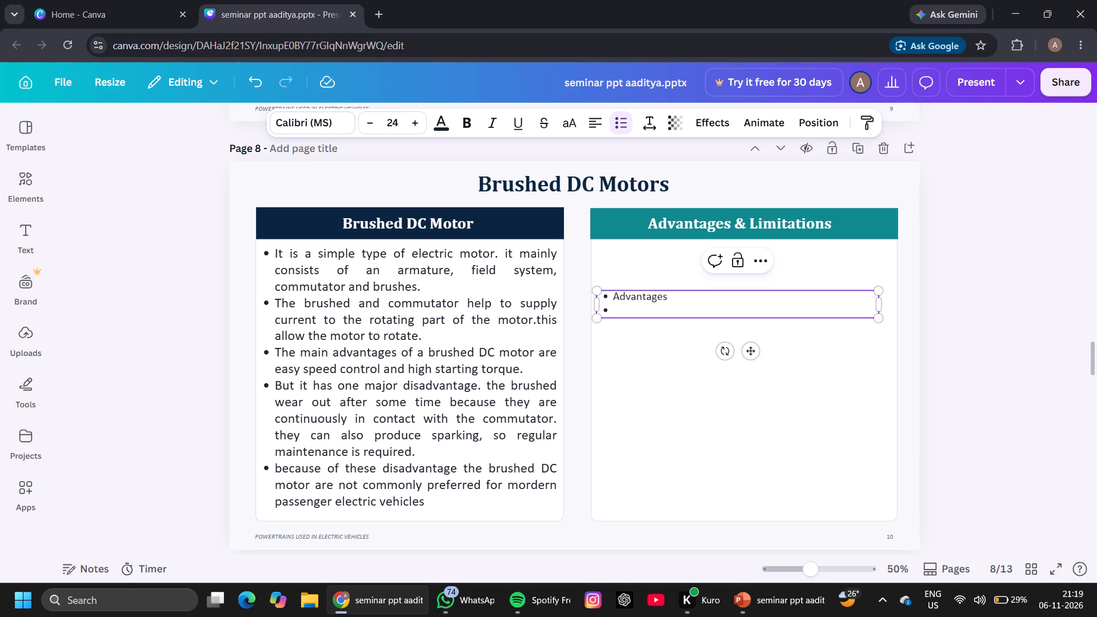
# Increase the font size of the word Advantages to 35.
pyautogui.moveTo(667, 299); pyautogui.dragTo(667, 294)
pyautogui.moveTo(667, 294); pyautogui.dragTo(610, 292)
pyautogui.click(610, 292)
pyautogui.moveTo(610, 292); pyautogui.dragTo(674, 294)
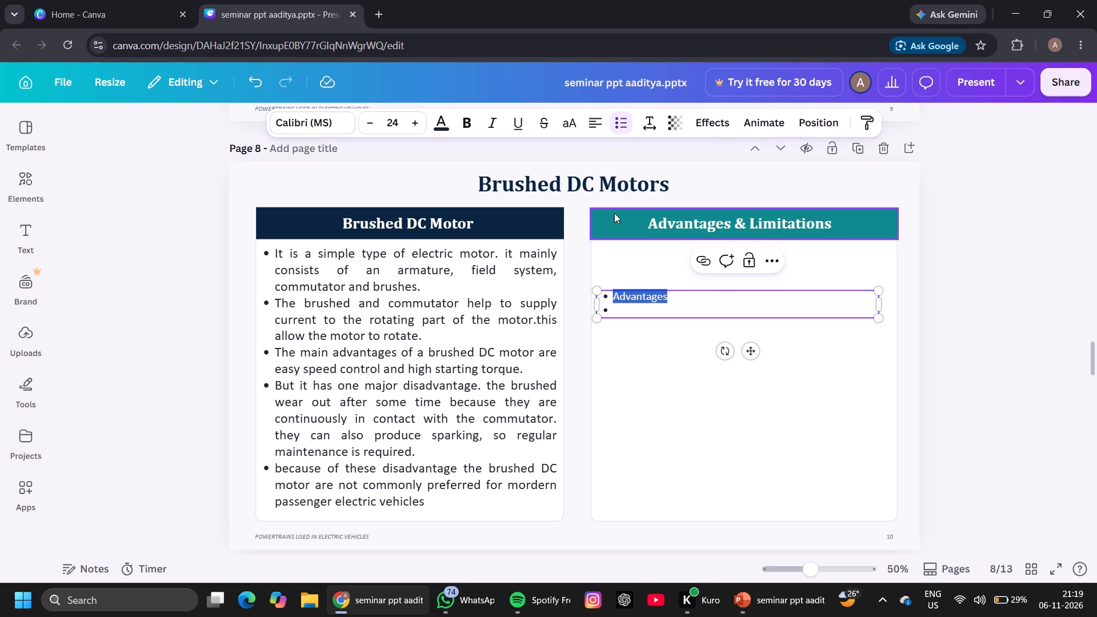
pyautogui.tripleClick(415, 121)
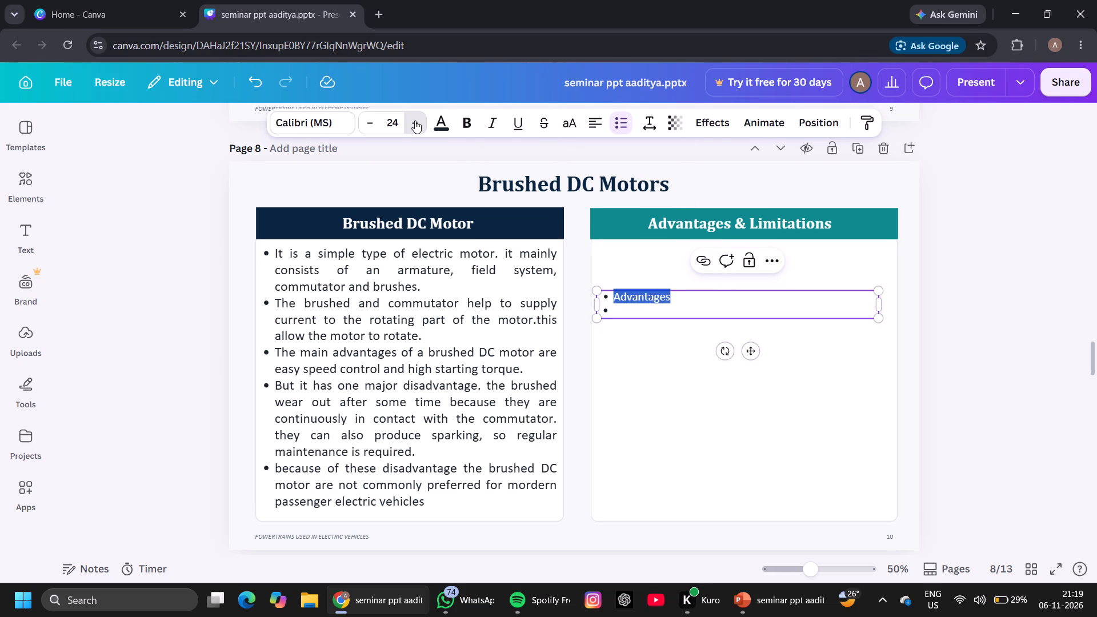
pyautogui.tripleClick(415, 121)
pyautogui.tripleClick(415, 121)
pyautogui.doubleClick(415, 121)
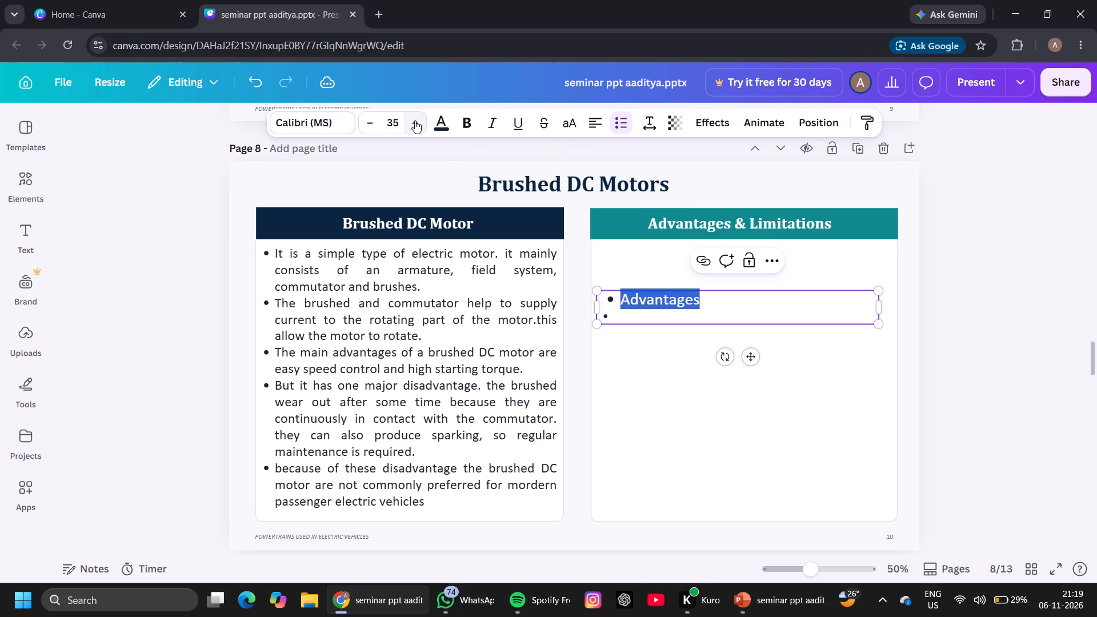
# Remove the bullet from the Advantages line and indent it with two spaces.
pyautogui.click(619, 303)
pyautogui.press('BackSpace')
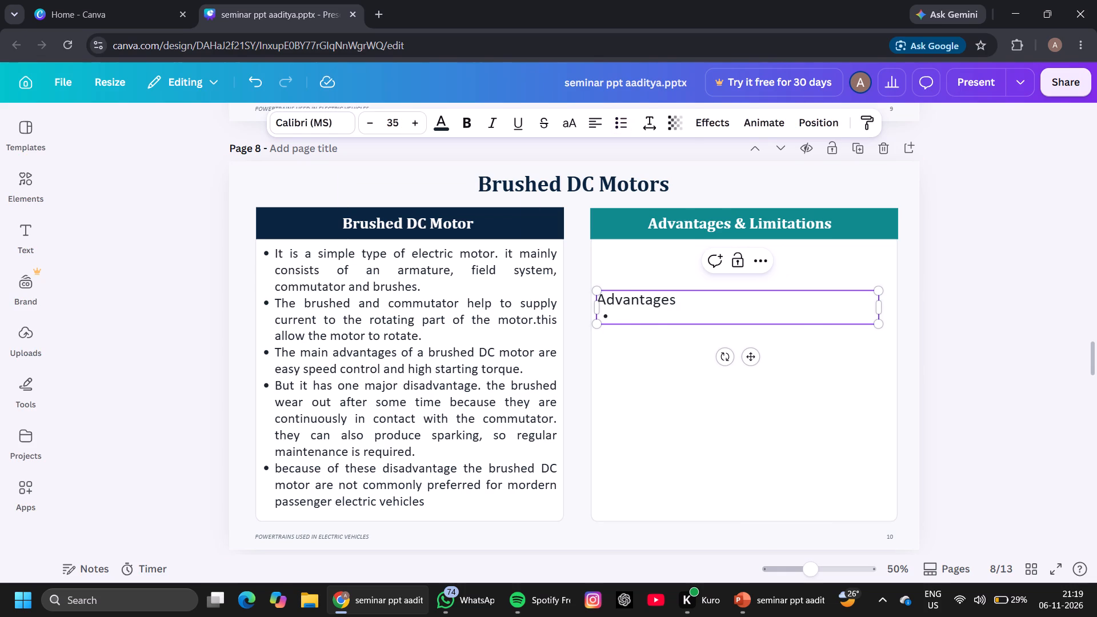
pyautogui.press('space')
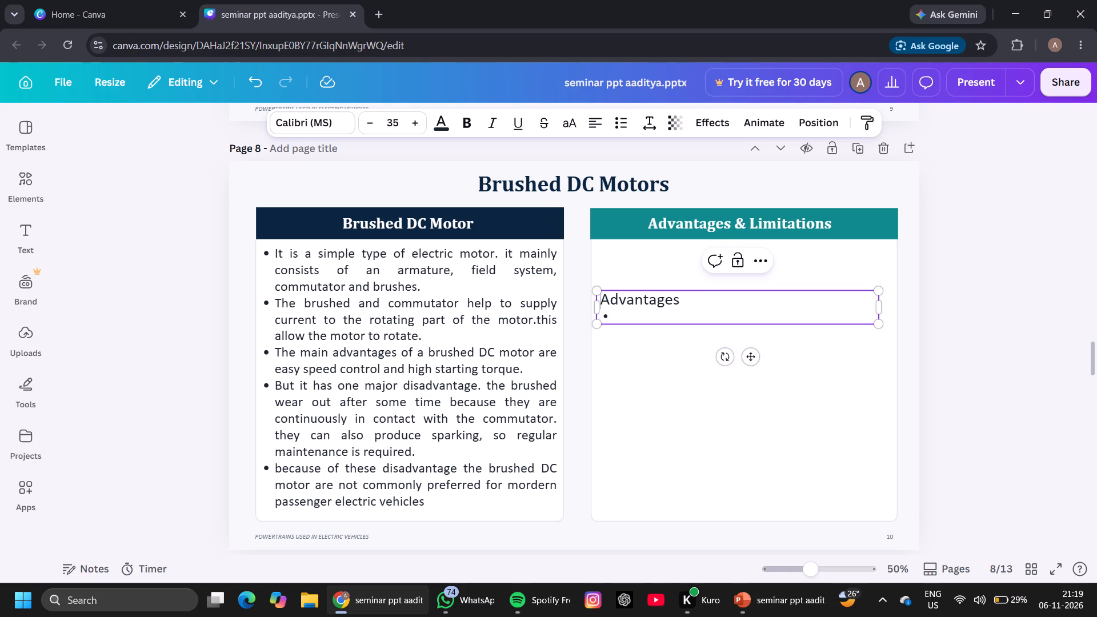
pyautogui.press('space')
pyautogui.press('Tab')
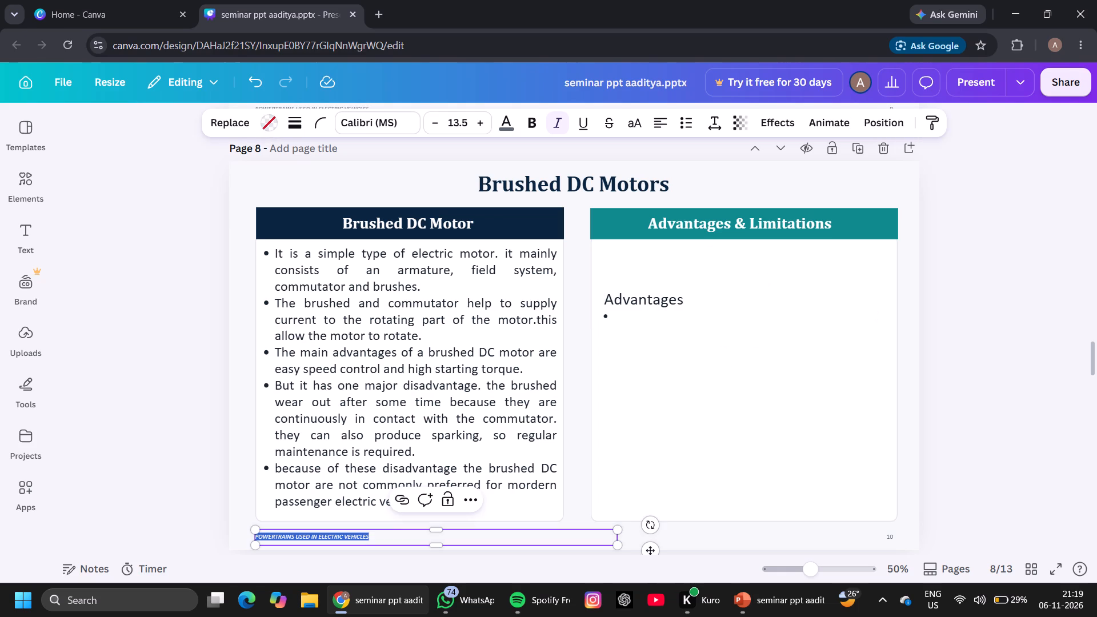
# Move the Advantages text box up to just below the teal bar, aligned with the white content box's left edge.
pyautogui.click(630, 295)
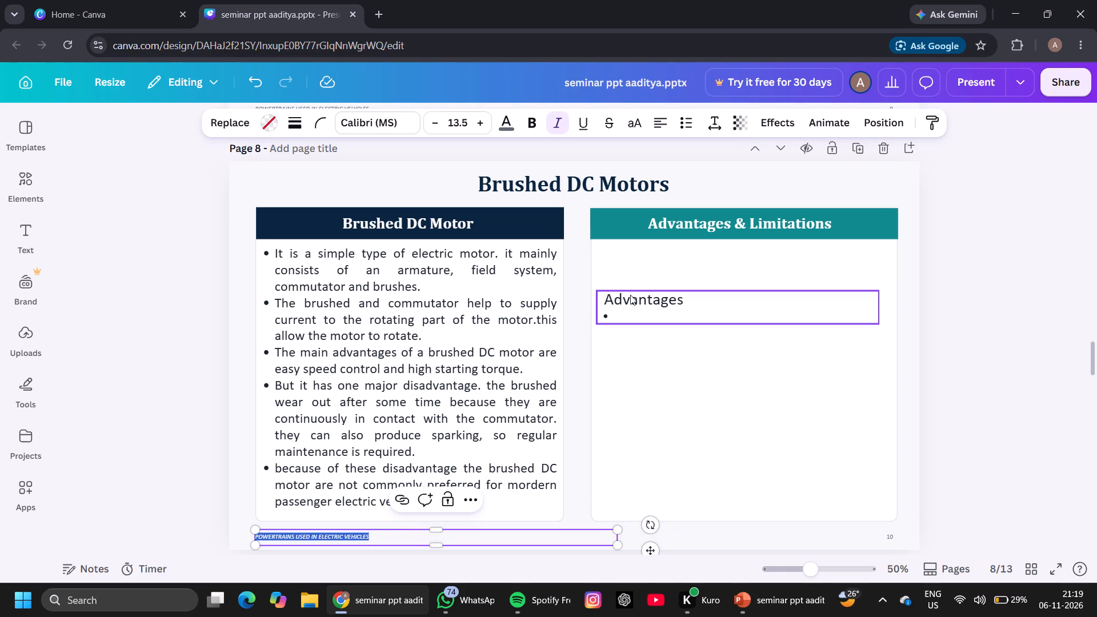
pyautogui.moveTo(647, 303); pyautogui.dragTo(647, 288)
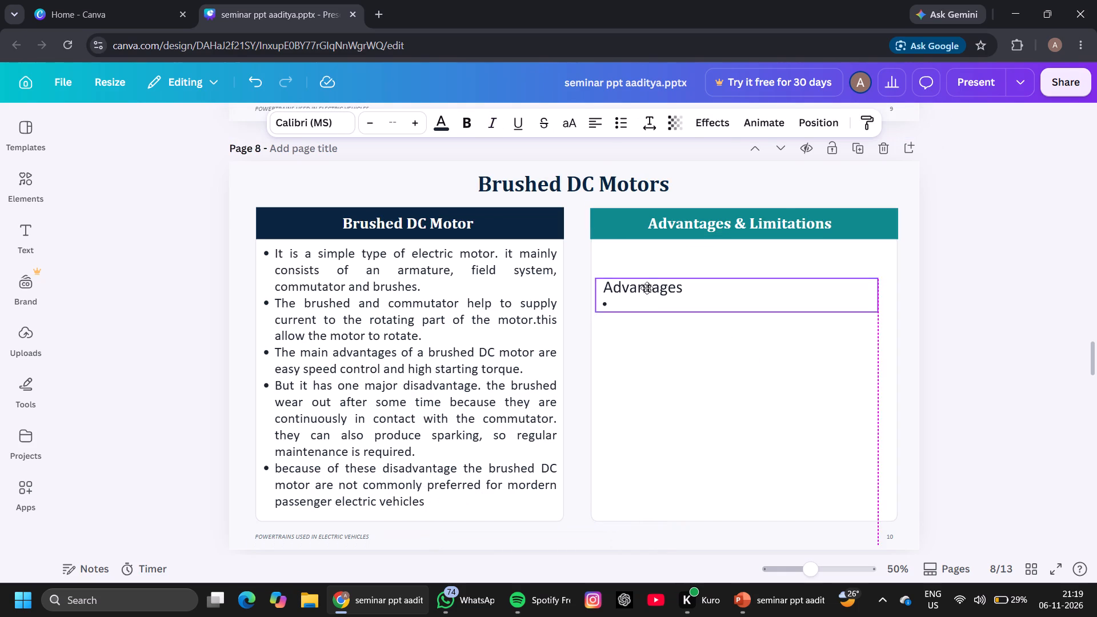
pyautogui.moveTo(647, 288); pyautogui.dragTo(641, 259)
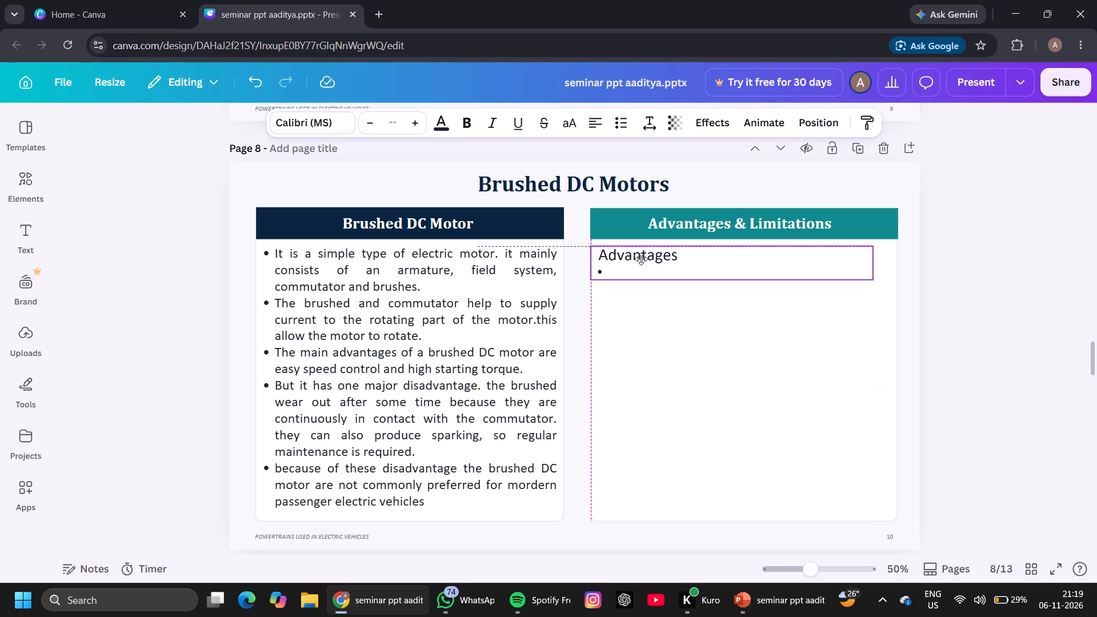
pyautogui.moveTo(641, 259); pyautogui.dragTo(642, 258)
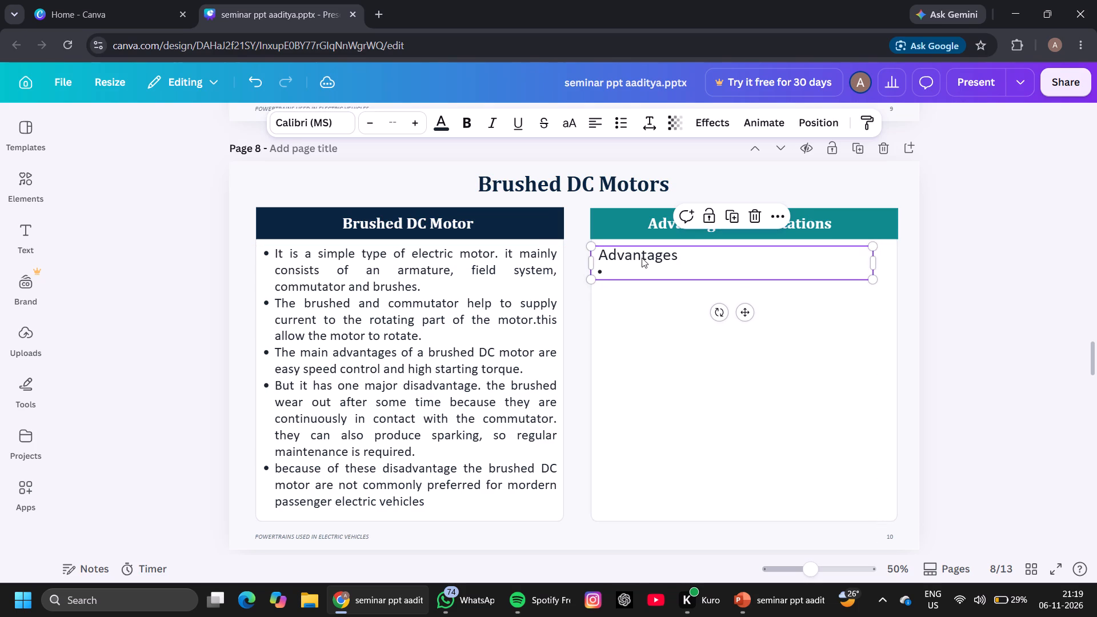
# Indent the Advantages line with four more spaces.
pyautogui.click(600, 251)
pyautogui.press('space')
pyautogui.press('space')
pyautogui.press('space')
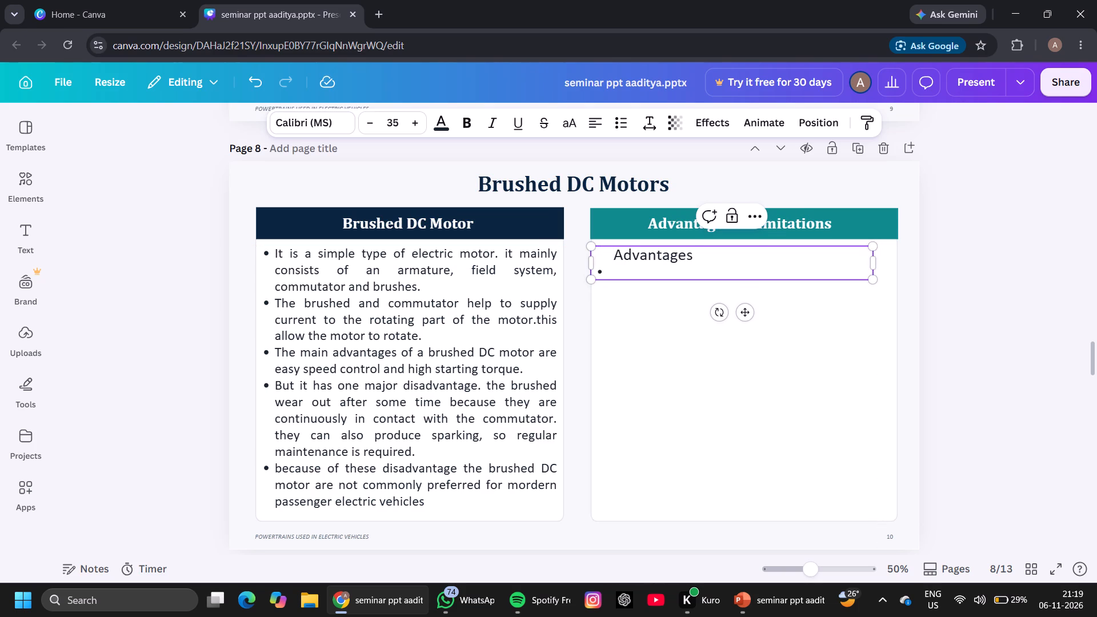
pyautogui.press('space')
# Centre the Advantages line and widen its text box to about 841, nearly reaching the content box's right edge.
pyautogui.click(598, 126)
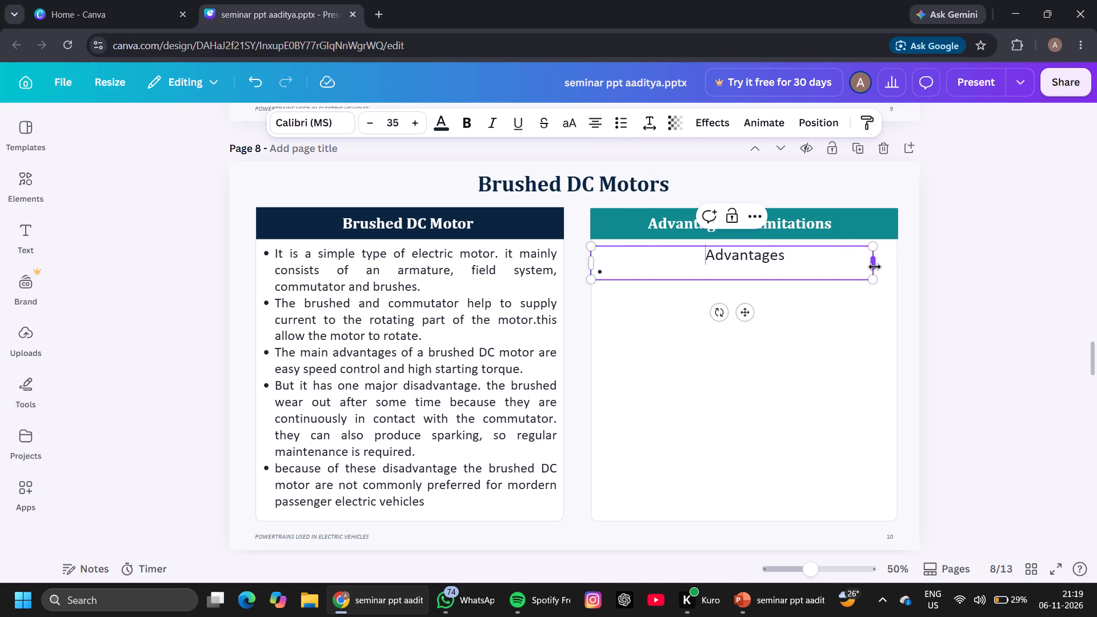
pyautogui.moveTo(874, 267); pyautogui.dragTo(896, 267)
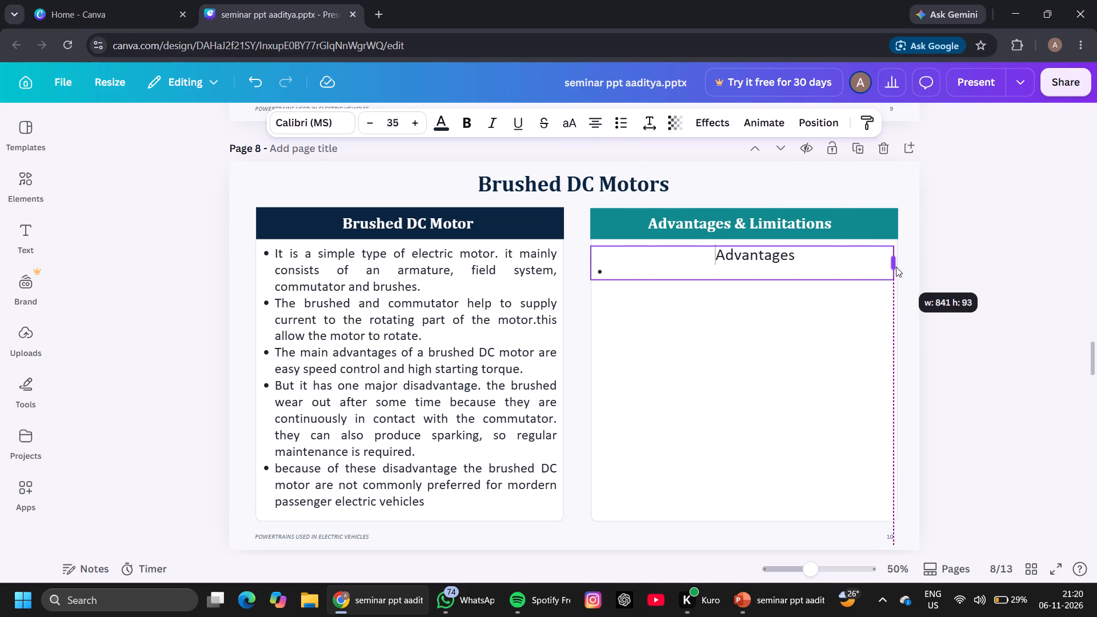
# Delete the leading spaces before Advantages and centre the line in its text box.
pyautogui.click(594, 126)
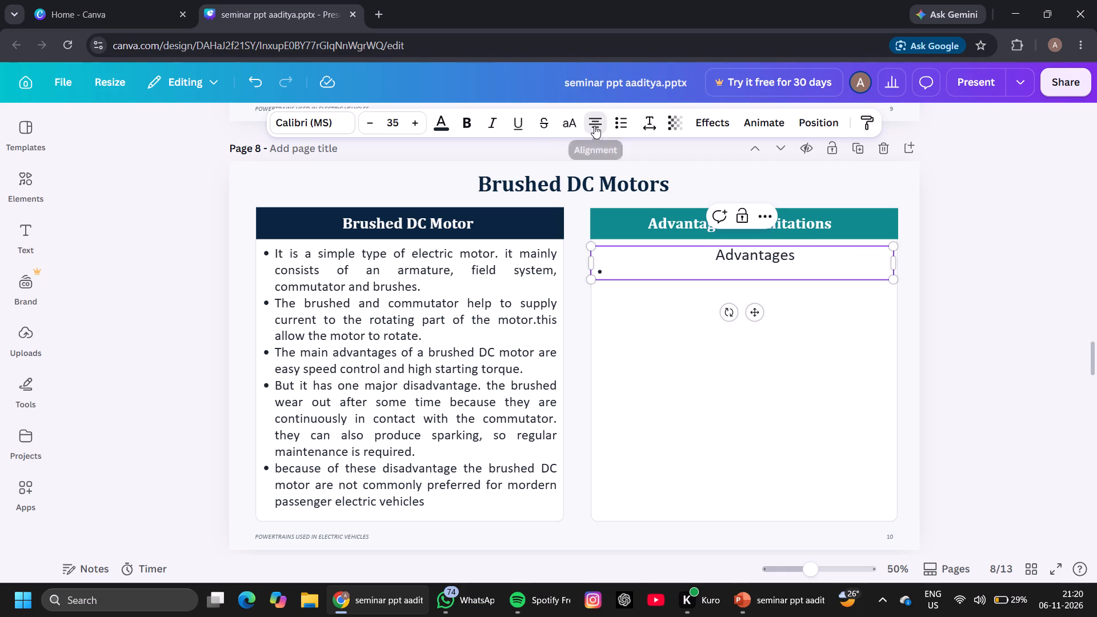
pyautogui.click(594, 126)
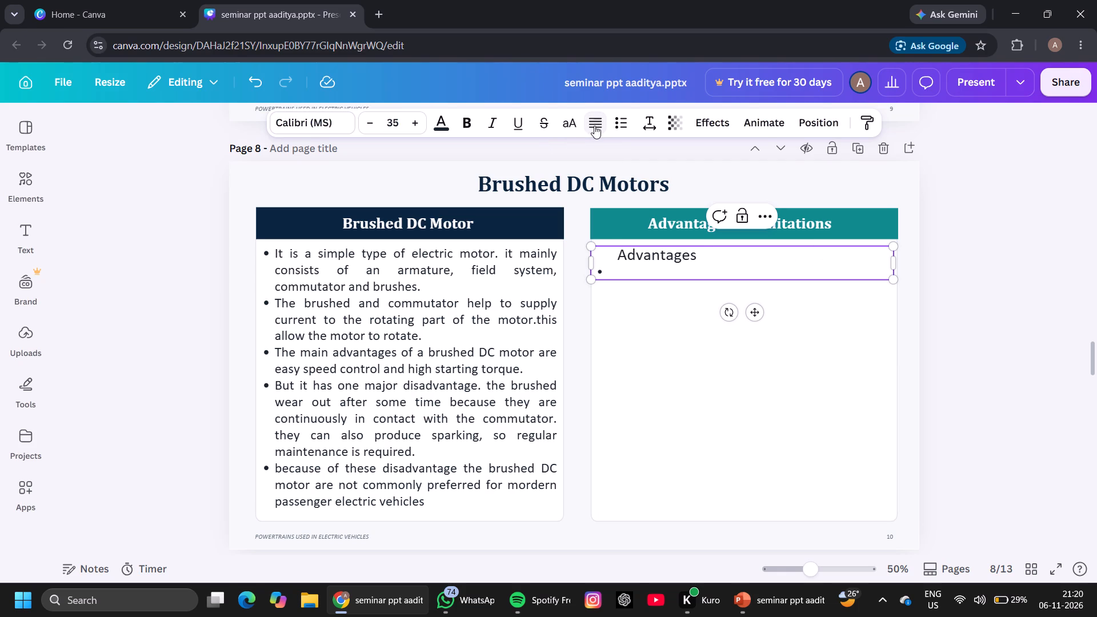
pyautogui.press('BackSpace')
pyautogui.press('BackSpace')
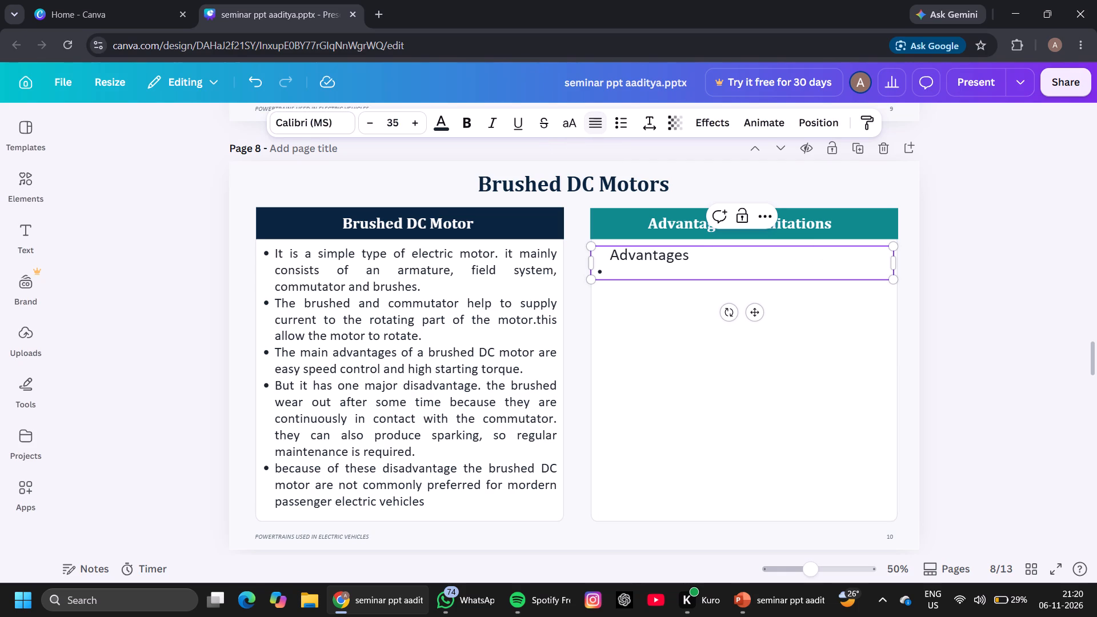
pyautogui.press('BackSpace')
pyautogui.press('BackSpace')
pyautogui.press('BackSpace')
pyautogui.press('BackSpace')
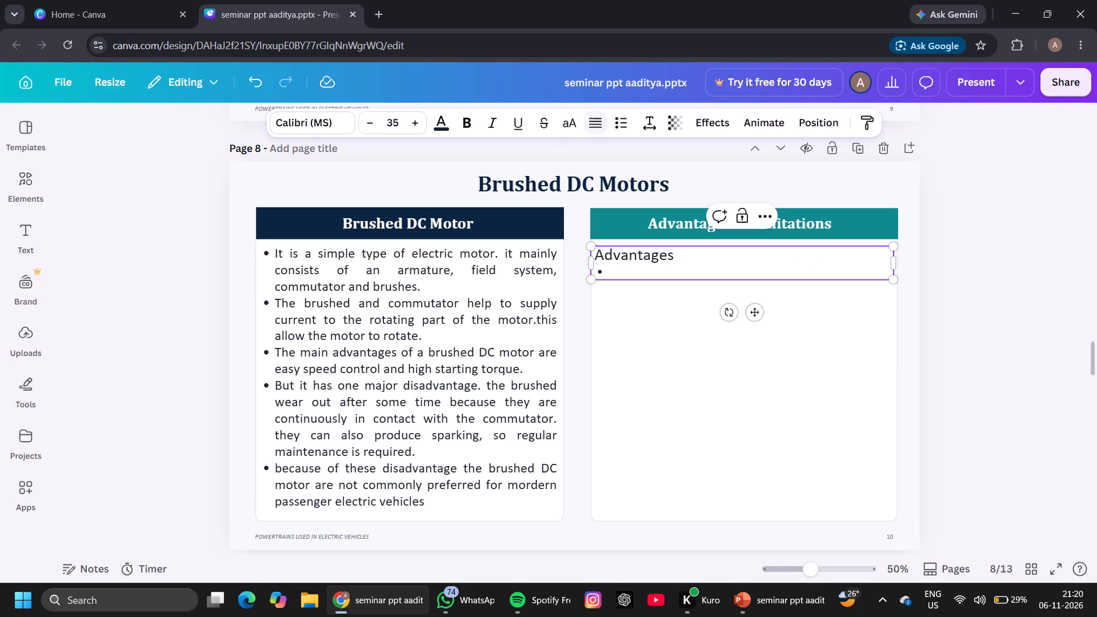
pyautogui.press('BackSpace')
pyautogui.click(594, 117)
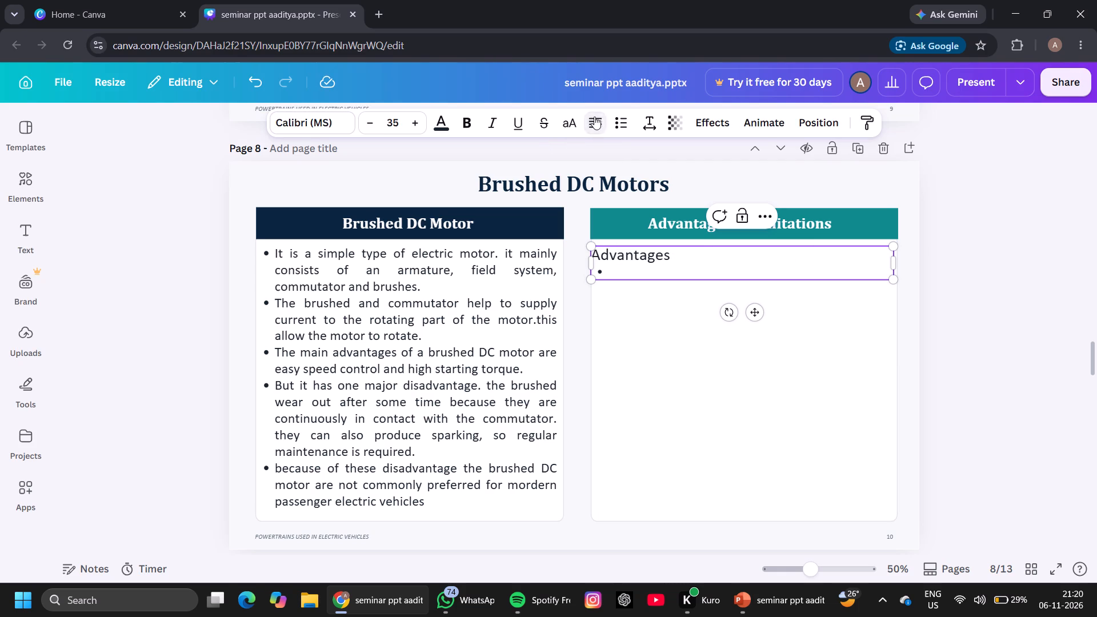
pyautogui.click(594, 117)
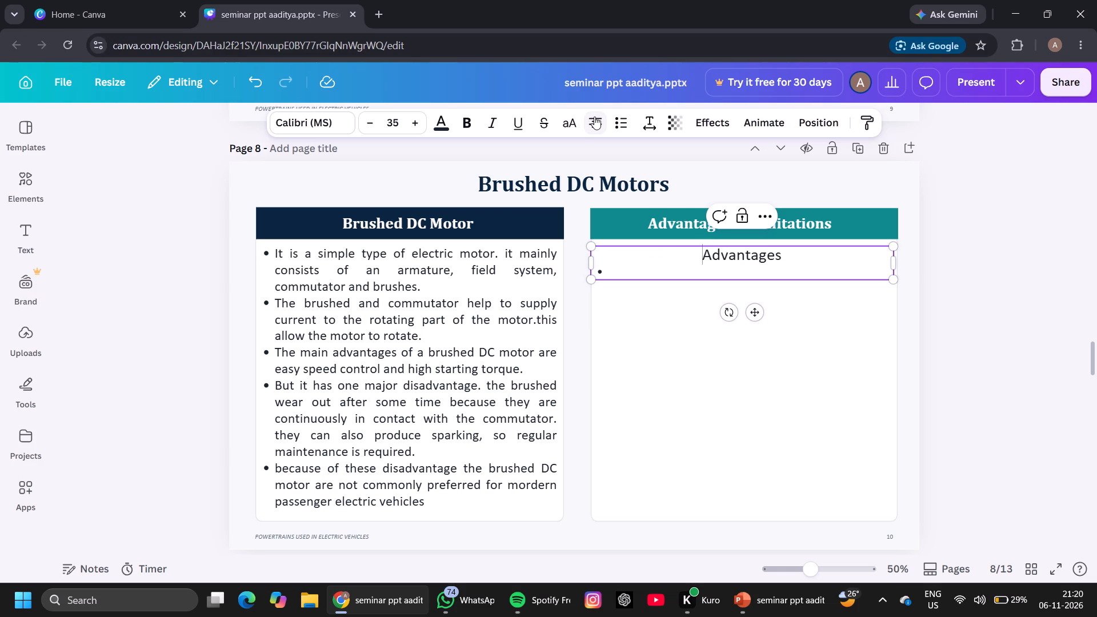
# Write the first bullet under Advantages as "Easy to speed control." and start a second bullet.
pyautogui.click(606, 278)
pyautogui.write('as')
pyautogui.write('y to')
pyautogui.press('space')
pyautogui.write('sped')
pyautogui.press('BackSpace')
pyautogui.write('ed control')
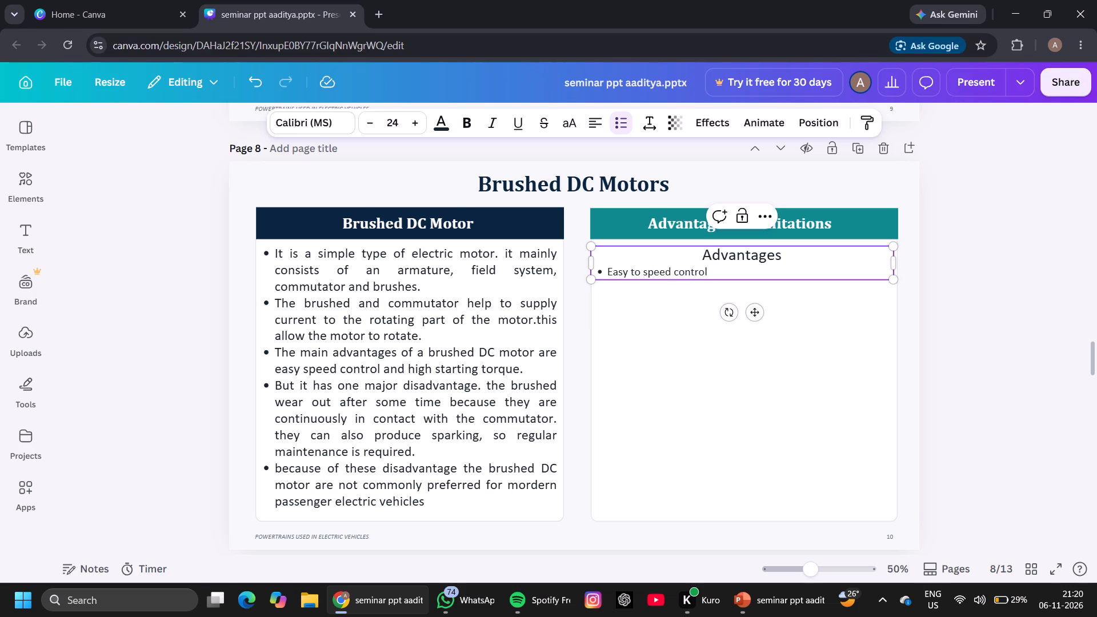
pyautogui.press('.')
pyautogui.press('Return')
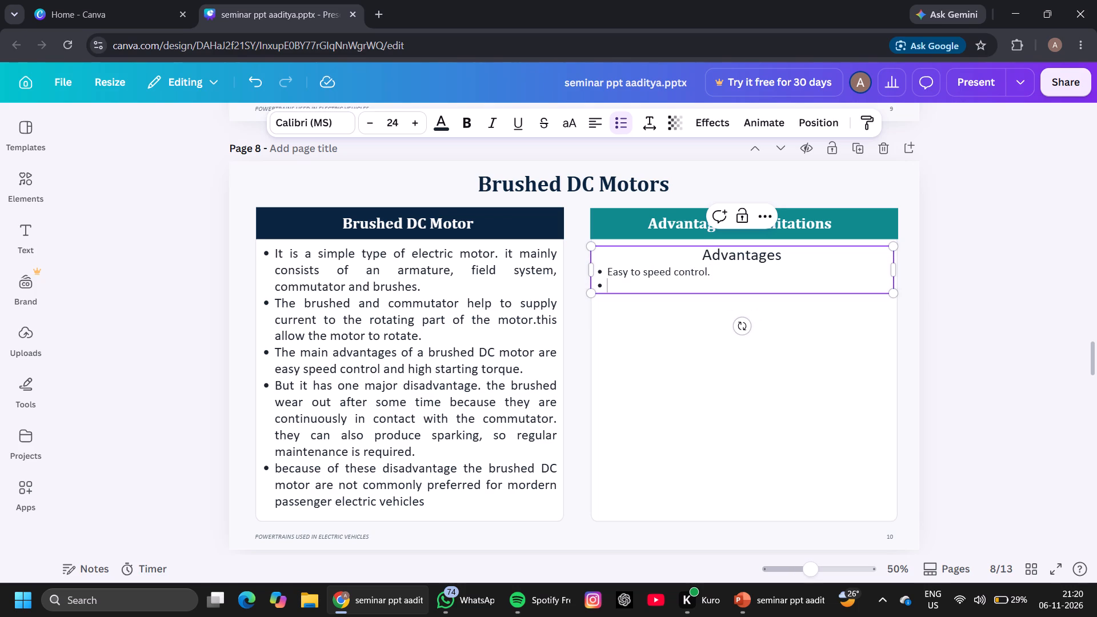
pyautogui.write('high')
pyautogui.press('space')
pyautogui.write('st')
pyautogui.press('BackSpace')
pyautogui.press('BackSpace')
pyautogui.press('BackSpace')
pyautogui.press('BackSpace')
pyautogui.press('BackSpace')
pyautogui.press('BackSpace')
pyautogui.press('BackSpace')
# Complete the second bullet under Advantages as "High starting torque." and start a third bullet.
pyautogui.write('igh')
pyautogui.press('space')
pyautogui.write('star')
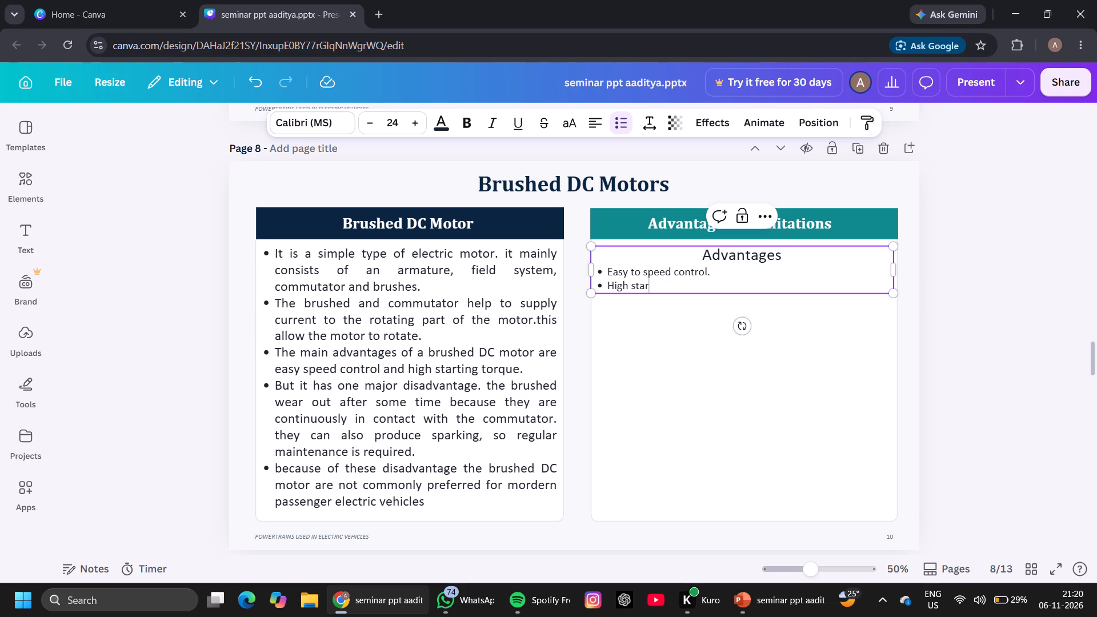
pyautogui.write('ting')
pyautogui.press('space')
pyautogui.write('tor')
pyautogui.write('que')
pyautogui.press('.')
pyautogui.press('Return')
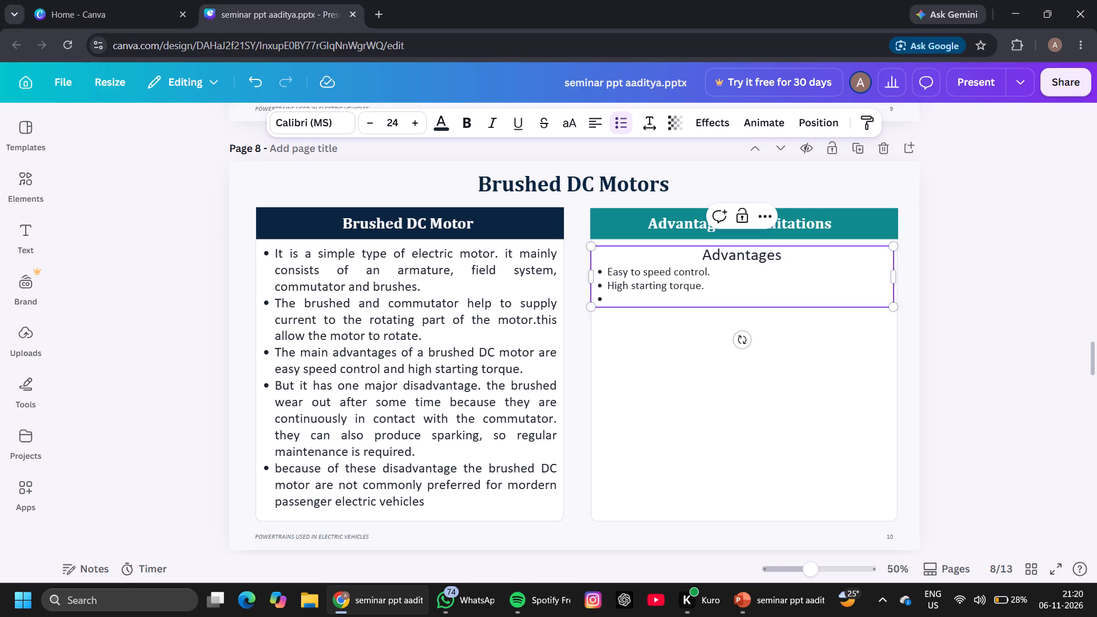
# Write the third bullet under Advantages as "Simple construction." and start a fourth bullet.
pyautogui.press('s')
pyautogui.write('im')
pyautogui.write('pale')
pyautogui.press('BackSpace')
pyautogui.press('BackSpace')
pyautogui.press('BackSpace')
pyautogui.write('lr')
pyautogui.press('BackSpace')
pyautogui.press('e')
pyautogui.press('space')
pyautogui.write('const')
pyautogui.write('ruction')
pyautogui.press('.')
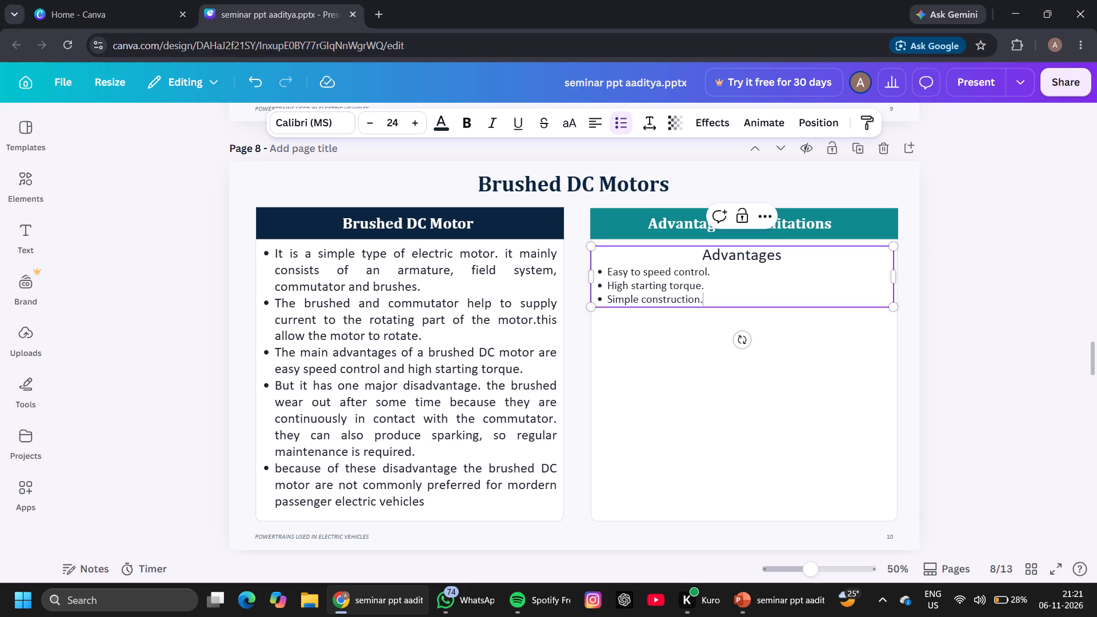
pyautogui.press('Return')
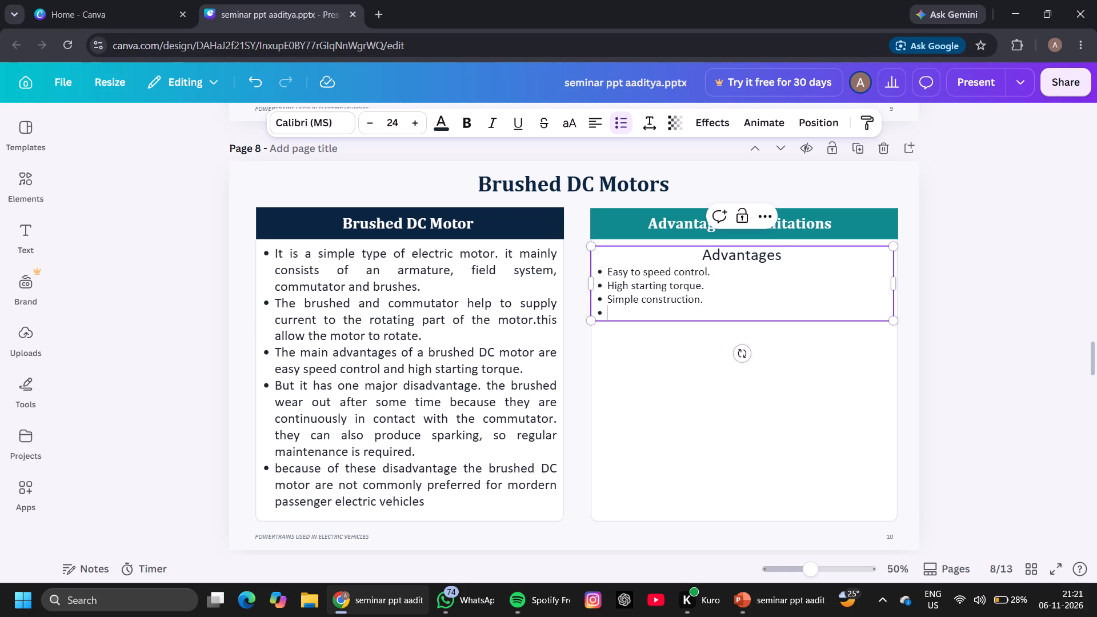
# Write the fourth bullet under Advantages as "Low initial cost".
pyautogui.write('lo')
pyautogui.press('BackSpace')
pyautogui.press('BackSpace')
pyautogui.press('space')
pyautogui.write('initial')
pyautogui.press('space')
pyautogui.write('cost')
# End the bulleted list, leave one blank line, and write "limitations" as an unbulleted line below it.
pyautogui.press('Return')
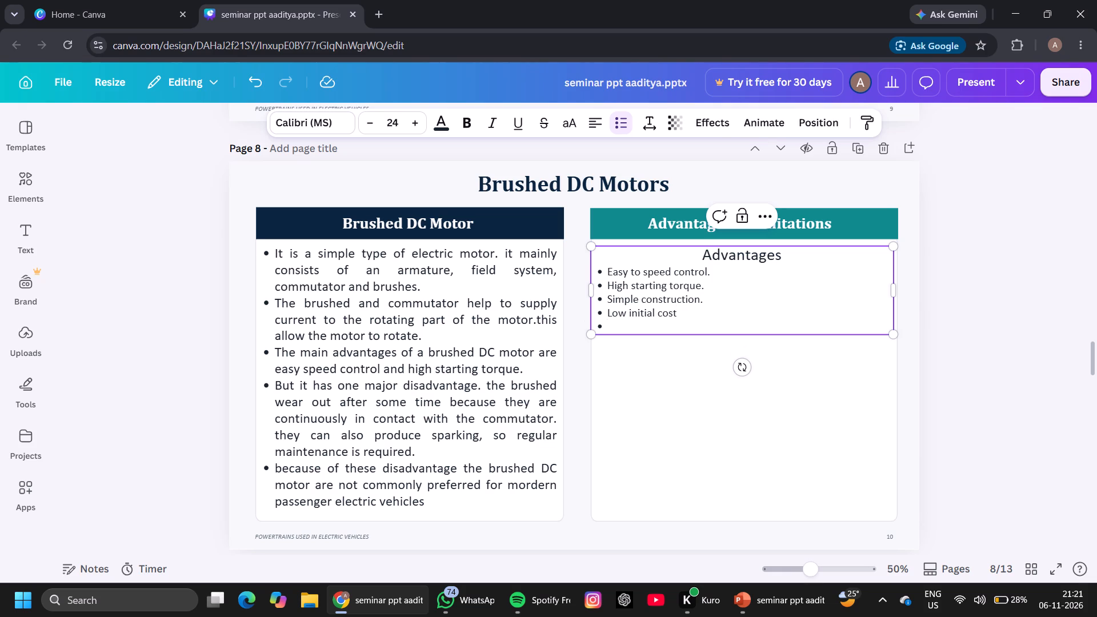
pyautogui.press('Return')
pyautogui.press('Return')
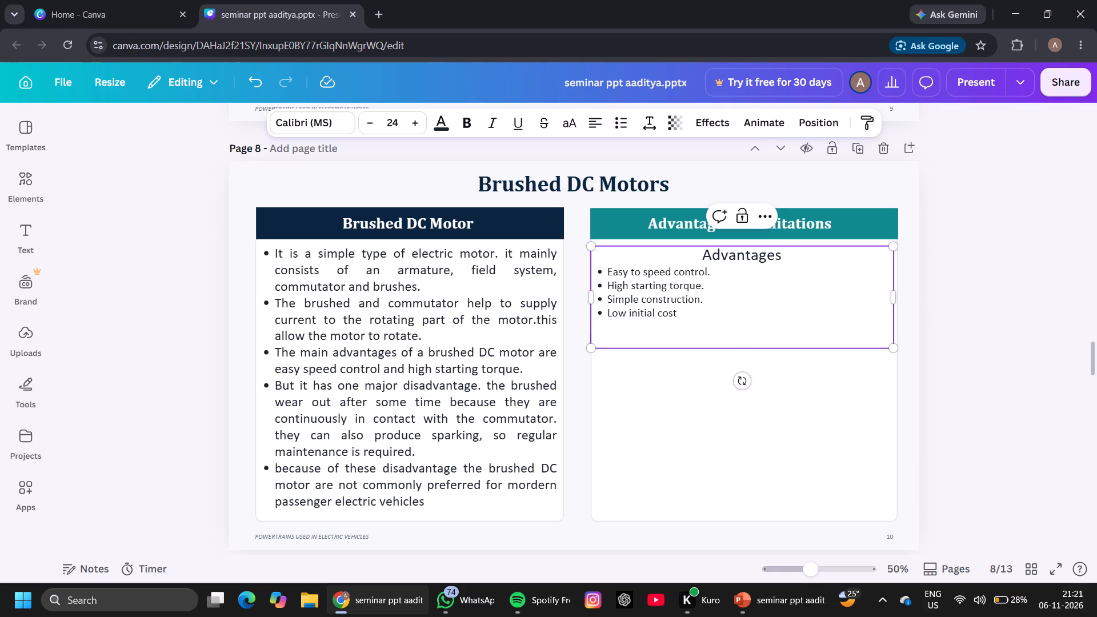
pyautogui.press('BackSpace')
pyautogui.press('BackSpace')
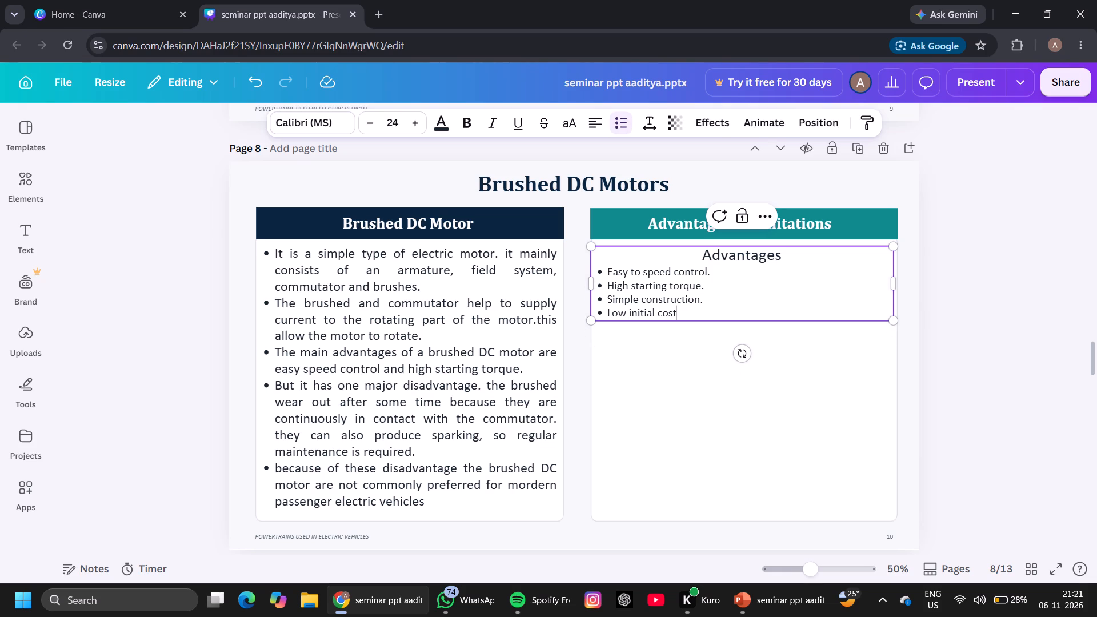
pyautogui.press('Return')
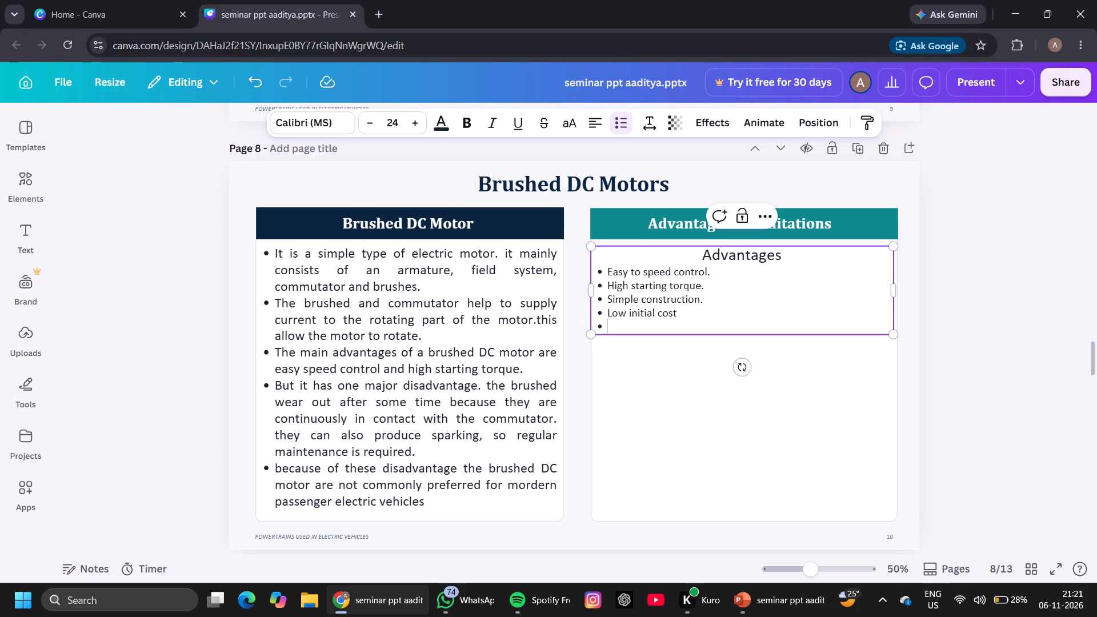
pyautogui.press('BackSpace')
pyautogui.press('Return')
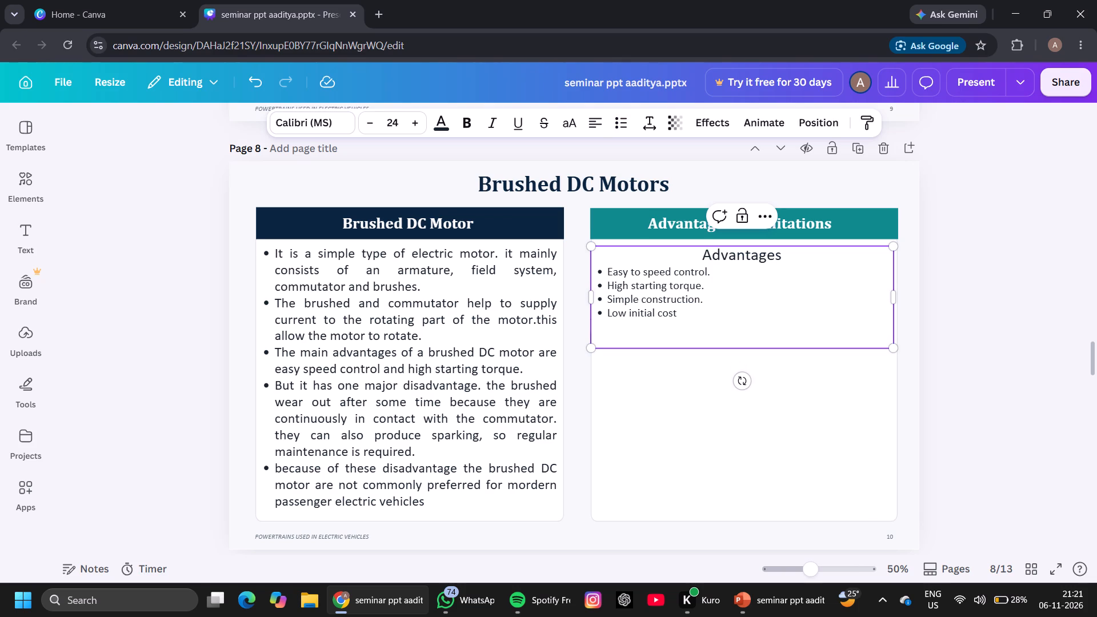
pyautogui.press('l')
pyautogui.press('i')
pyautogui.write('mi')
pyautogui.write('tations')
# Capitalise the first letter of the new line so it reads "Limitations".
pyautogui.press('Left')
pyautogui.press('Left')
pyautogui.press('Left')
pyautogui.press('Left')
pyautogui.press('Left')
pyautogui.press('Left')
pyautogui.press('Left')
pyautogui.press('Left')
pyautogui.press('Left')
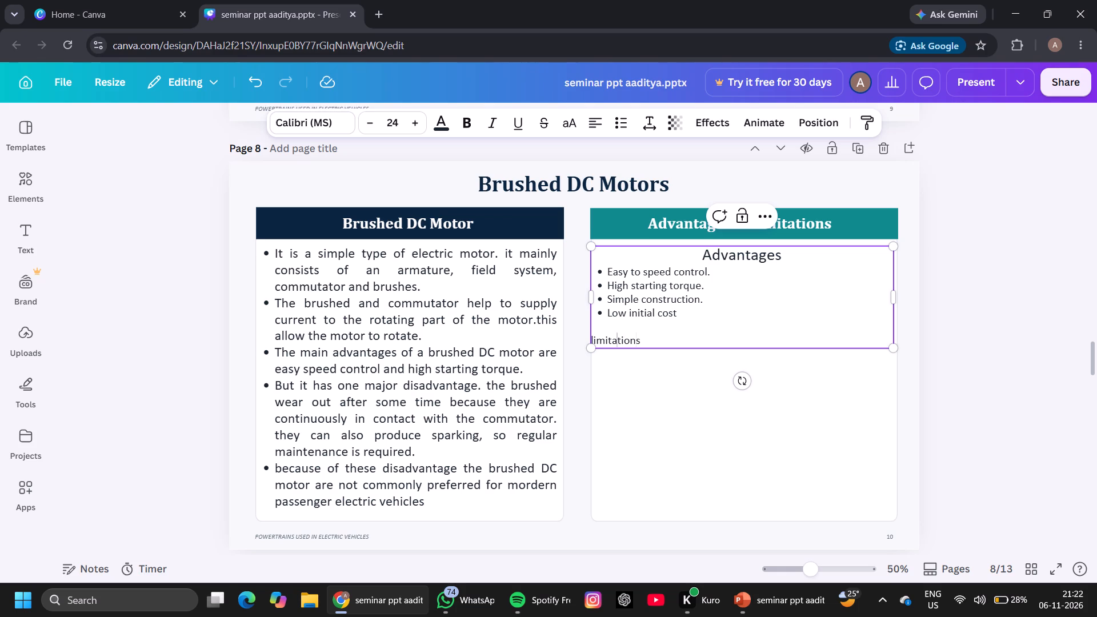
pyautogui.press('Left')
pyautogui.press('BackSpace')
pyautogui.press('l')
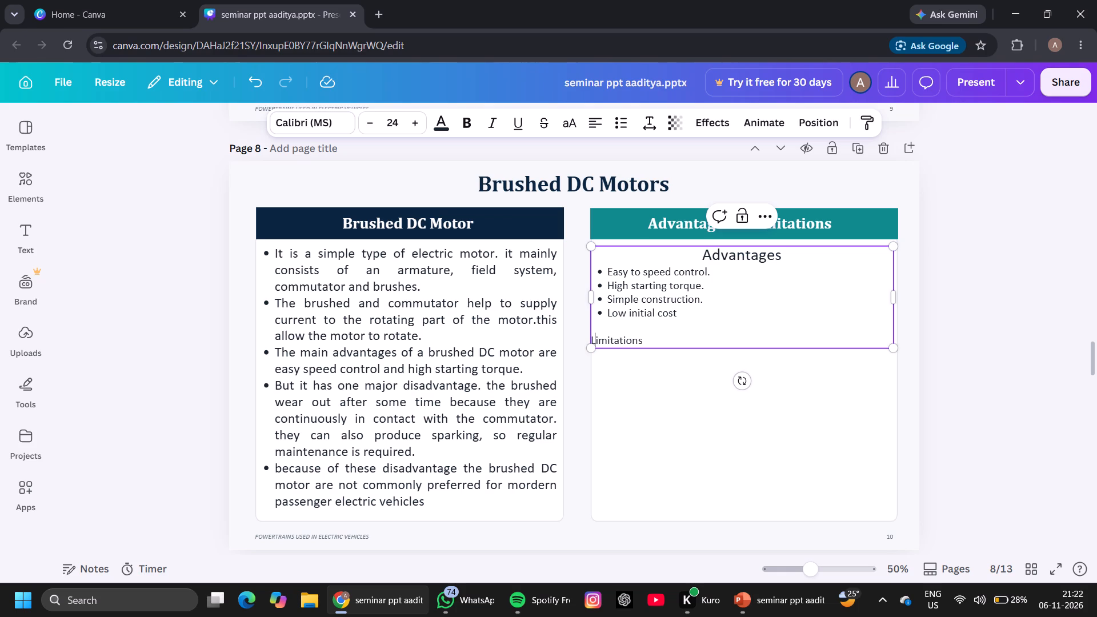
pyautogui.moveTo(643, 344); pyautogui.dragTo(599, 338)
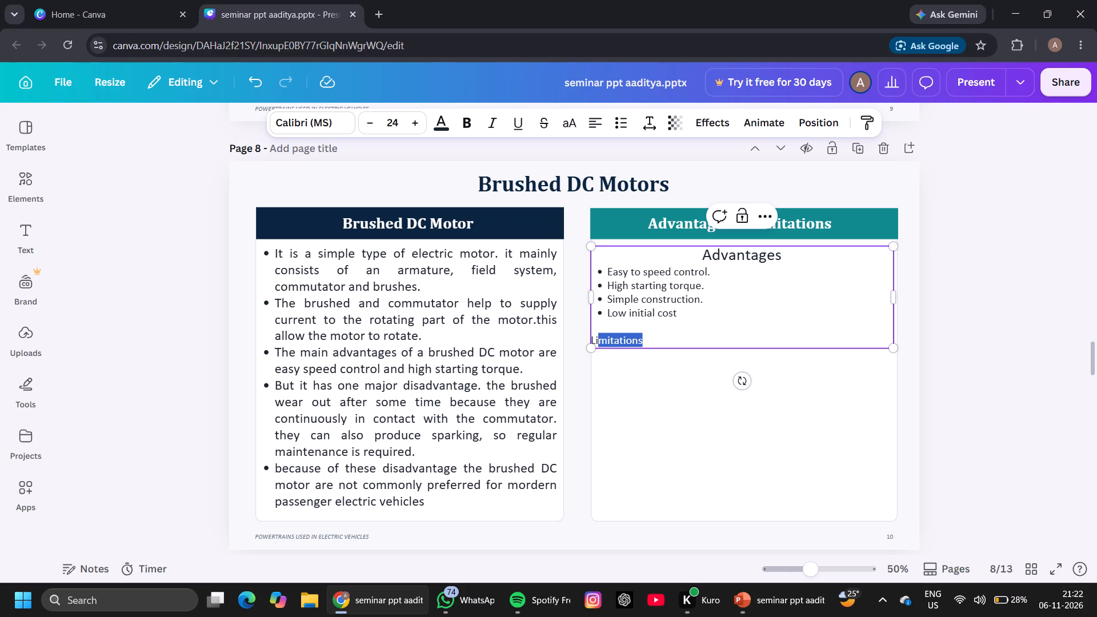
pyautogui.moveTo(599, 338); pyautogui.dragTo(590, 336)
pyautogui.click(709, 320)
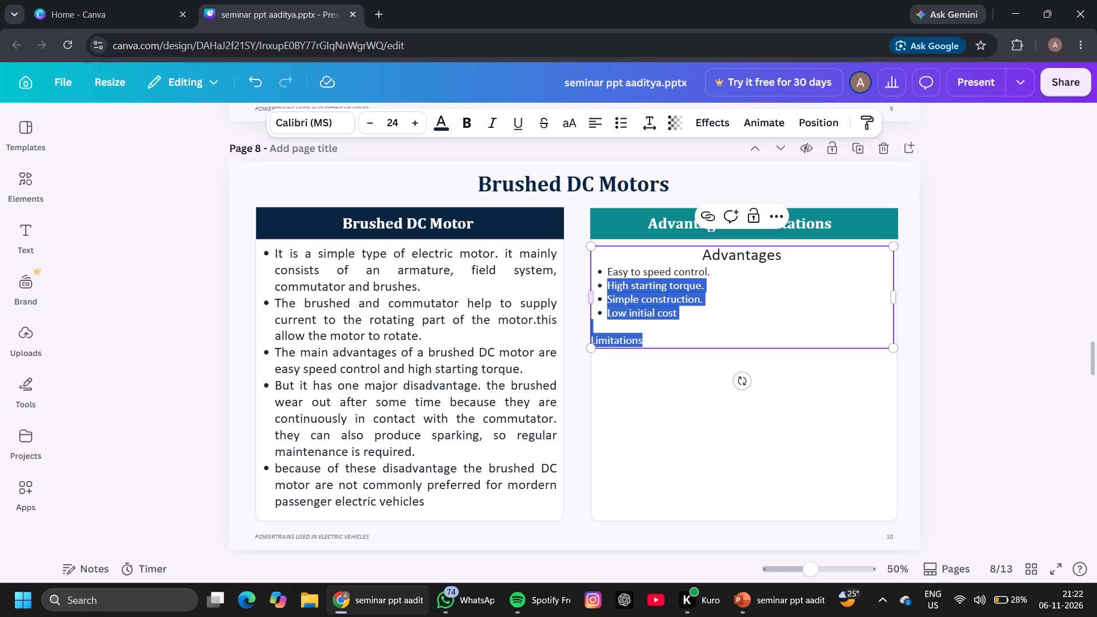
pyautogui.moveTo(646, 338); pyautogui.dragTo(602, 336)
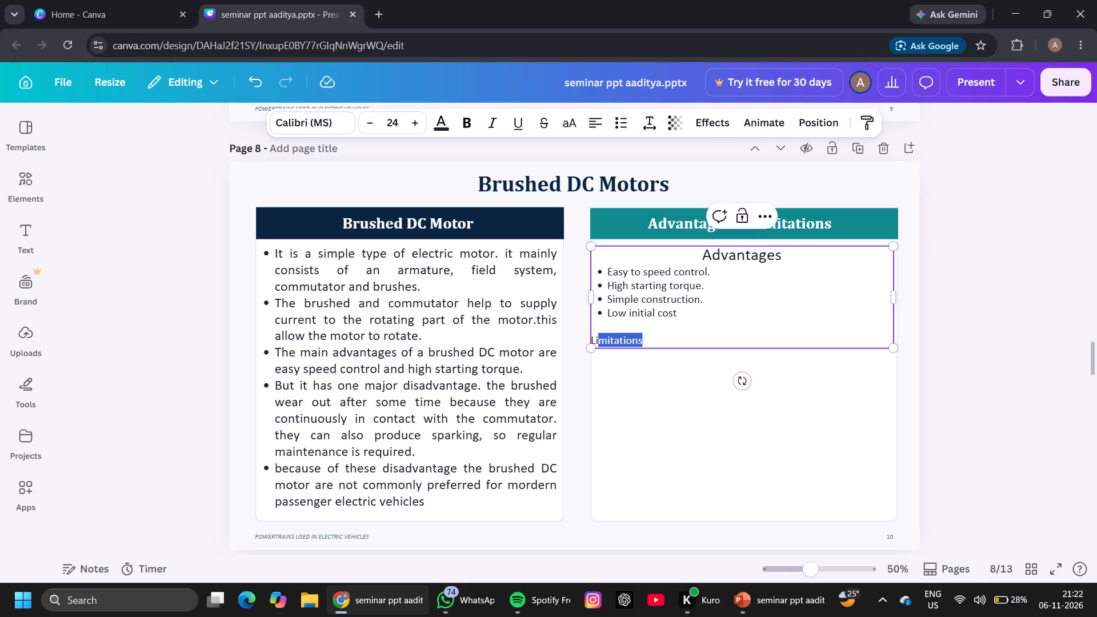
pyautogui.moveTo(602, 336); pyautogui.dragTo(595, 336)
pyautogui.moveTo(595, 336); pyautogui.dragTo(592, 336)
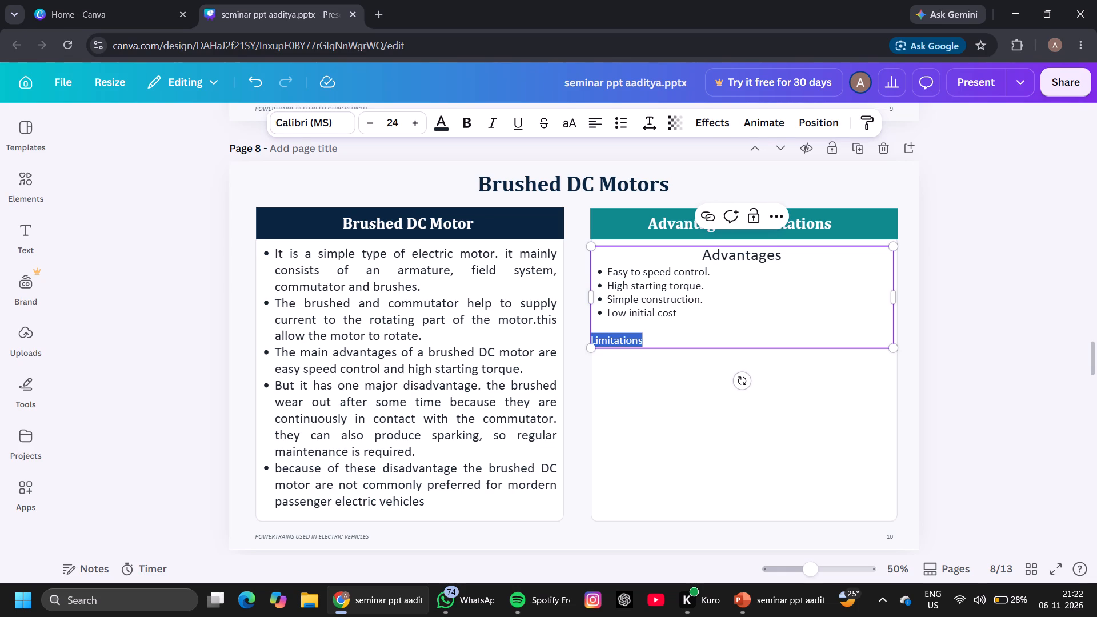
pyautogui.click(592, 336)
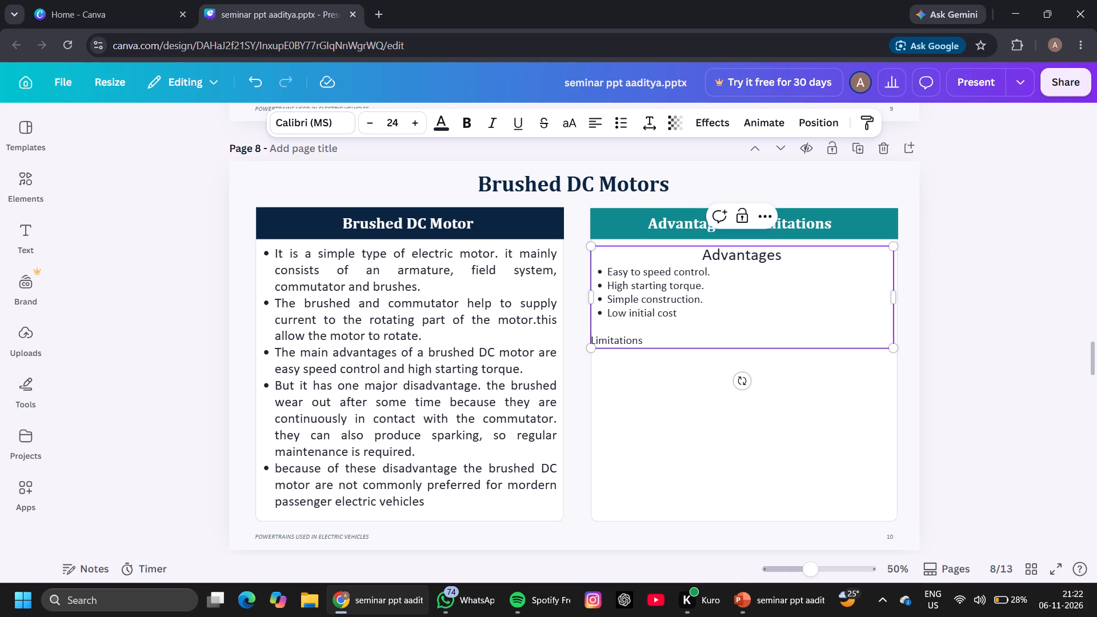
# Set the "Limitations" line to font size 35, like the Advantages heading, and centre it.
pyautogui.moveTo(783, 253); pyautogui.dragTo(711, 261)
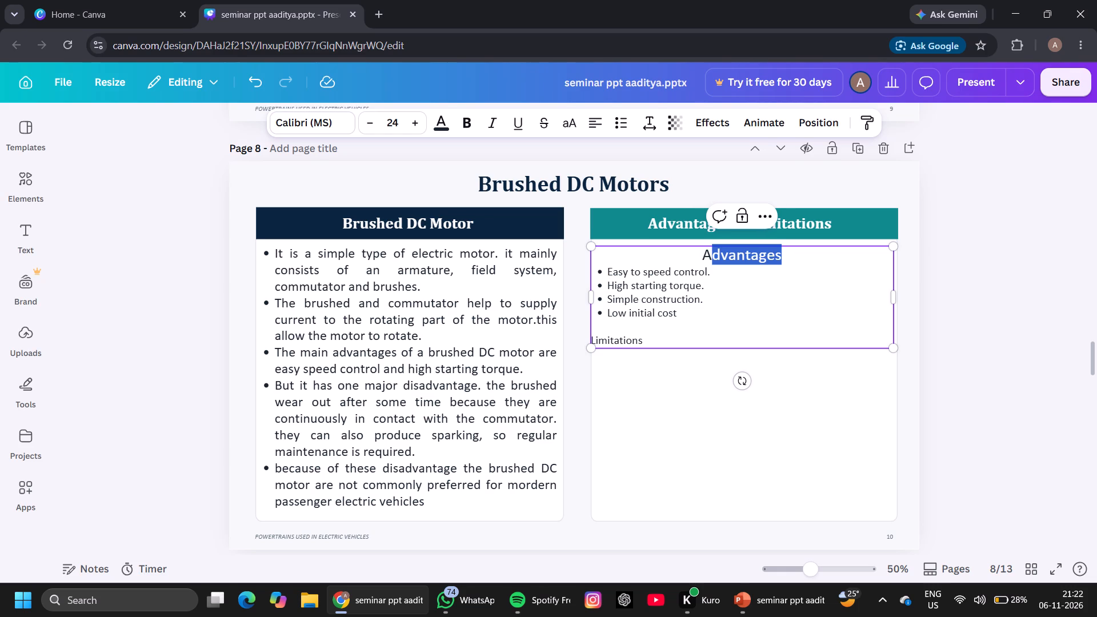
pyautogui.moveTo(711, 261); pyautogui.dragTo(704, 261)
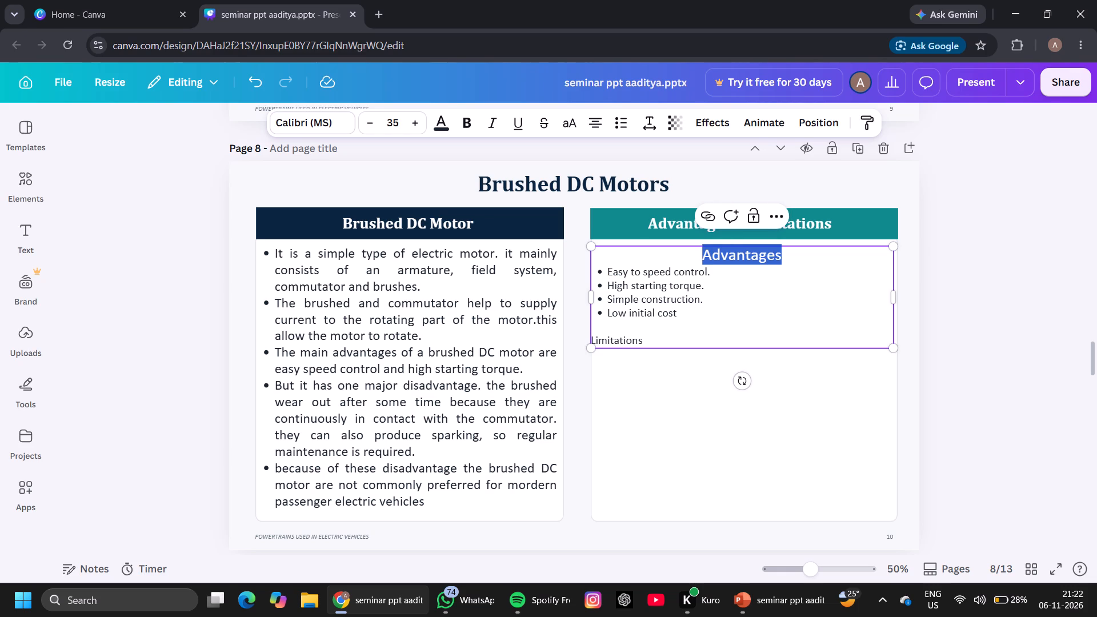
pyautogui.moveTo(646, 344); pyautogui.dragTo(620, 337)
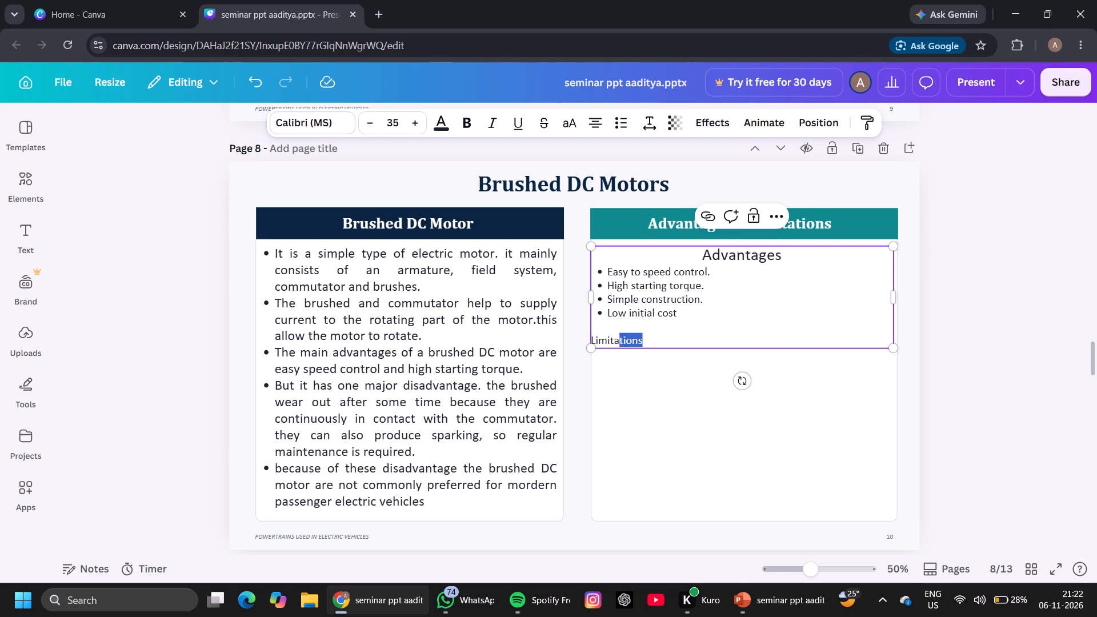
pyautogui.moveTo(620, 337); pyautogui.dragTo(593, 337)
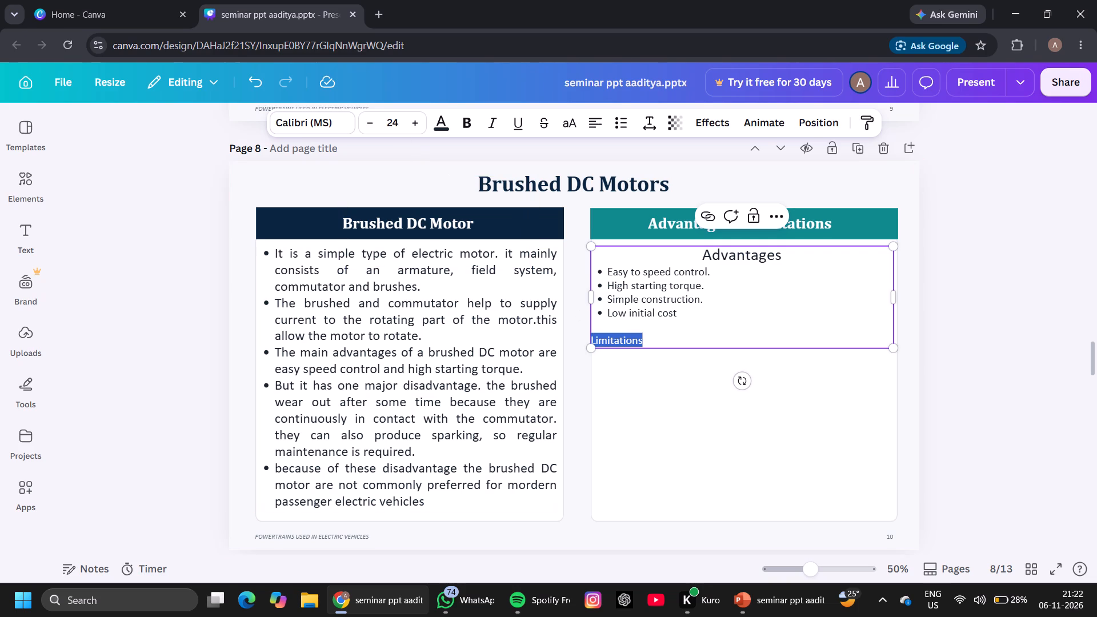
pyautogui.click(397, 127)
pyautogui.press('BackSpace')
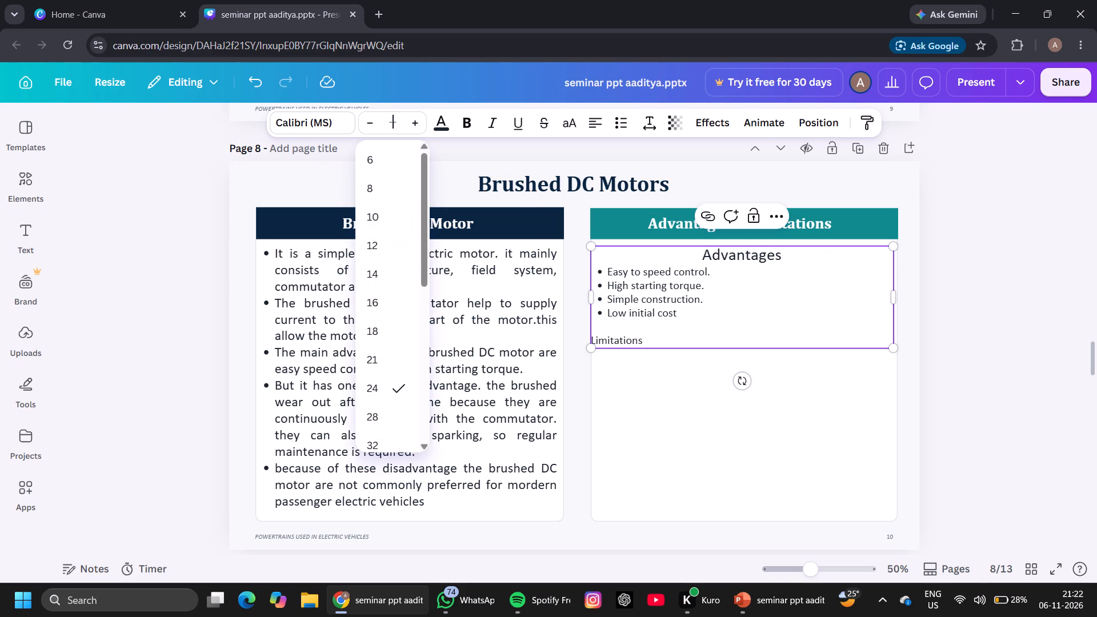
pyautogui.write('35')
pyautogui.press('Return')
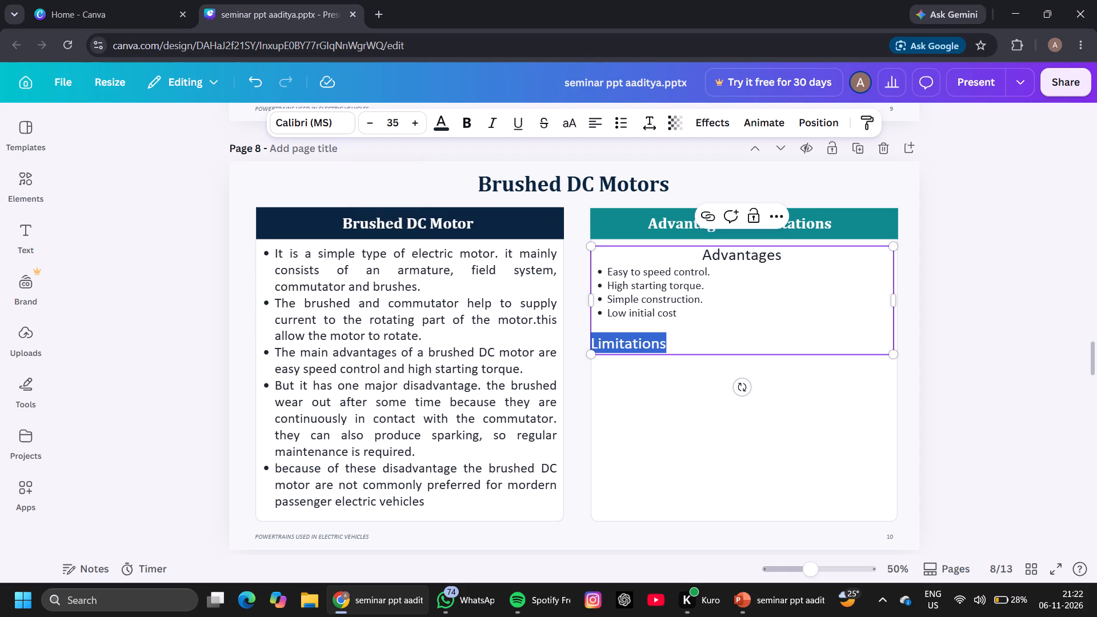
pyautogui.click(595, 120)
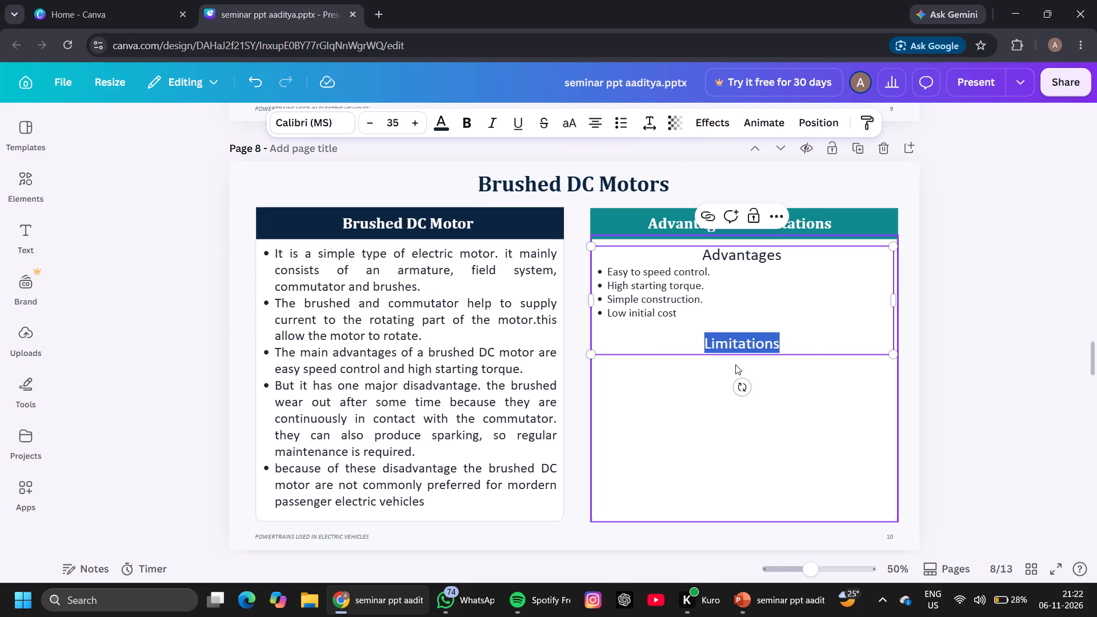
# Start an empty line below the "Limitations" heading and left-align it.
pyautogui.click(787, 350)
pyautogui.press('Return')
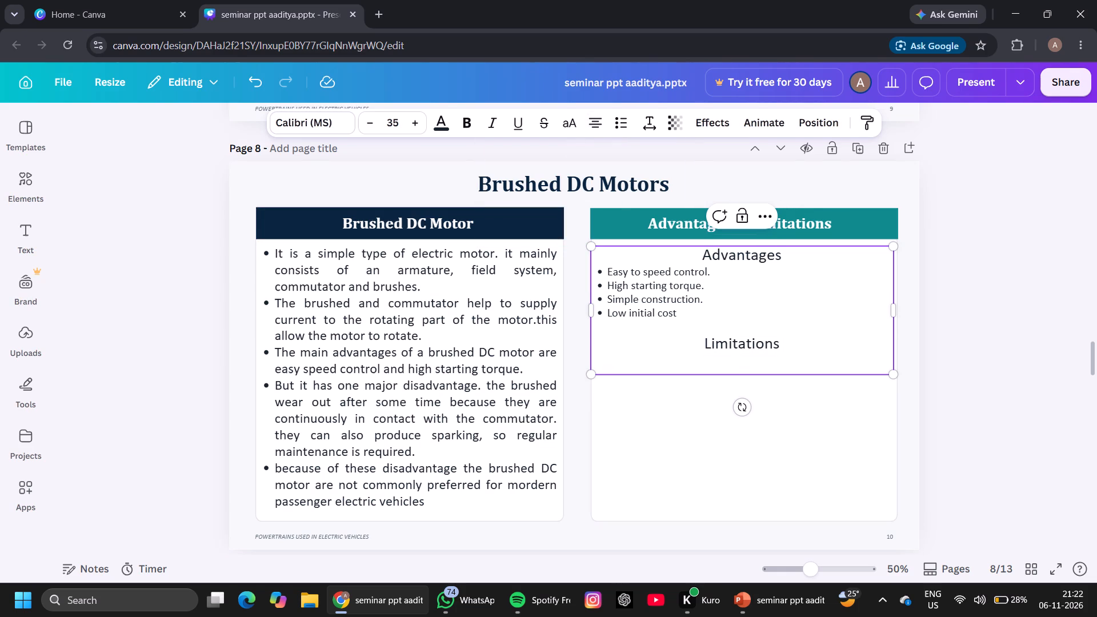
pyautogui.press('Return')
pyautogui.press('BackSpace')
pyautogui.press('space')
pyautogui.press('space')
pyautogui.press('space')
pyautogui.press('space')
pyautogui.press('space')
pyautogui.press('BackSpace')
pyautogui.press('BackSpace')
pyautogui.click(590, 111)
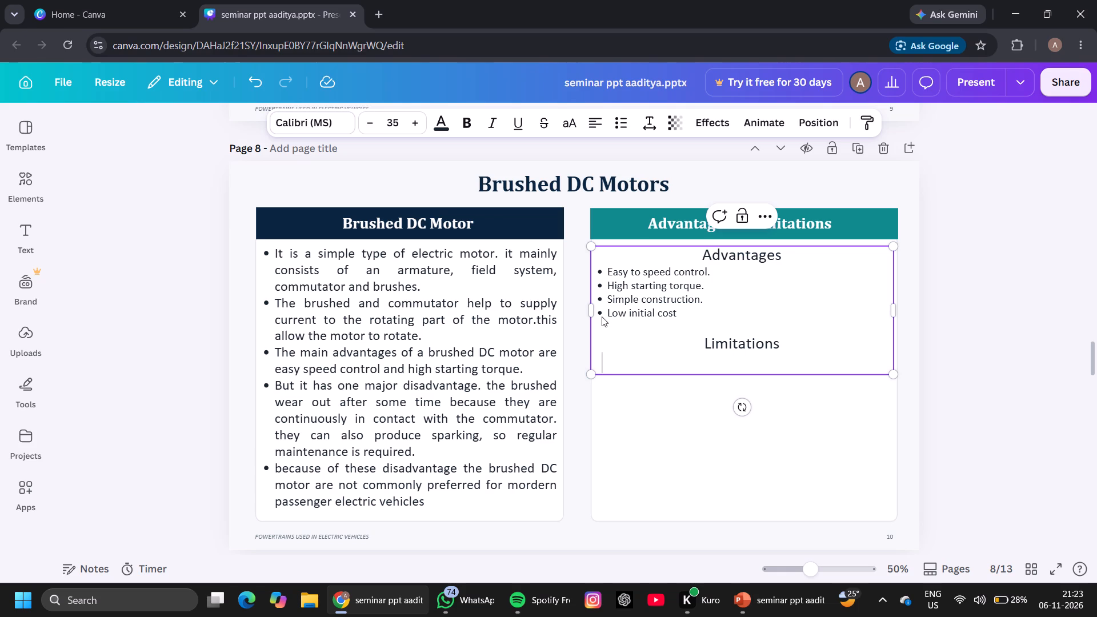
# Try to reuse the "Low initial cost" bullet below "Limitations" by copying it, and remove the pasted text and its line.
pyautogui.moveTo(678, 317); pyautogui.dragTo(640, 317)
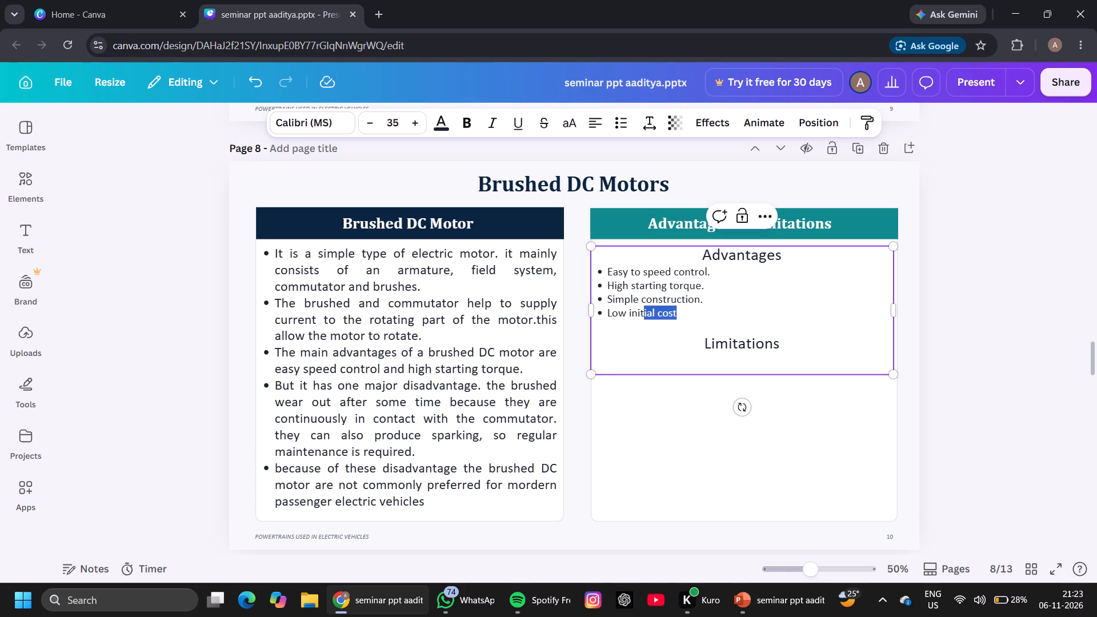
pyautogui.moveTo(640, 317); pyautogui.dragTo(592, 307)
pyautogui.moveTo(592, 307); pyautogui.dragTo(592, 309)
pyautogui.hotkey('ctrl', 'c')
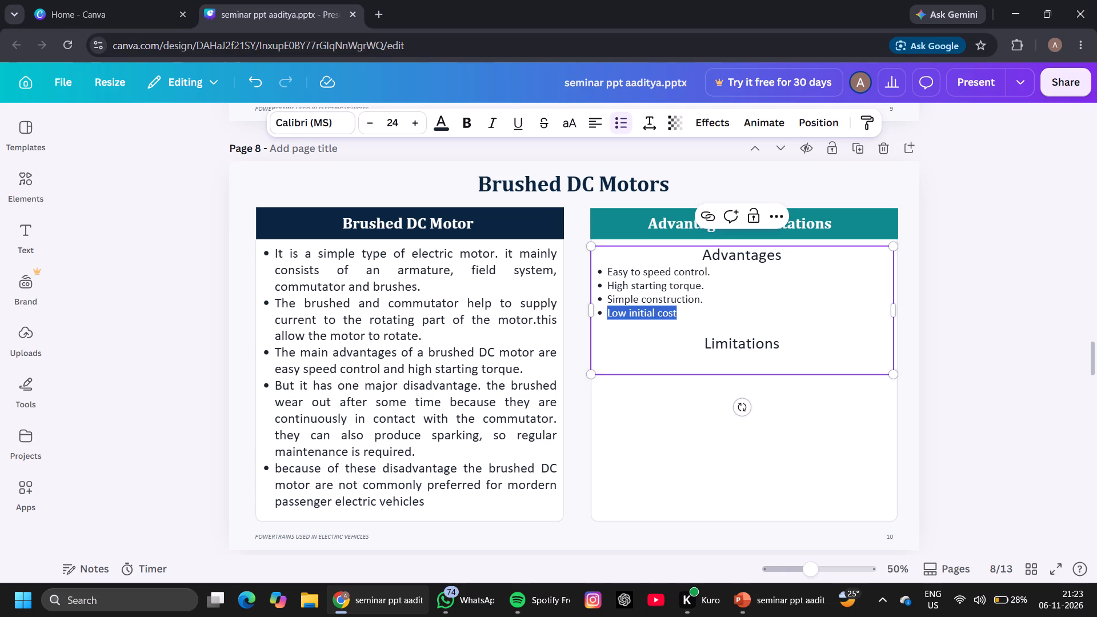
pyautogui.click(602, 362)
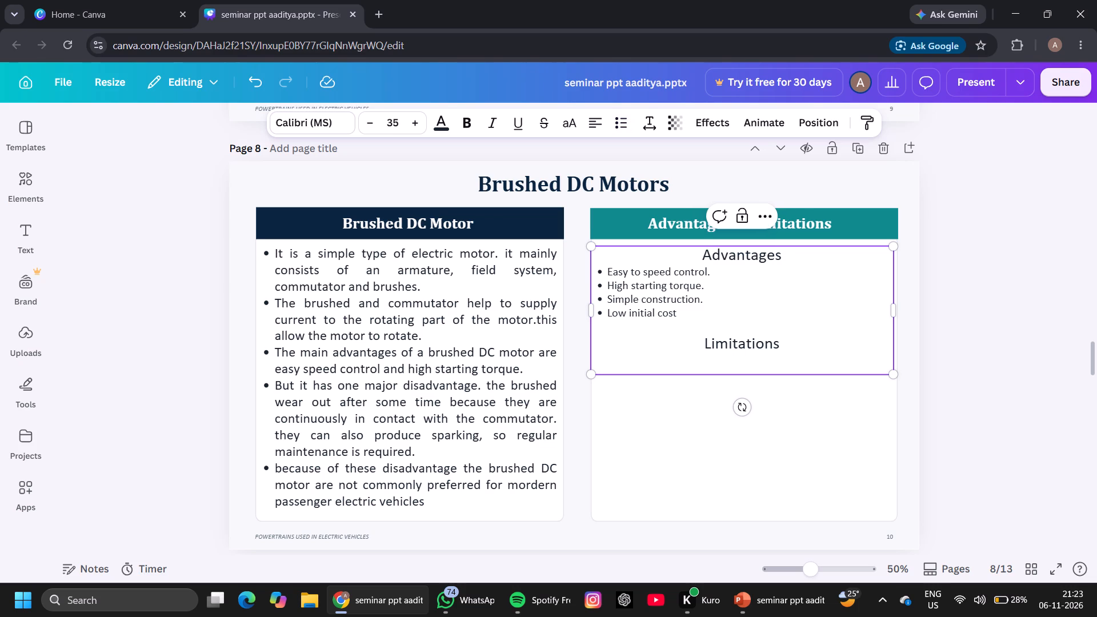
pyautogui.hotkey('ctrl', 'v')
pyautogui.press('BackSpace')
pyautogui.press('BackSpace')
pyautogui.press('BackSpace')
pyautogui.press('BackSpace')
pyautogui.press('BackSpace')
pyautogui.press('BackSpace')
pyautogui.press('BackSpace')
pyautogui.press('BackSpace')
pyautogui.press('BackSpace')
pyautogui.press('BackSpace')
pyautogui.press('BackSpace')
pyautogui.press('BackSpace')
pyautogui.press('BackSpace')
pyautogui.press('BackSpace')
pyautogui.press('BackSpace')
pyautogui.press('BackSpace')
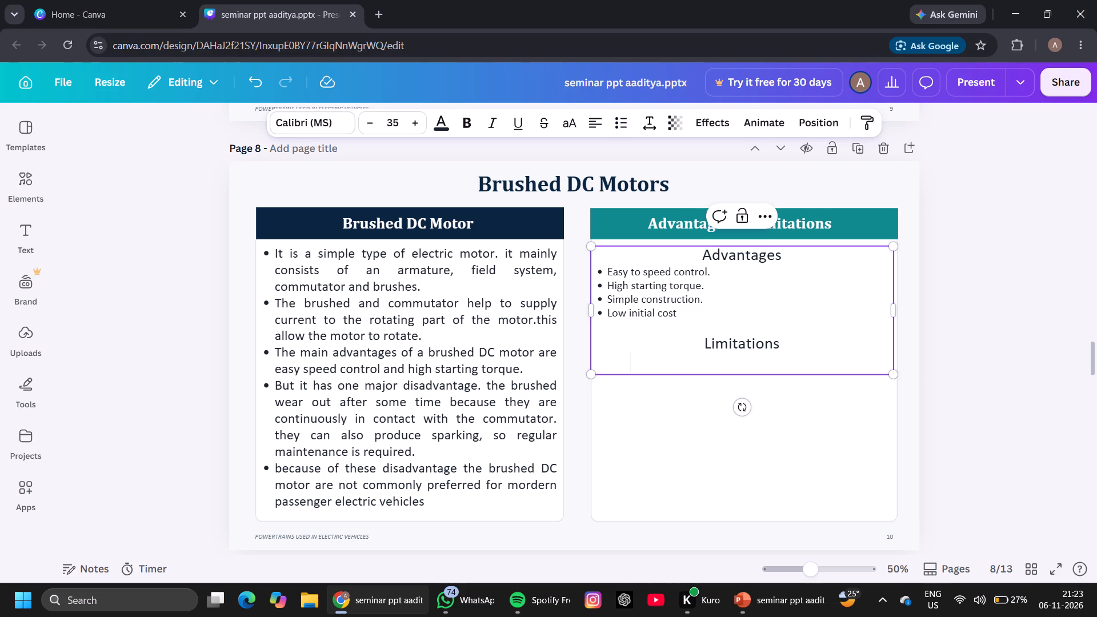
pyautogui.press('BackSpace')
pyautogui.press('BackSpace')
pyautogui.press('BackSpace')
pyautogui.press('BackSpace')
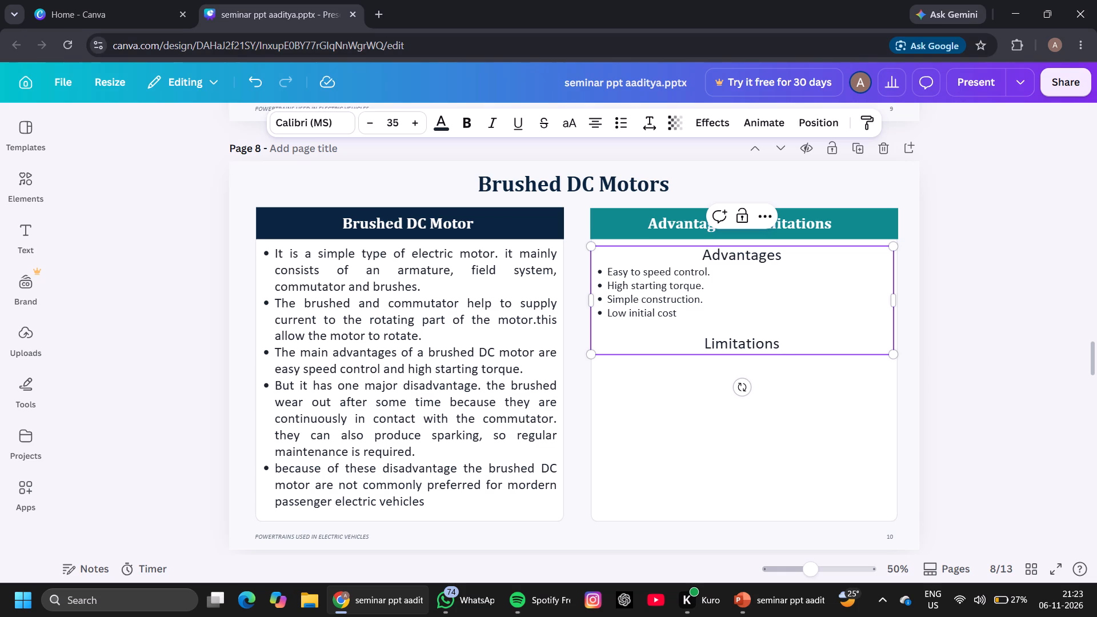
# Remove the blank line above "Limitations" and make that word a bullet directly under "Low initial cost".
pyautogui.click(699, 343)
pyautogui.press('BackSpace')
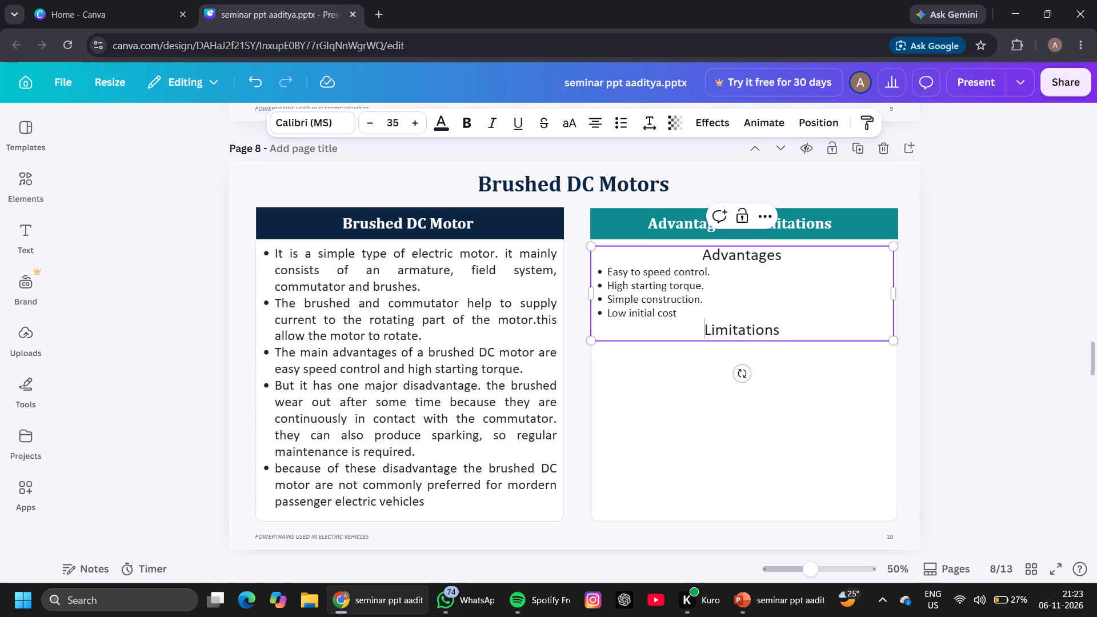
pyautogui.press('BackSpace')
pyautogui.press('Return')
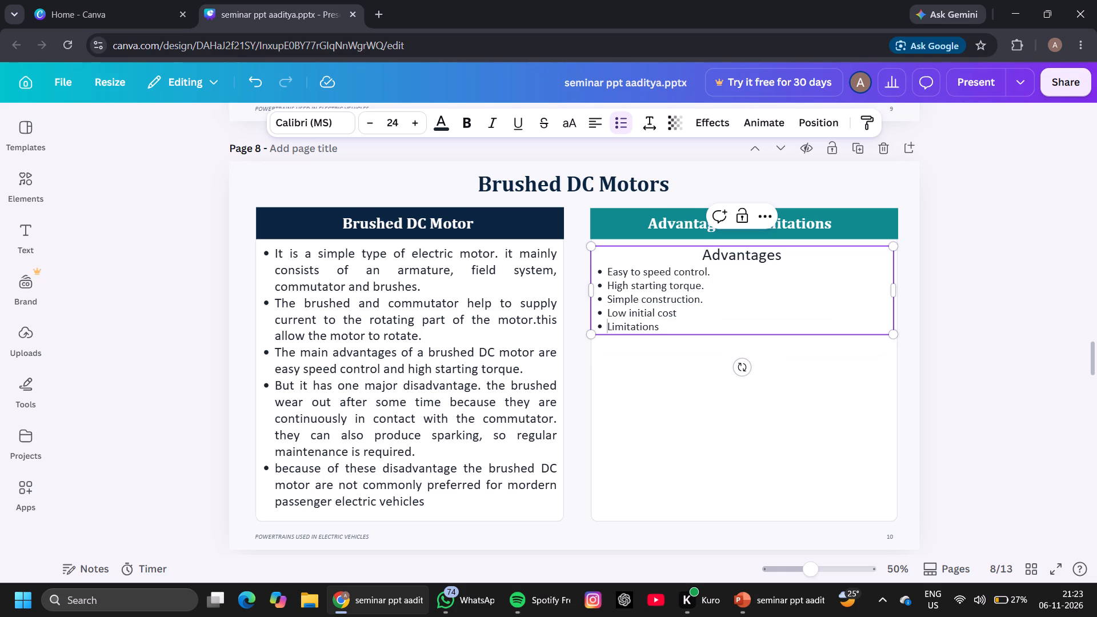
pyautogui.press('Return')
pyautogui.press('BackSpace')
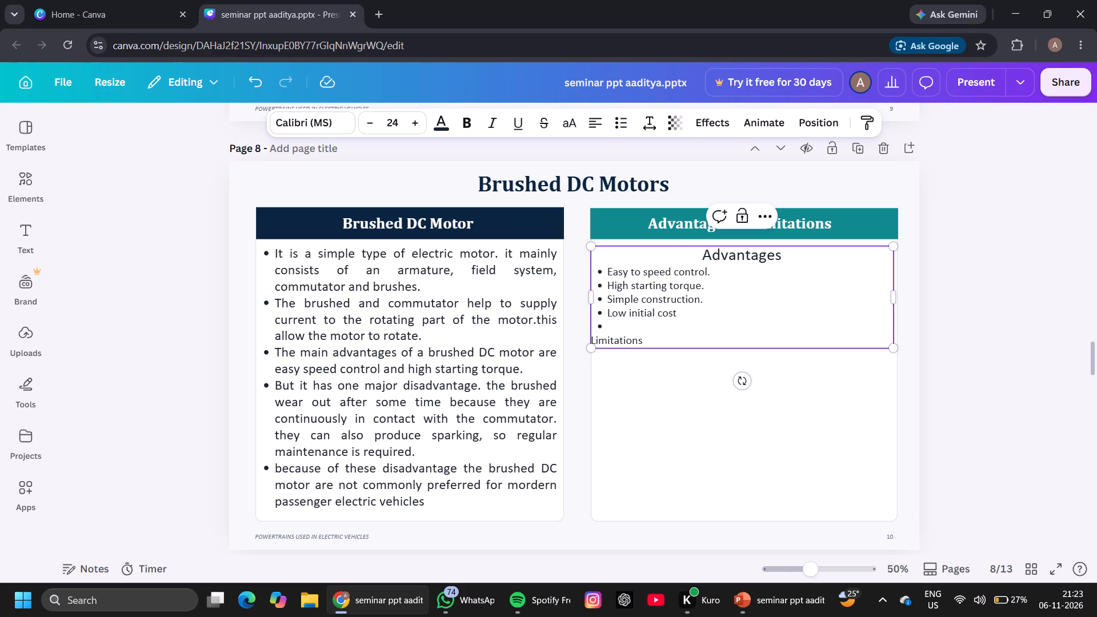
pyautogui.press('BackSpace')
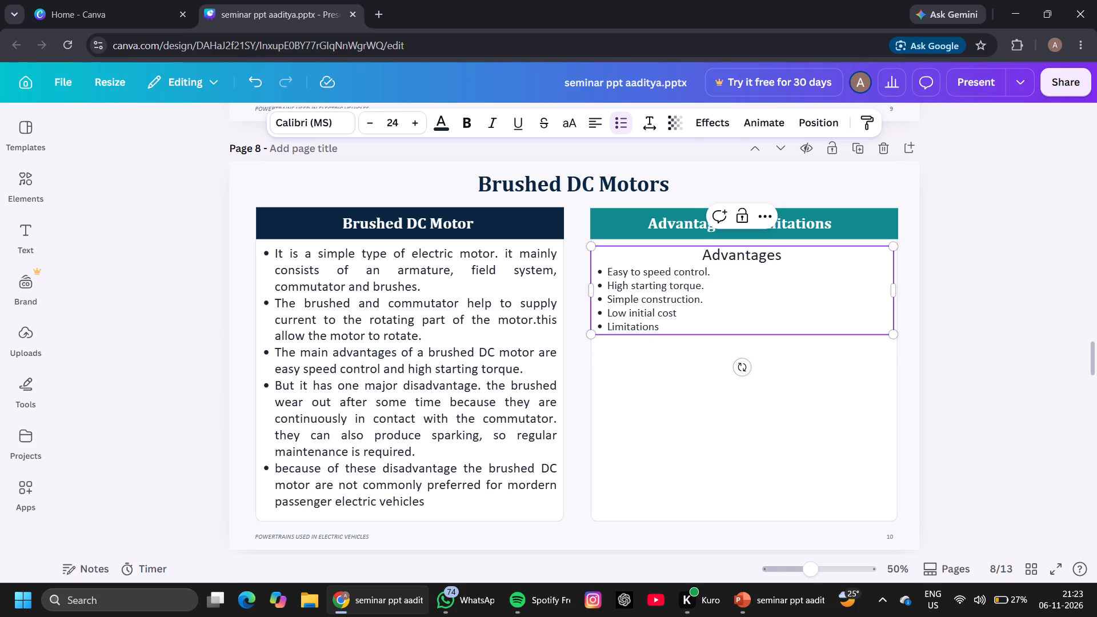
# Add the bullet "Brushed wear out over time." below "Limitations" and start another bullet.
pyautogui.press('Down')
pyautogui.press('Return')
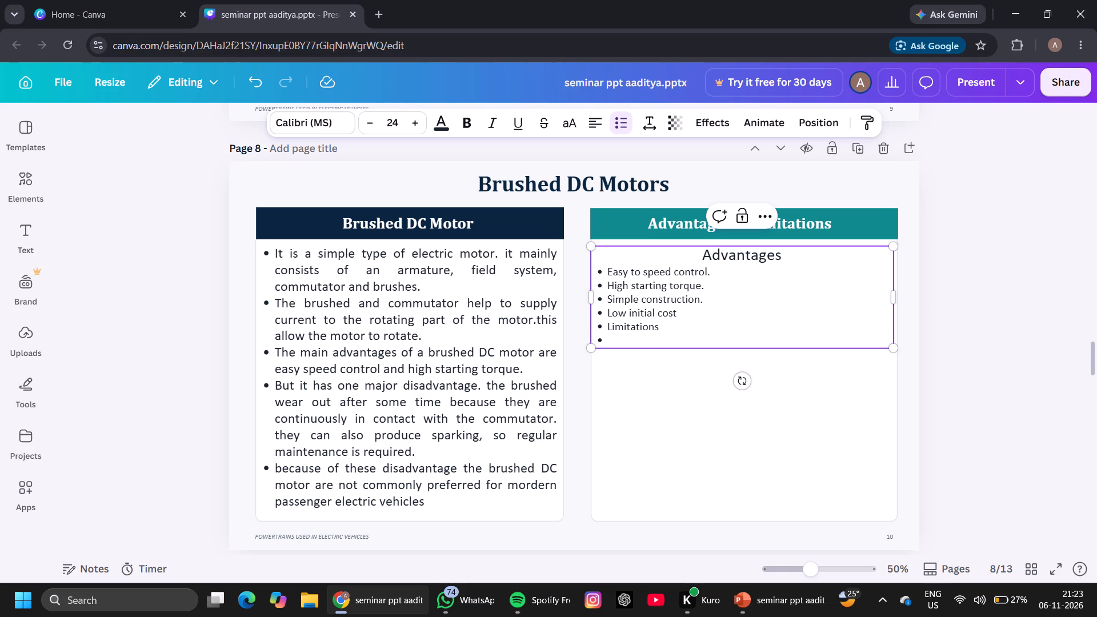
pyautogui.press('b')
pyautogui.press('BackSpace')
pyautogui.press('b')
pyautogui.write('rushed')
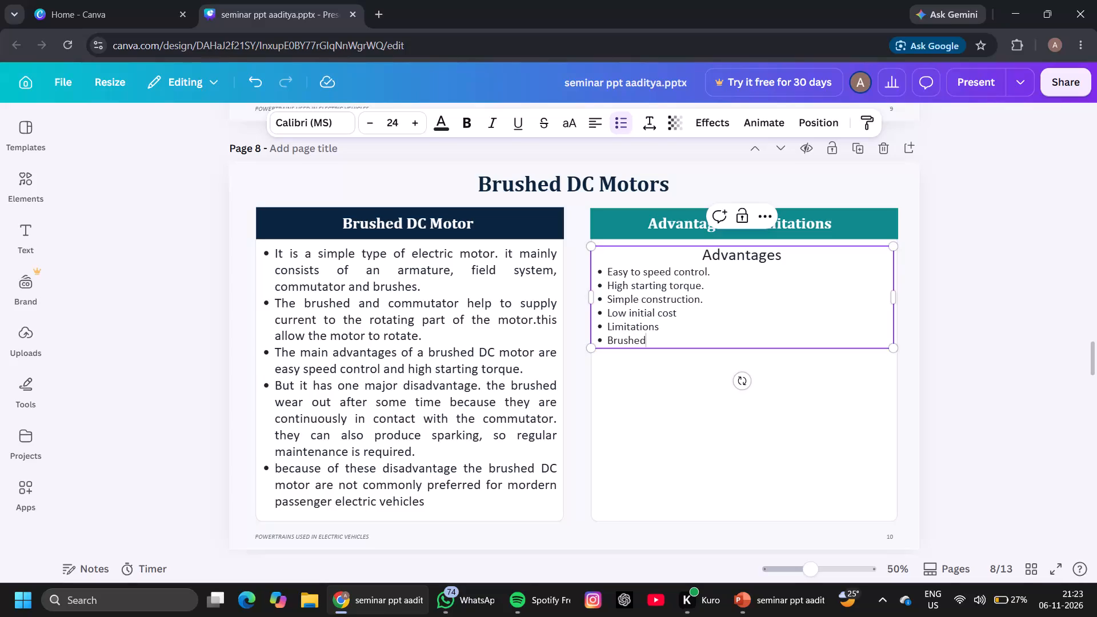
pyautogui.press('space')
pyautogui.write('wear out')
pyautogui.press('space')
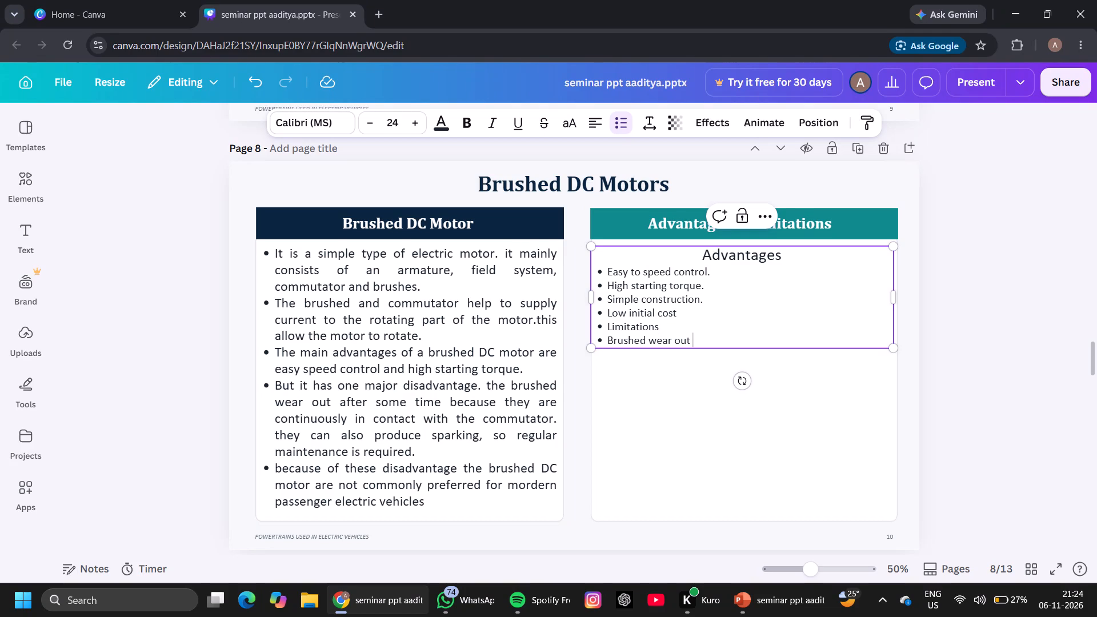
pyautogui.write('over time')
pyautogui.press('.')
pyautogui.press('Return')
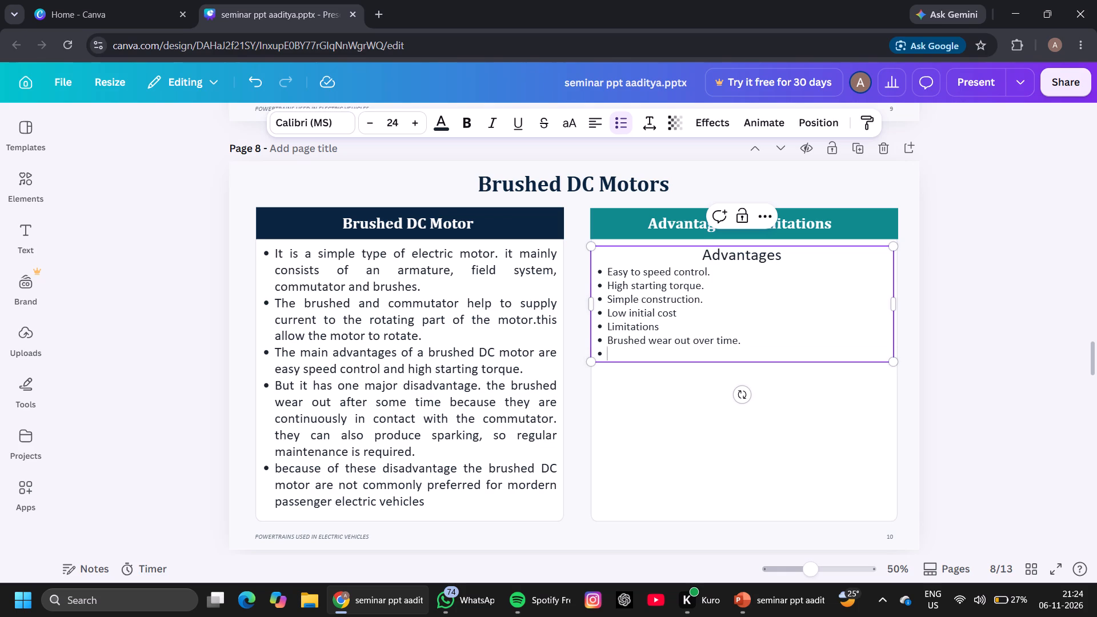
# Correct "Brushed" to "Brushes" in the "wear out over time." bullet.
pyautogui.click(643, 344)
pyautogui.press('BackSpace')
pyautogui.press('s')
# Add the bullet "required regular maintenances." below "Brushes wear out over time." and start another bullet.
pyautogui.press('Down')
pyautogui.write('re')
pyautogui.write('quired')
pyautogui.press('space')
pyautogui.write('regular')
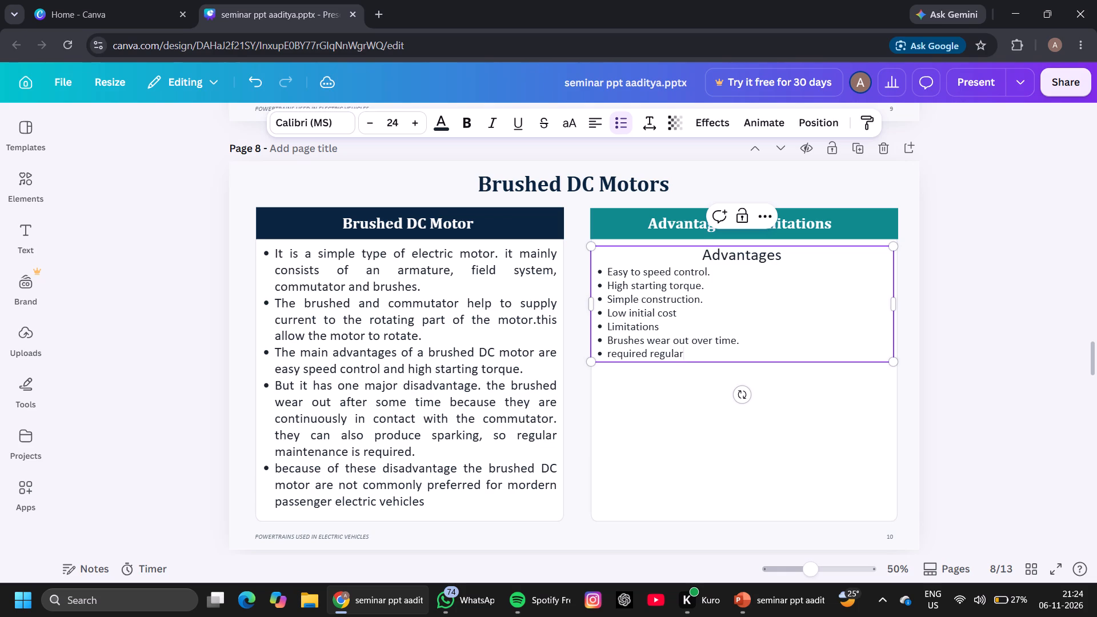
pyautogui.press('space')
pyautogui.write('main')
pyautogui.write('te')
pyautogui.write('nances')
pyautogui.press('.')
pyautogui.press('Return')
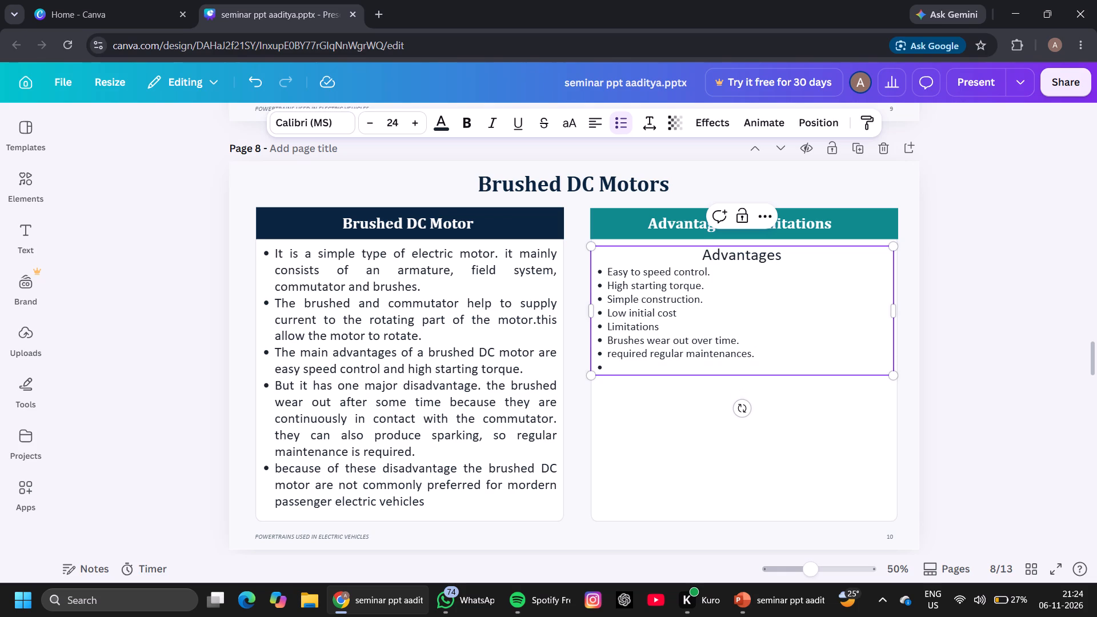
# Add the bullet "Sparking occurs at the brushes." below the maintenance bullet and start another bullet.
pyautogui.press('s')
pyautogui.press('BackSpace')
pyautogui.press('s')
pyautogui.press('a')
pyautogui.write('rking')
pyautogui.press('space')
pyautogui.write('occurs')
pyautogui.press('space')
pyautogui.write('when')
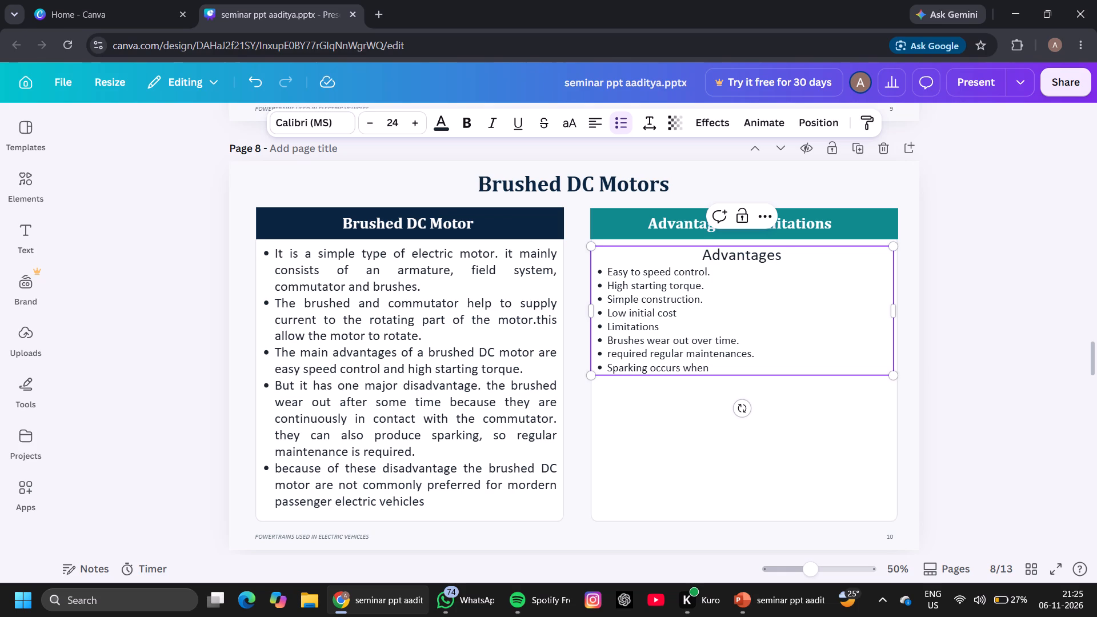
pyautogui.press('BackSpace')
pyautogui.press('BackSpace')
pyautogui.press('BackSpace')
pyautogui.press('BackSpace')
pyautogui.write('at the')
pyautogui.press('space')
pyautogui.write('br')
pyautogui.press('u')
pyautogui.write('shed')
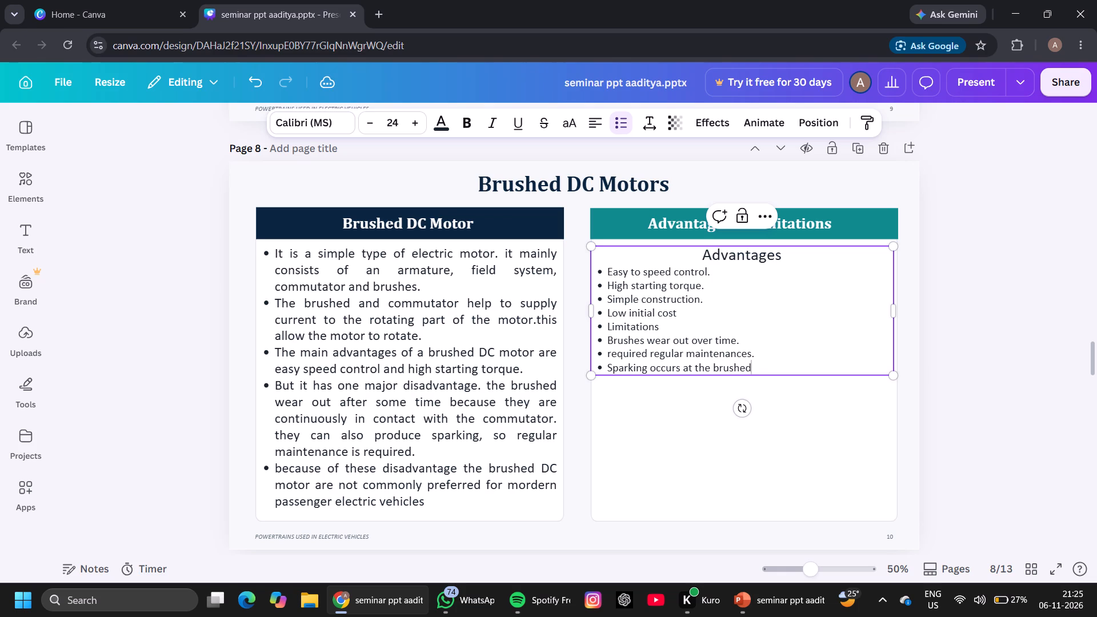
pyautogui.press('BackSpace')
pyautogui.press('s')
pyautogui.press('.')
pyautogui.press('Return')
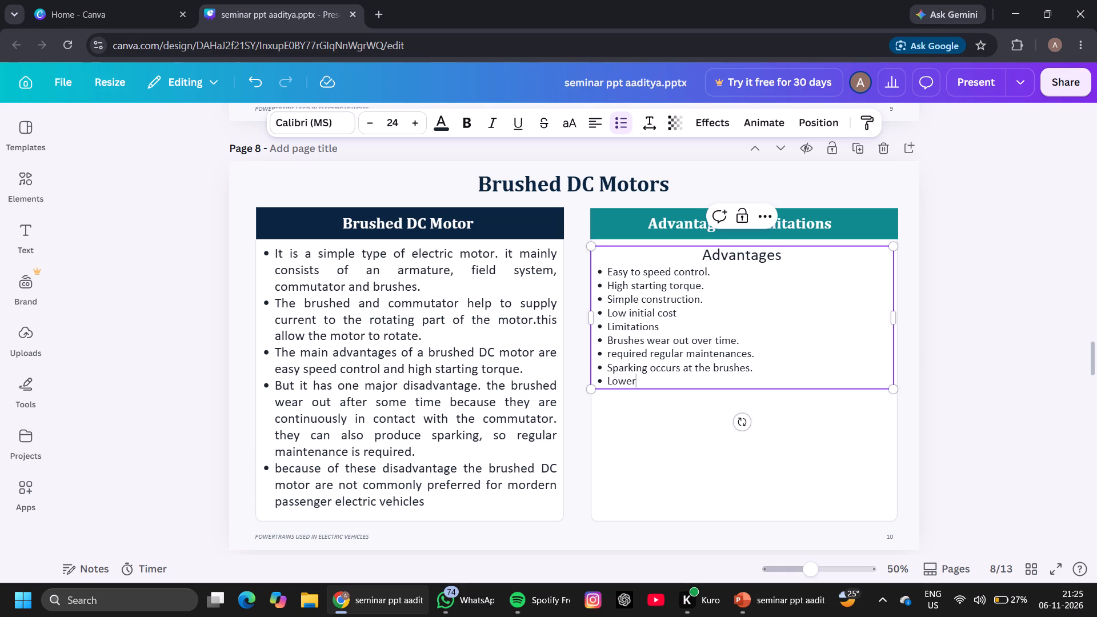
# Write "Lower efficiency than mordan brushedless" in the new bullet below the sparking bullet.
pyautogui.press('space')
pyautogui.write('efficiency')
pyautogui.press('space')
pyautogui.write('than')
pyautogui.press('space')
pyautogui.write('mordan')
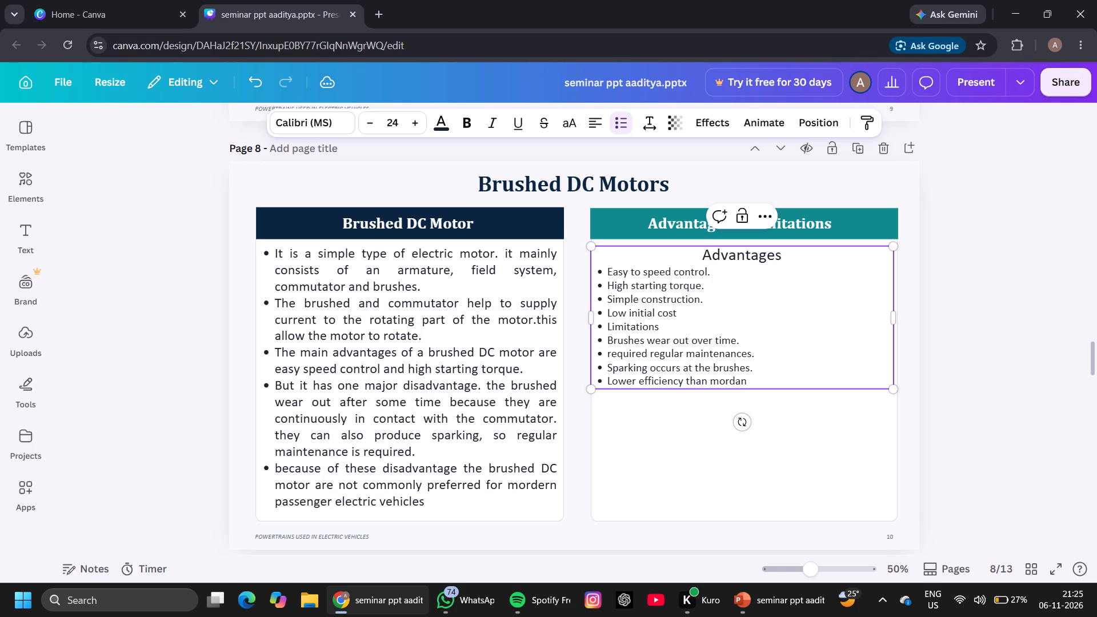
pyautogui.press('space')
pyautogui.write('brushedless')
# Change "brushedless" to "brushesless" in the lower efficiency bullet and end the bullet with "motors.".
pyautogui.press('Left')
pyautogui.press('Left')
pyautogui.press('Left')
pyautogui.press('Left')
pyautogui.press('Left')
pyautogui.press('Right')
pyautogui.press('BackSpace')
pyautogui.press('s')
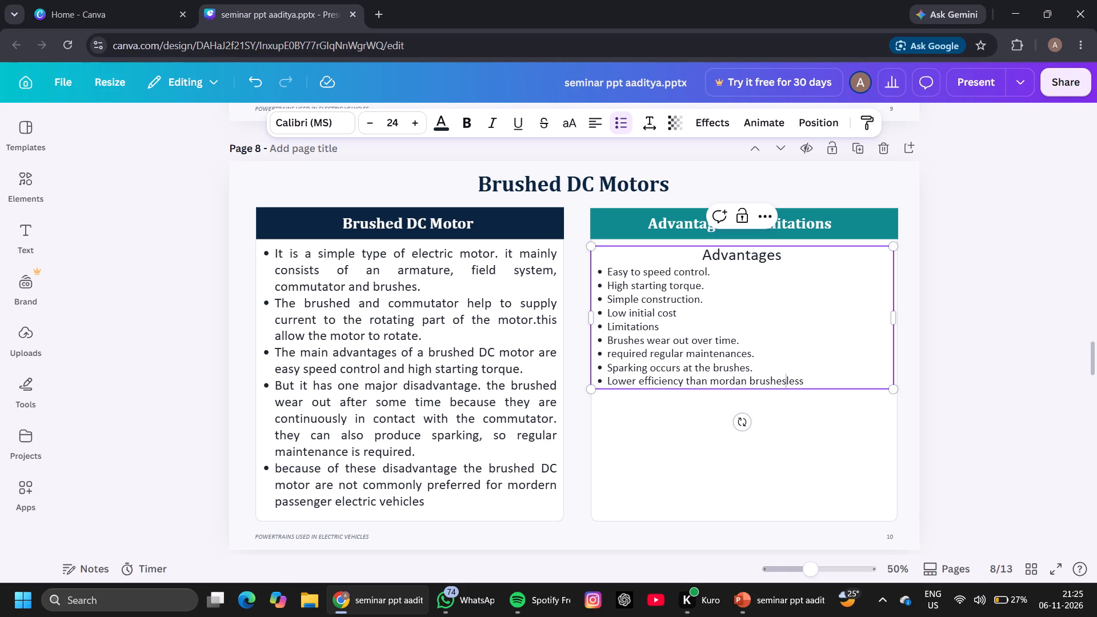
pyautogui.press('Right')
pyautogui.press('Right')
pyautogui.press('Right')
pyautogui.press('Right')
pyautogui.press('space')
pyautogui.write('motor')
pyautogui.press('s')
pyautogui.press('.')
# Insert a blank line without a bullet between "Limitations" and "Brushes wear out over time.".
pyautogui.click(606, 320)
pyautogui.click(678, 319)
pyautogui.press('Return')
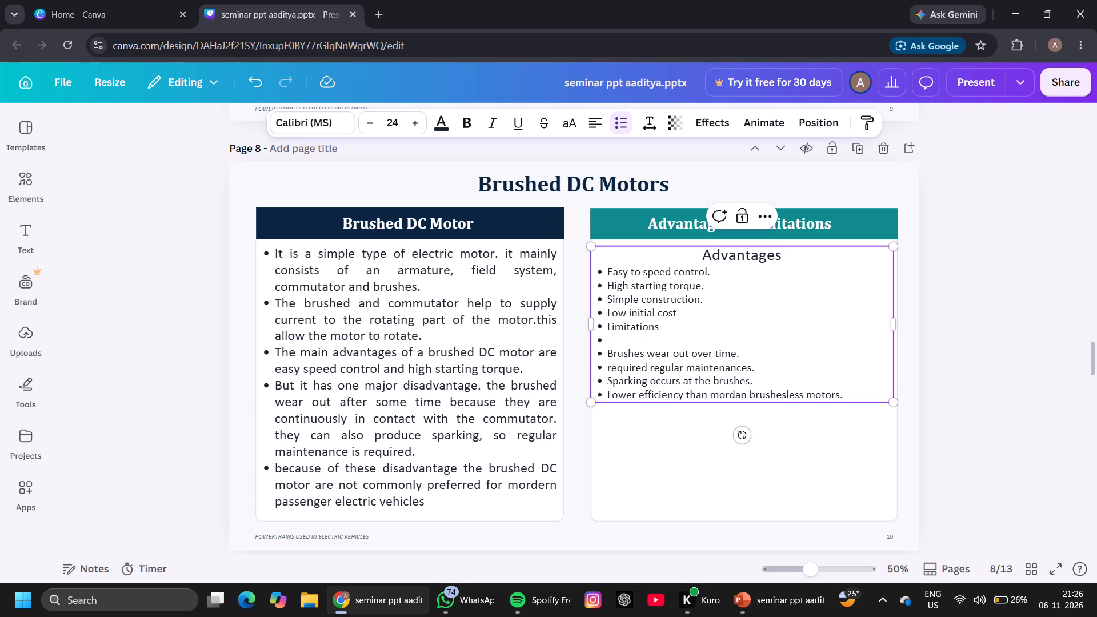
pyautogui.press('Return')
# Insert a blank line between "Low initial cost" and "Limitations" and remove the bullet from "Limitations".
pyautogui.click(676, 314)
pyautogui.press('Return')
pyautogui.press('Return')
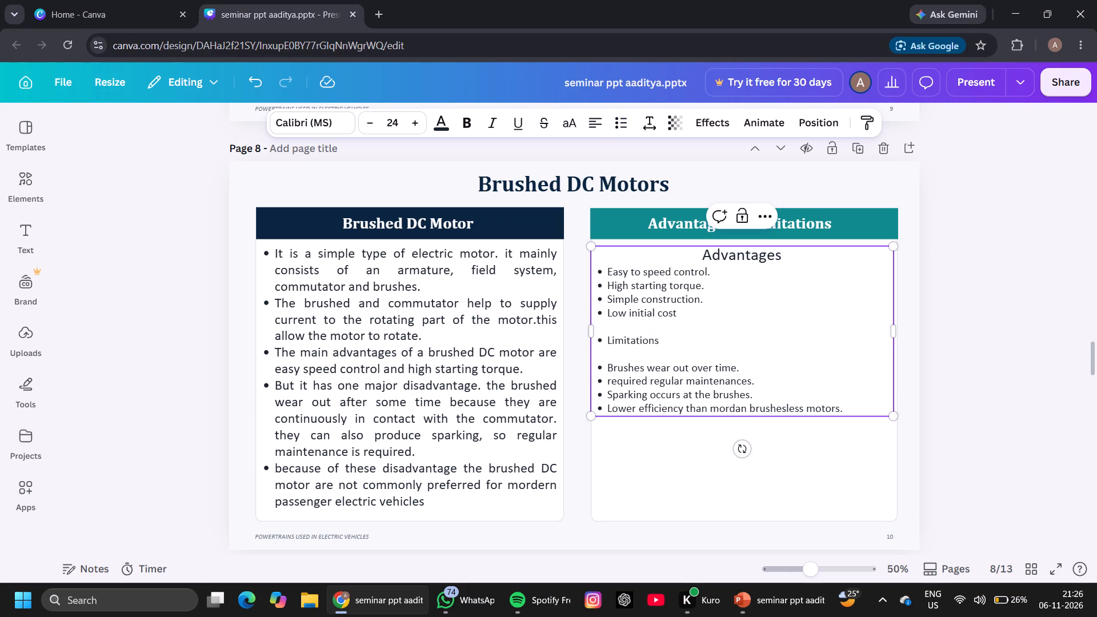
pyautogui.click(608, 341)
pyautogui.press('BackSpace')
# Set the "Limitations" heading to font size 35 and centre it.
pyautogui.moveTo(648, 345); pyautogui.dragTo(590, 343)
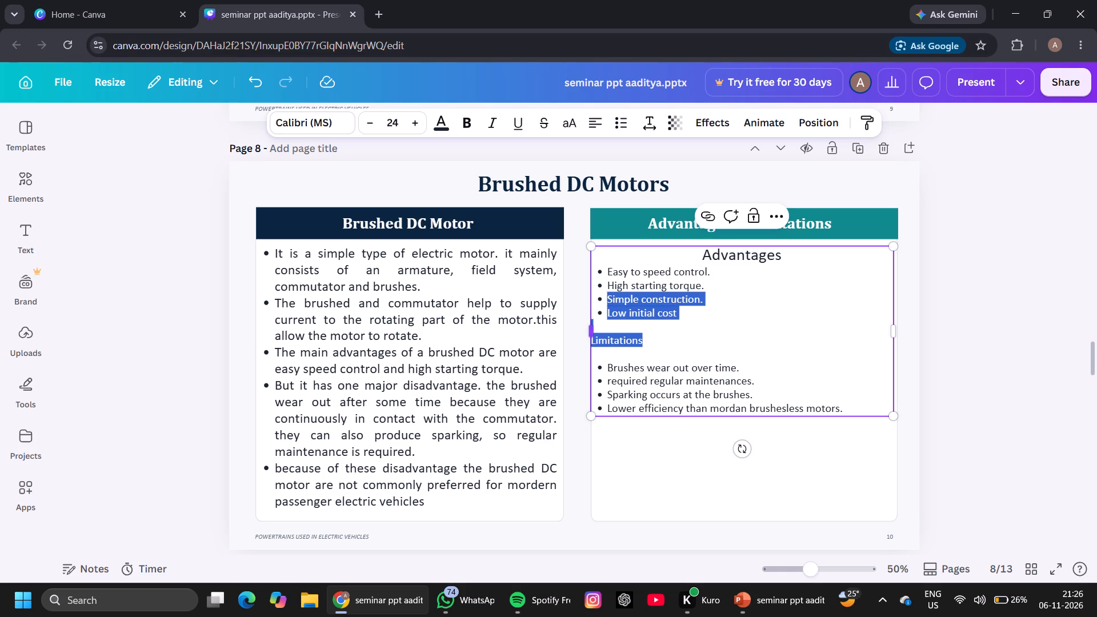
pyautogui.click(676, 355)
pyautogui.moveTo(648, 344); pyautogui.dragTo(594, 345)
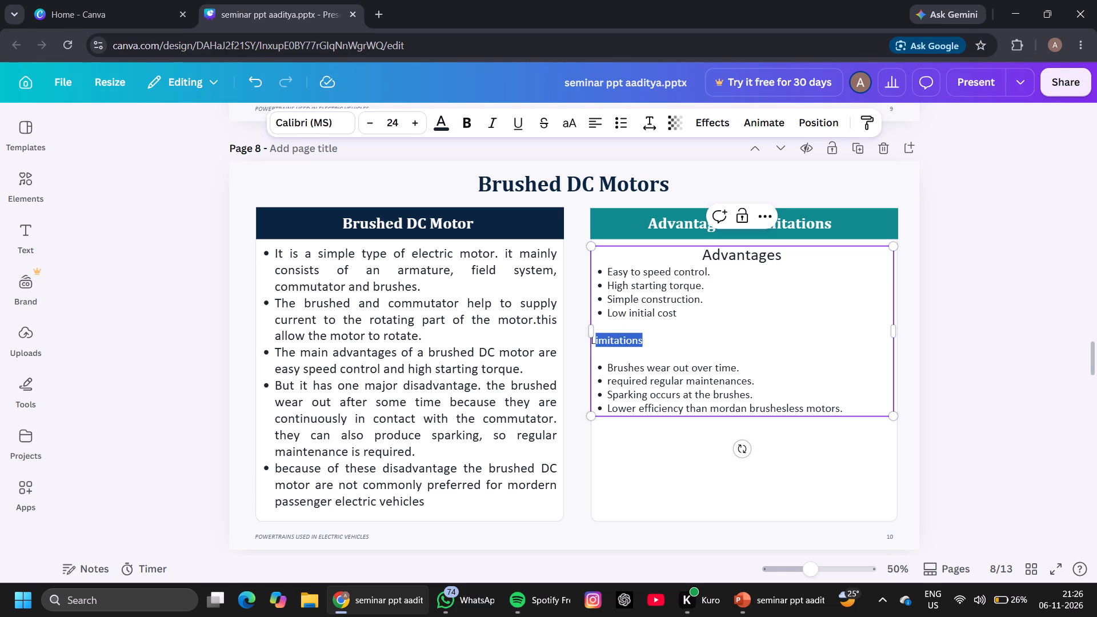
pyautogui.moveTo(594, 345); pyautogui.dragTo(592, 345)
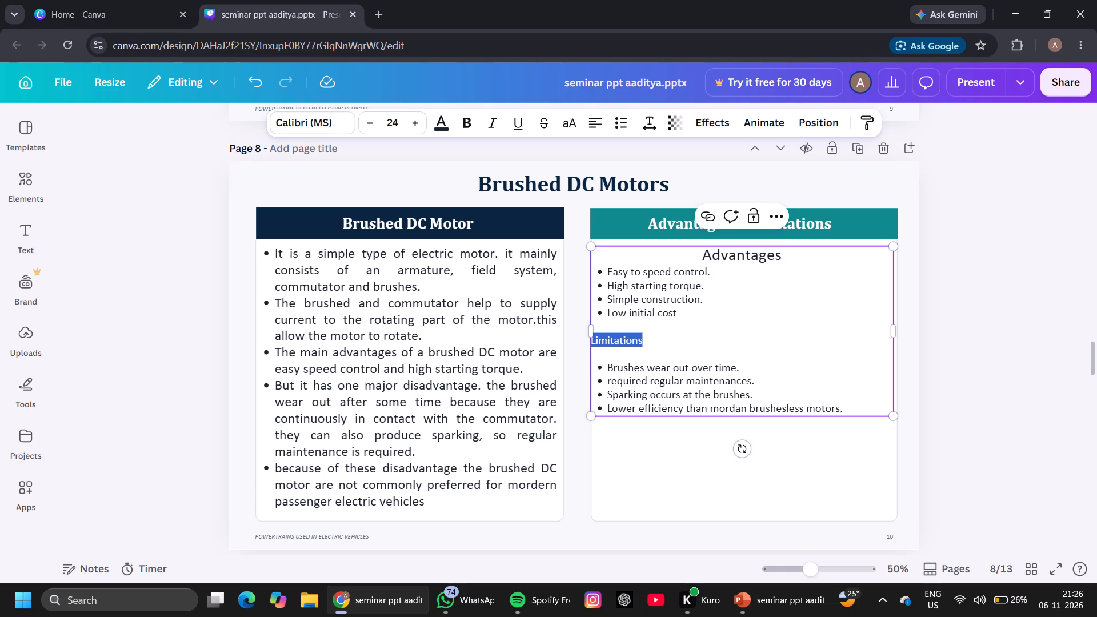
pyautogui.click(397, 125)
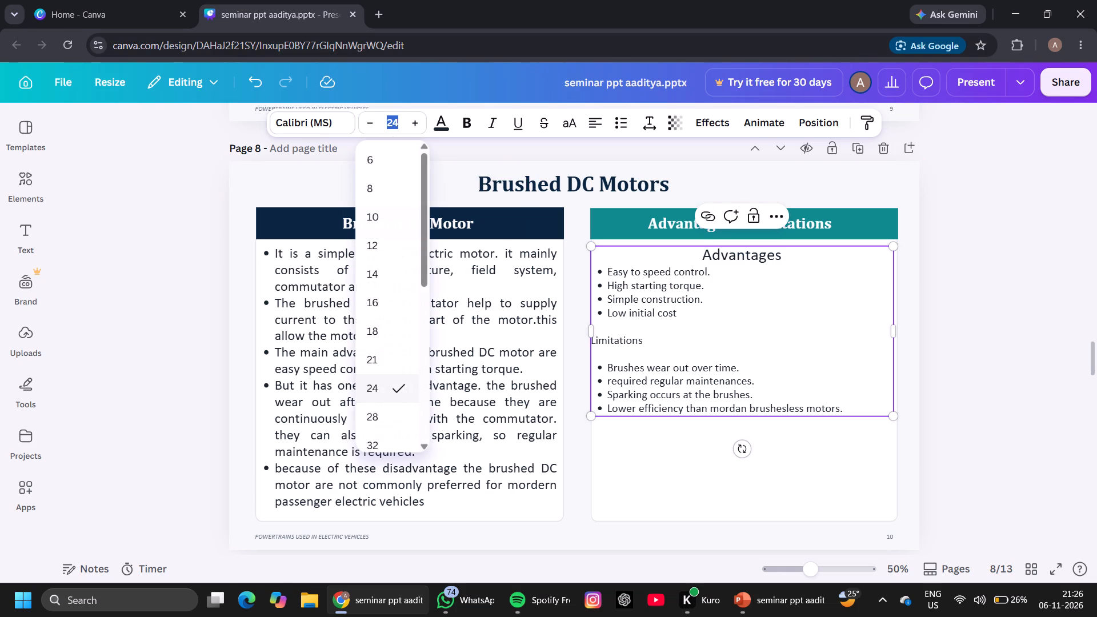
pyautogui.press('BackSpace')
pyautogui.write('35')
pyautogui.press('Return')
pyautogui.click(594, 115)
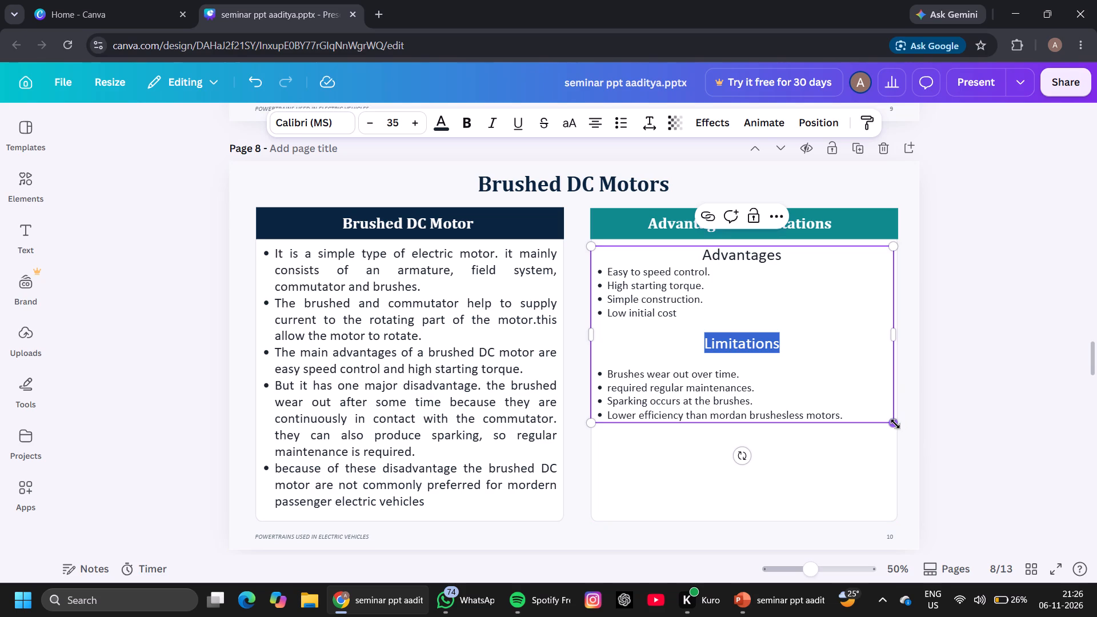
# Enlarge the advantages and limitations text box proportionally until its headings are about size 41.7 and its bullets about 28.6.
pyautogui.moveTo(895, 424); pyautogui.dragTo(918, 468)
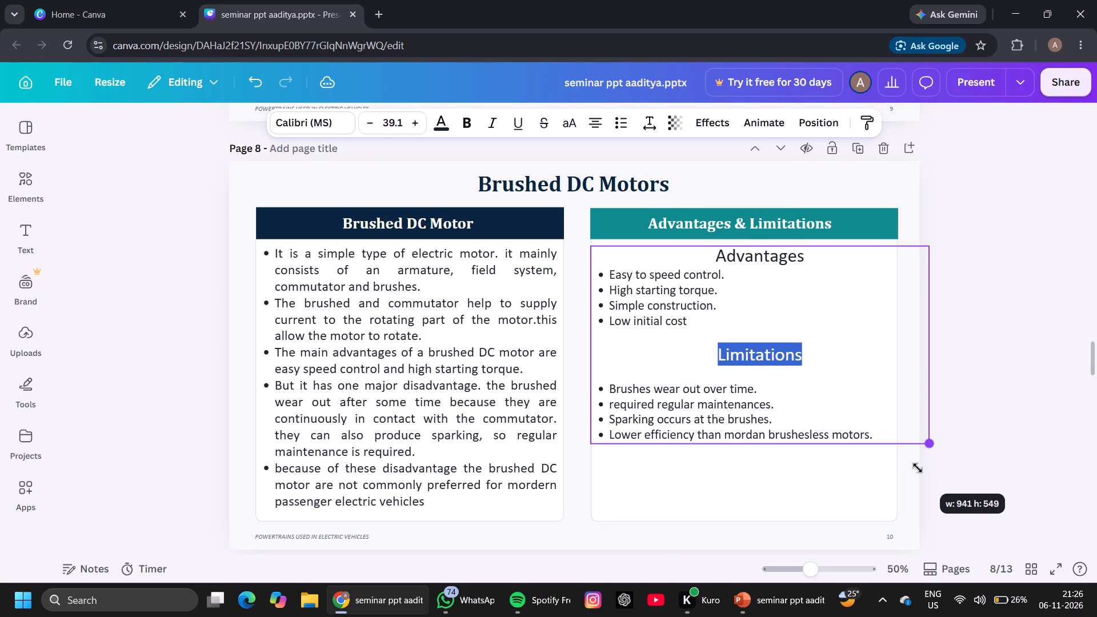
pyautogui.moveTo(918, 468); pyautogui.dragTo(948, 473)
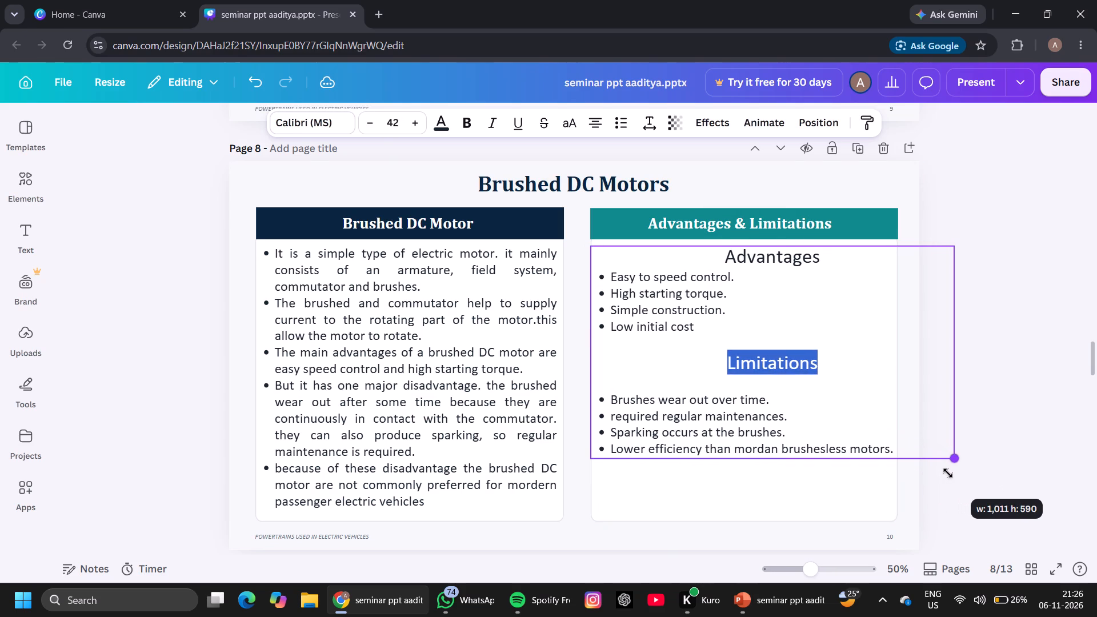
pyautogui.moveTo(948, 473); pyautogui.dragTo(952, 474)
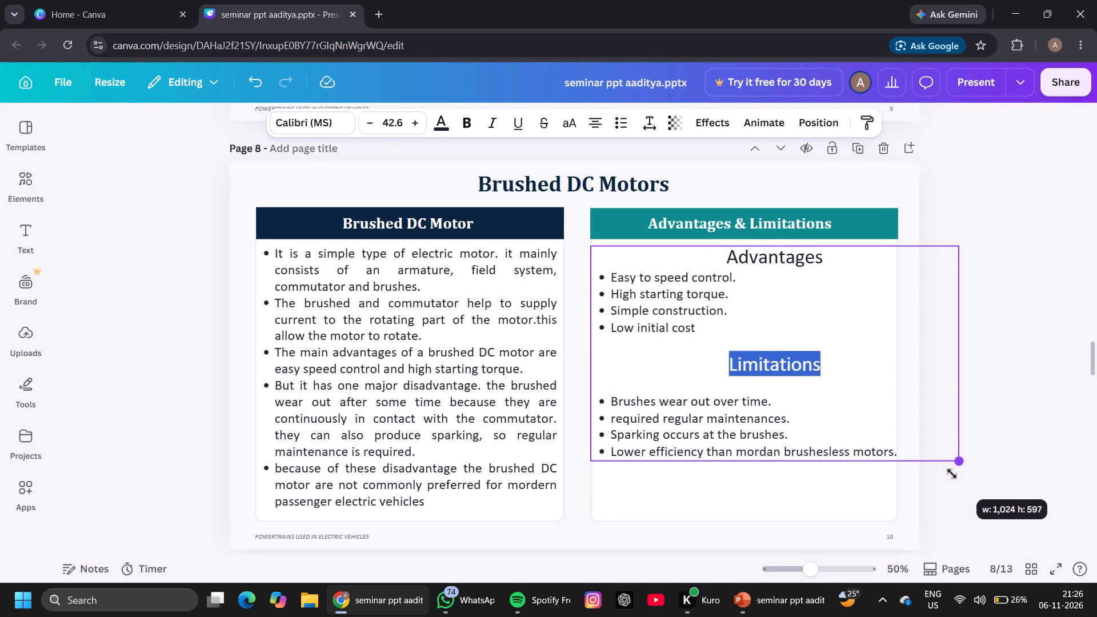
pyautogui.moveTo(952, 474); pyautogui.dragTo(943, 474)
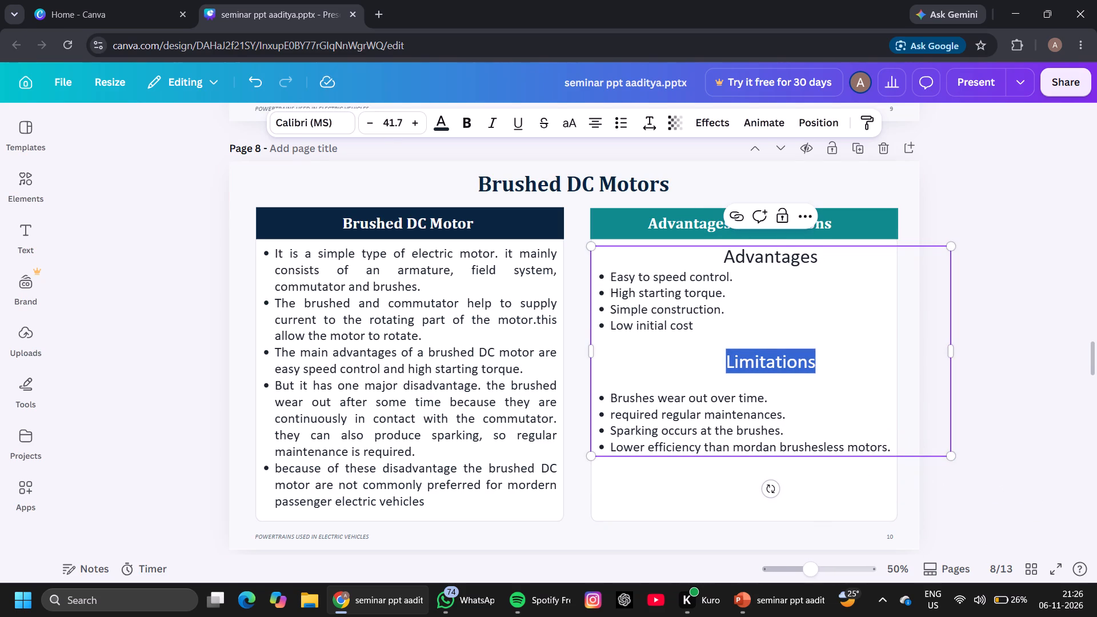
pyautogui.click(829, 407)
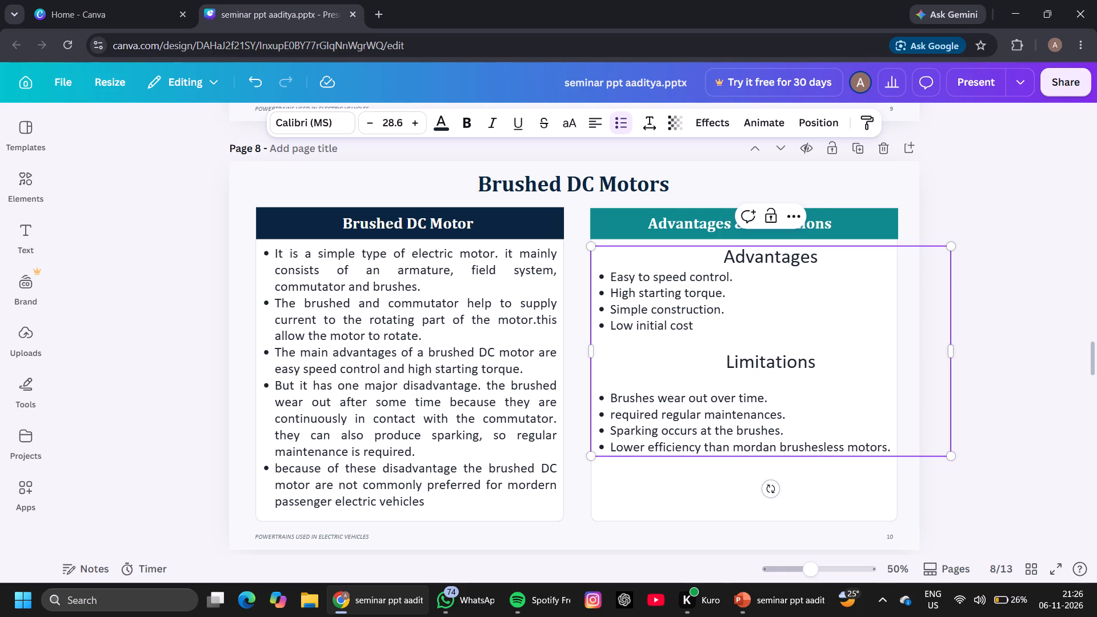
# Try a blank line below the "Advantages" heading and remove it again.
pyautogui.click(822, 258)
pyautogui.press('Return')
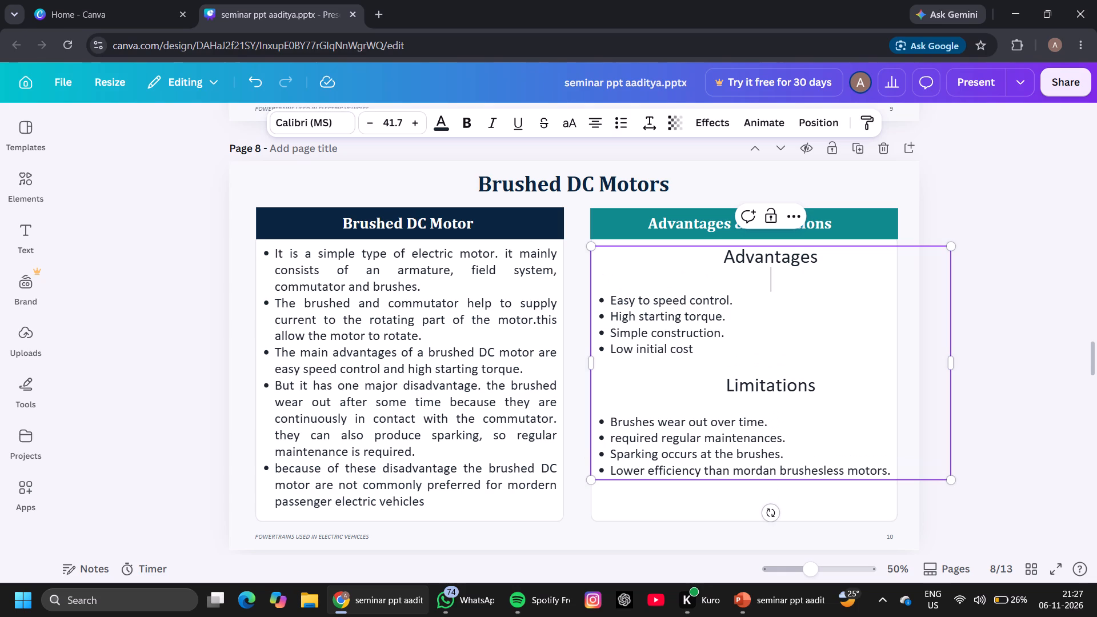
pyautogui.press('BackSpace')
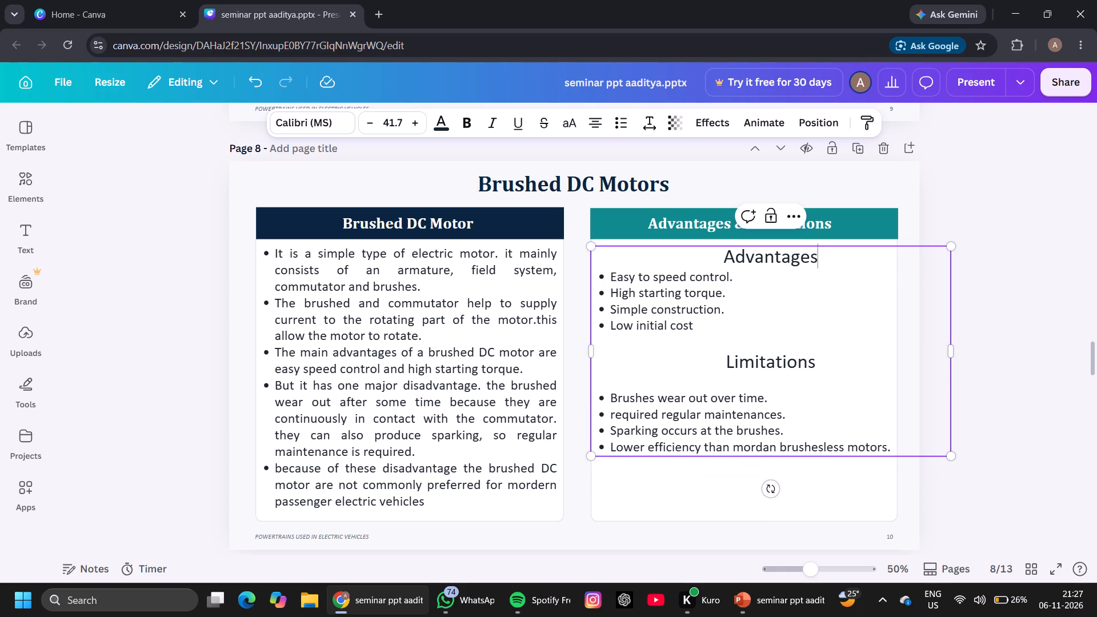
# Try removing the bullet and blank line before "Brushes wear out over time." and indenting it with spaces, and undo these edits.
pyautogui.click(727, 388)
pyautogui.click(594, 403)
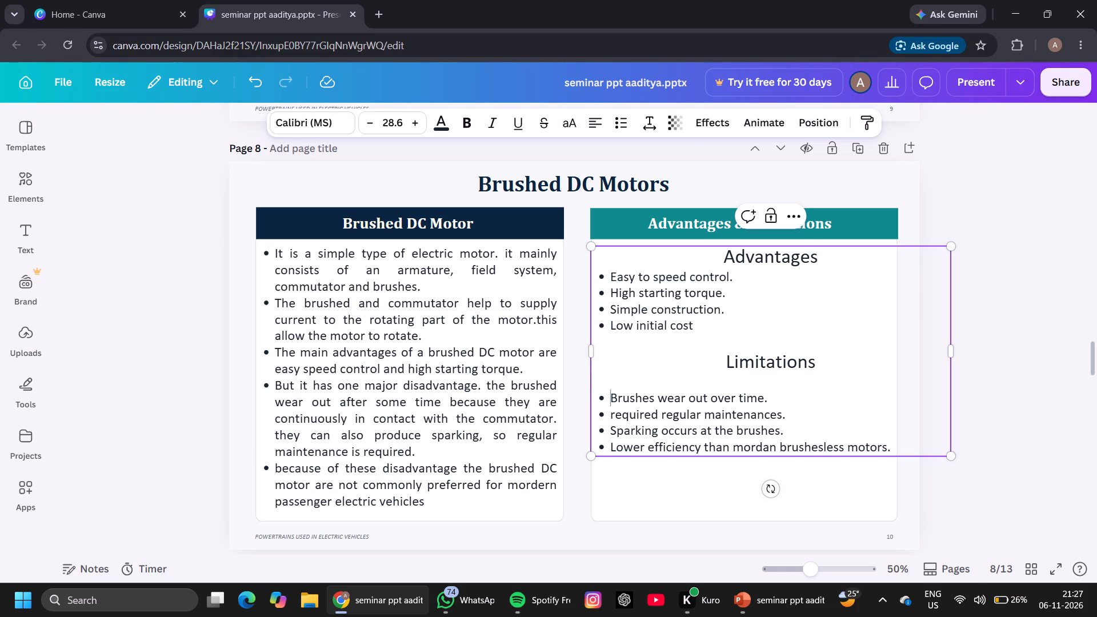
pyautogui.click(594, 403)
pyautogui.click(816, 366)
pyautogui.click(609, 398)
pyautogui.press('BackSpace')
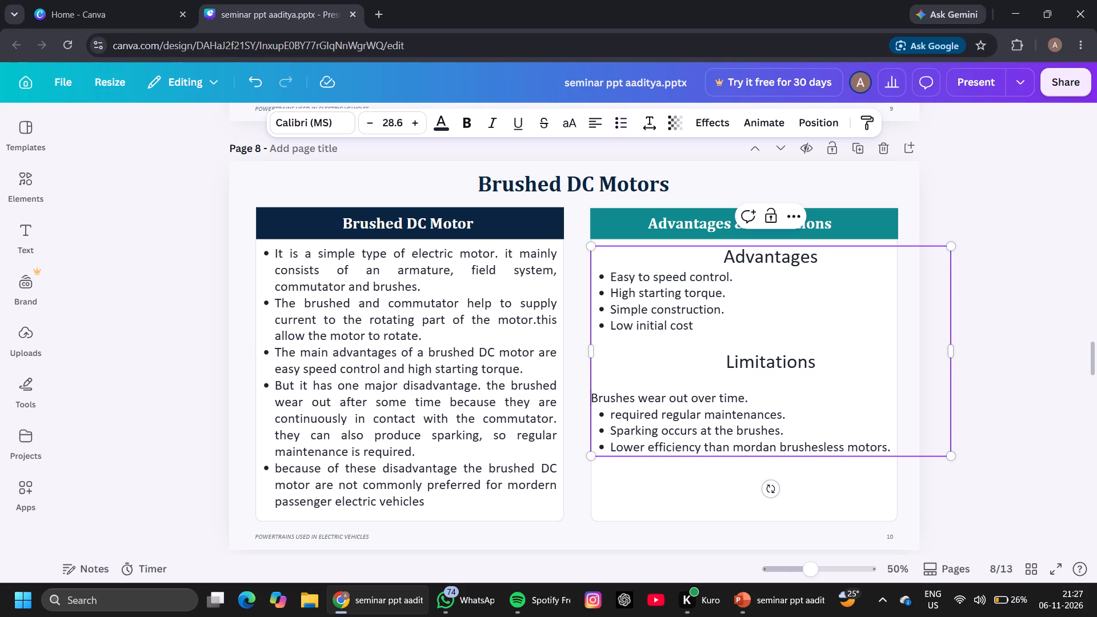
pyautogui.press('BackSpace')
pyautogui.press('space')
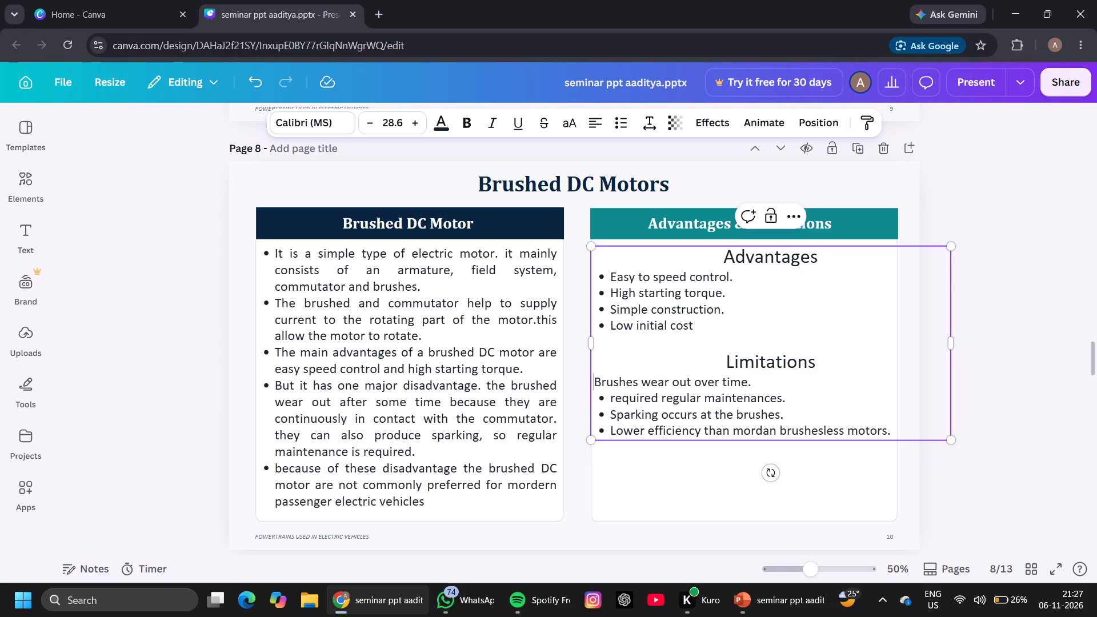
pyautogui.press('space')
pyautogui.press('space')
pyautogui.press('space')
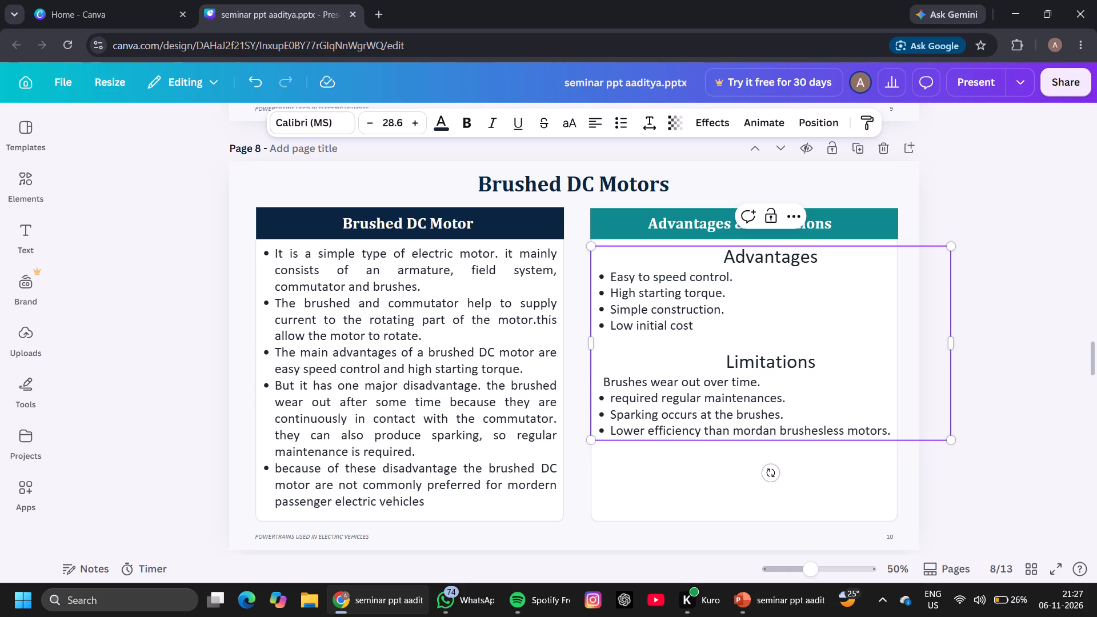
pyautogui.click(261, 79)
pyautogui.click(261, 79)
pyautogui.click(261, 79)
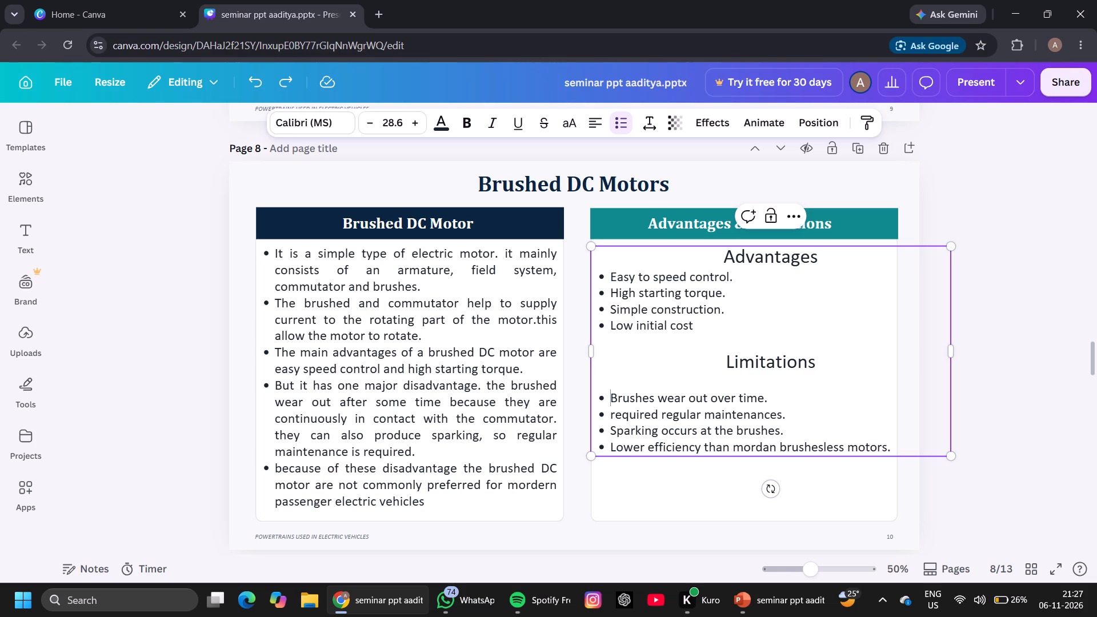
# Set the line spacing of the four bullets under "Limitations" to 1.62.
pyautogui.moveTo(763, 394); pyautogui.dragTo(657, 380)
pyautogui.moveTo(657, 380); pyautogui.dragTo(819, 435)
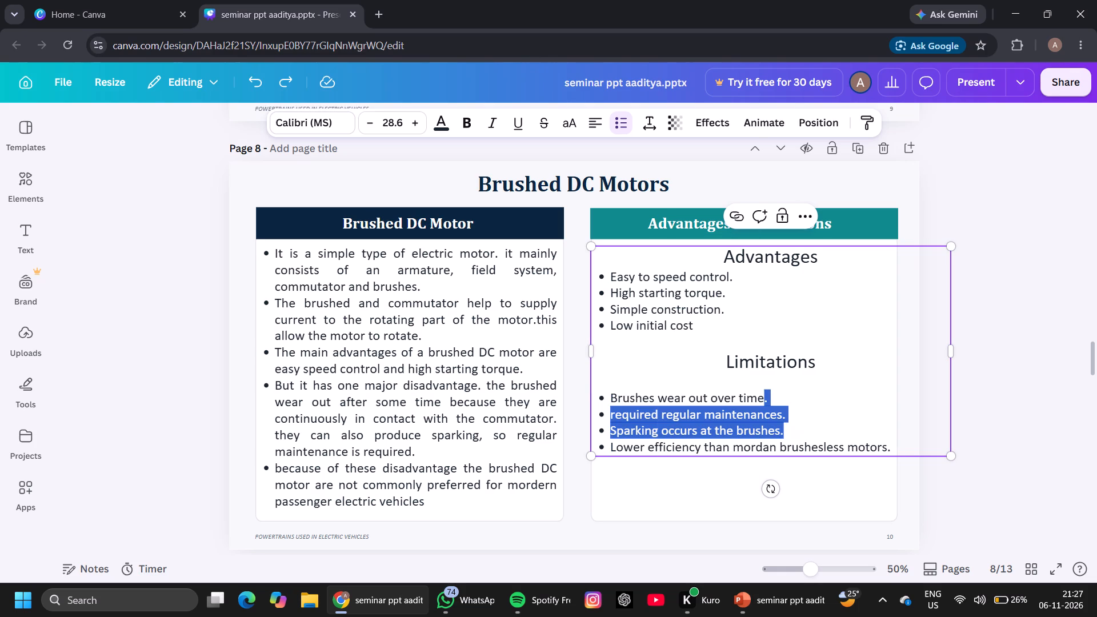
pyautogui.moveTo(890, 451); pyautogui.dragTo(752, 427)
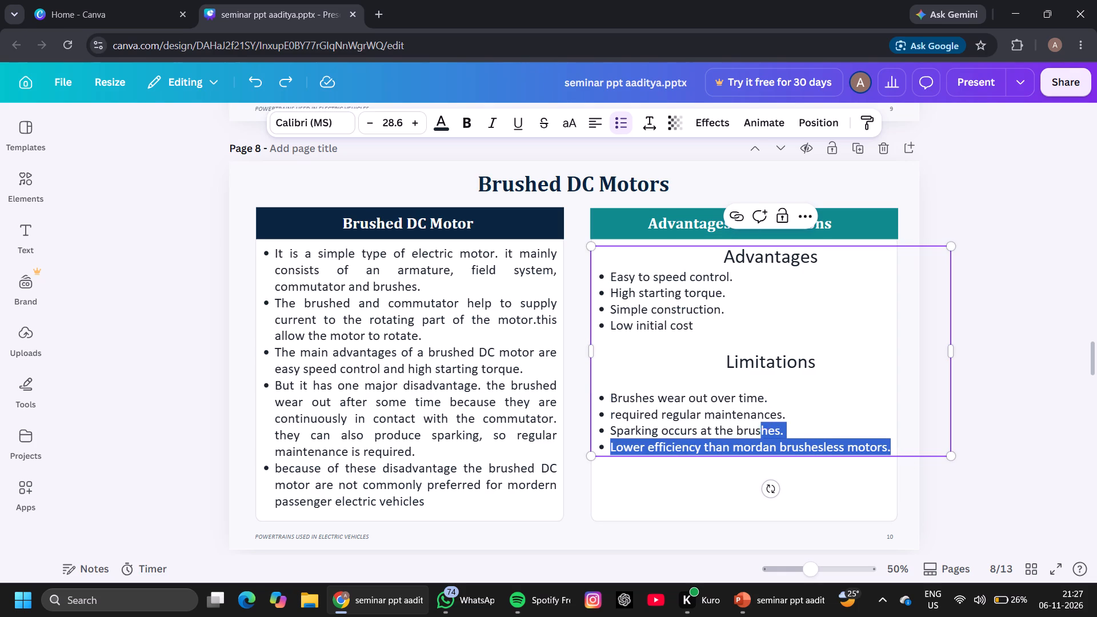
pyautogui.moveTo(752, 427); pyautogui.dragTo(609, 396)
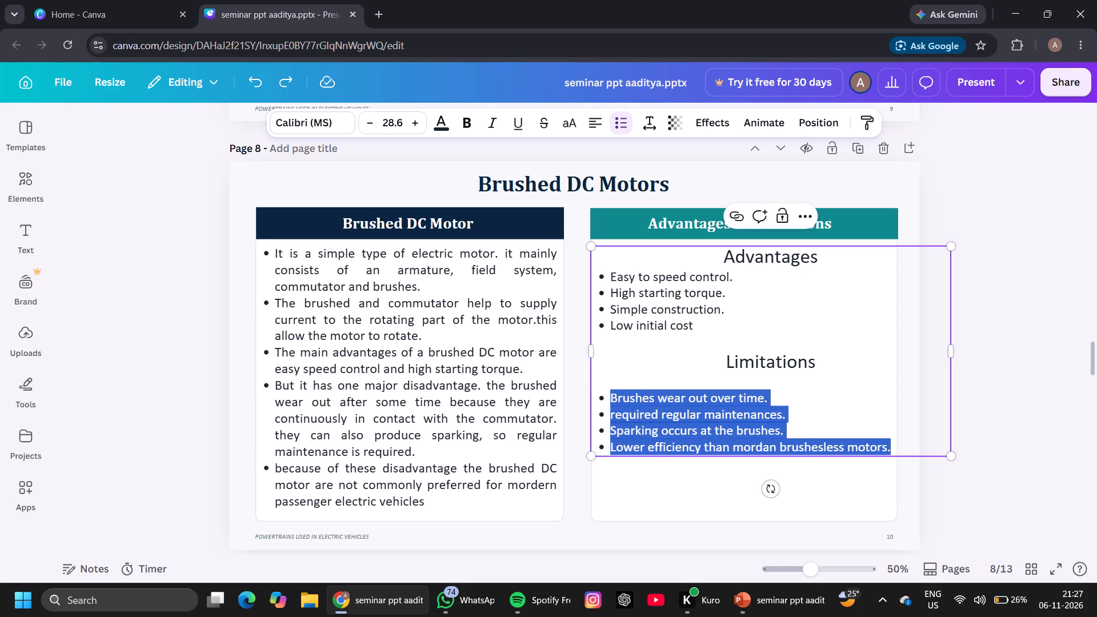
pyautogui.click(648, 125)
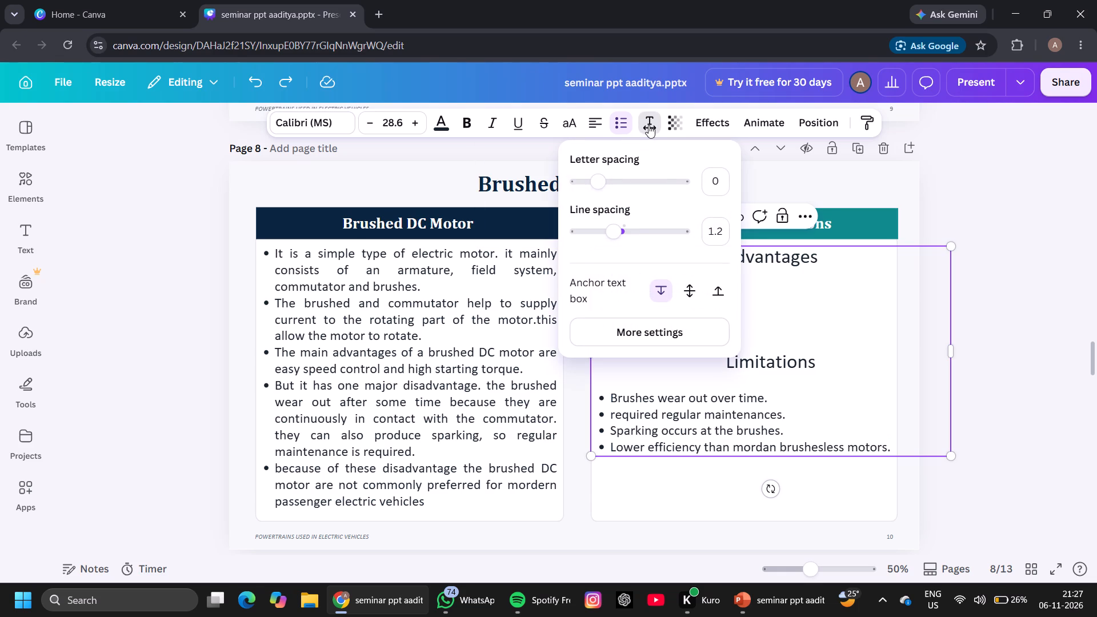
pyautogui.moveTo(623, 234); pyautogui.dragTo(625, 234)
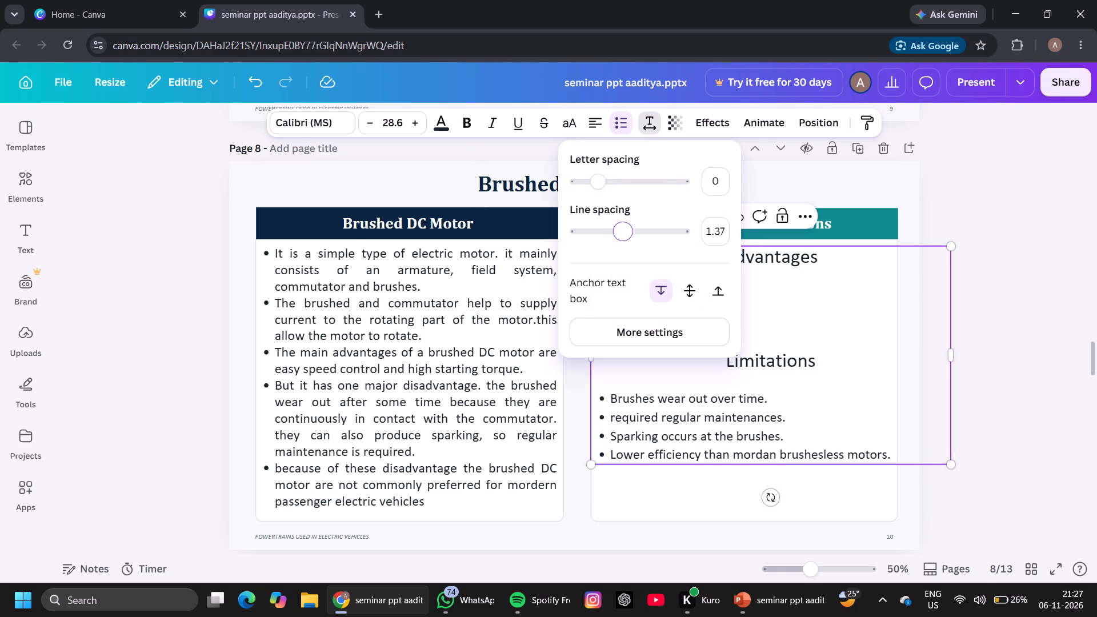
pyautogui.moveTo(625, 234); pyautogui.dragTo(636, 237)
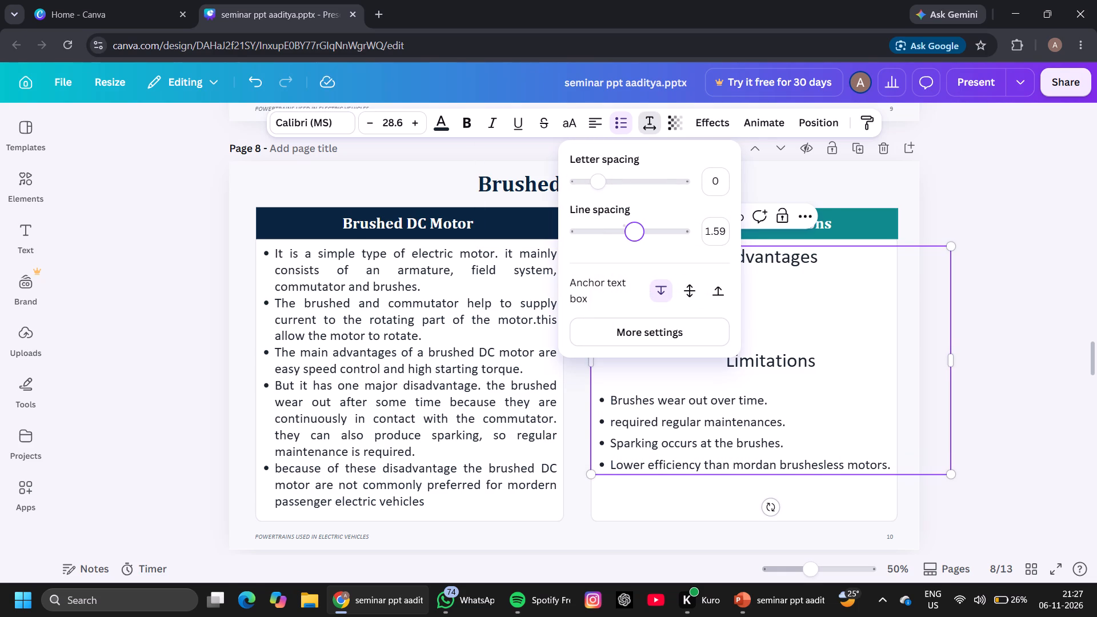
pyautogui.moveTo(636, 237); pyautogui.dragTo(636, 238)
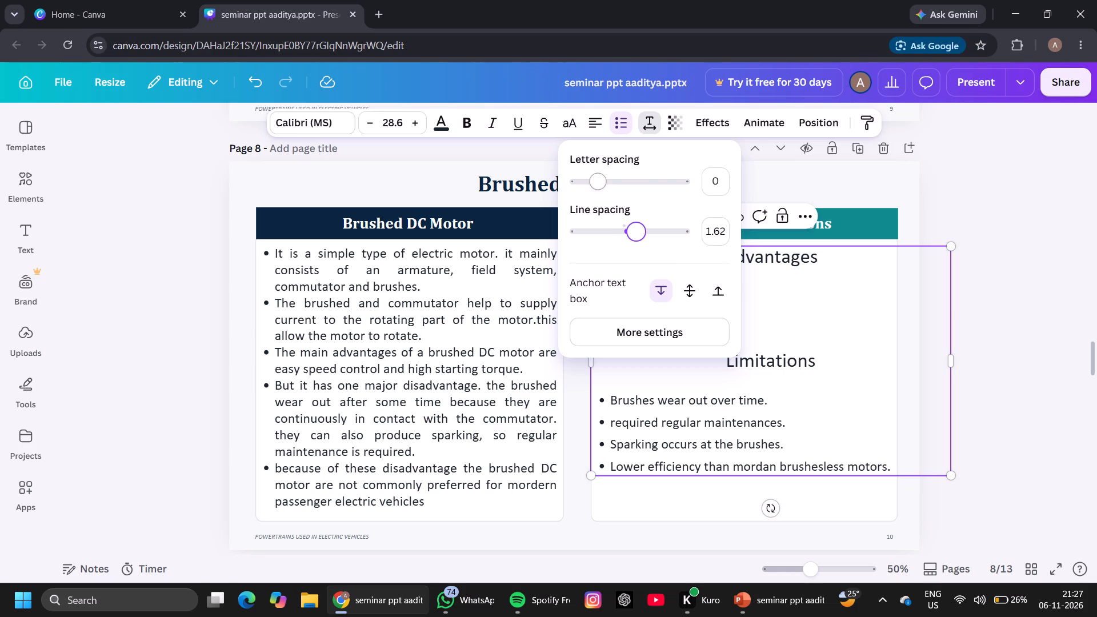
pyautogui.click(817, 304)
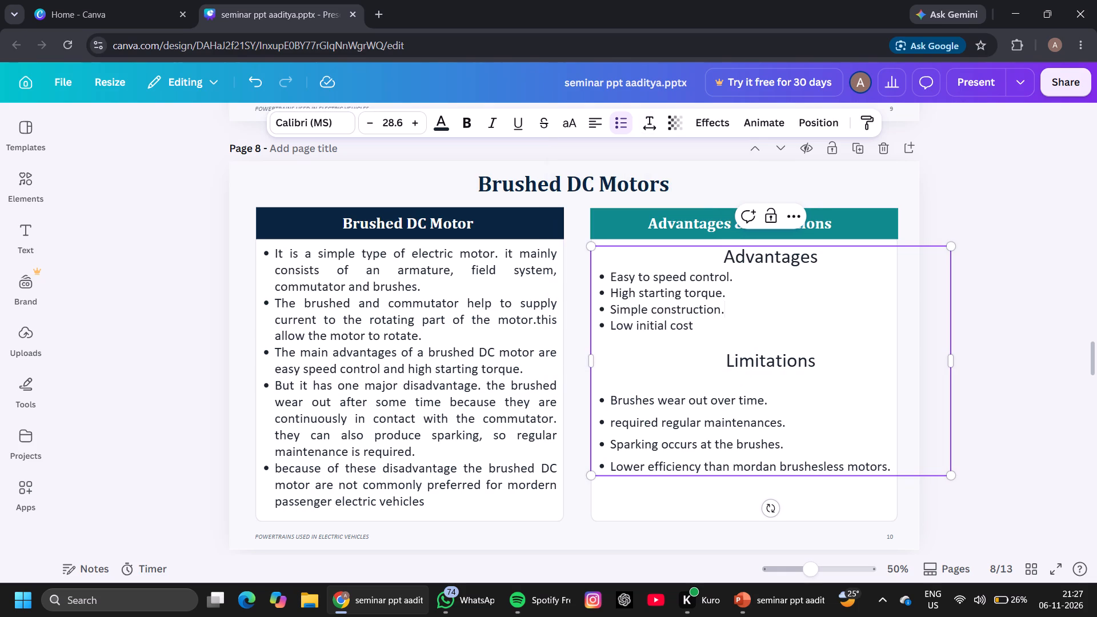
# Set the line spacing of the four bullets under "Advantages" to 1.63.
pyautogui.moveTo(702, 330); pyautogui.dragTo(612, 278)
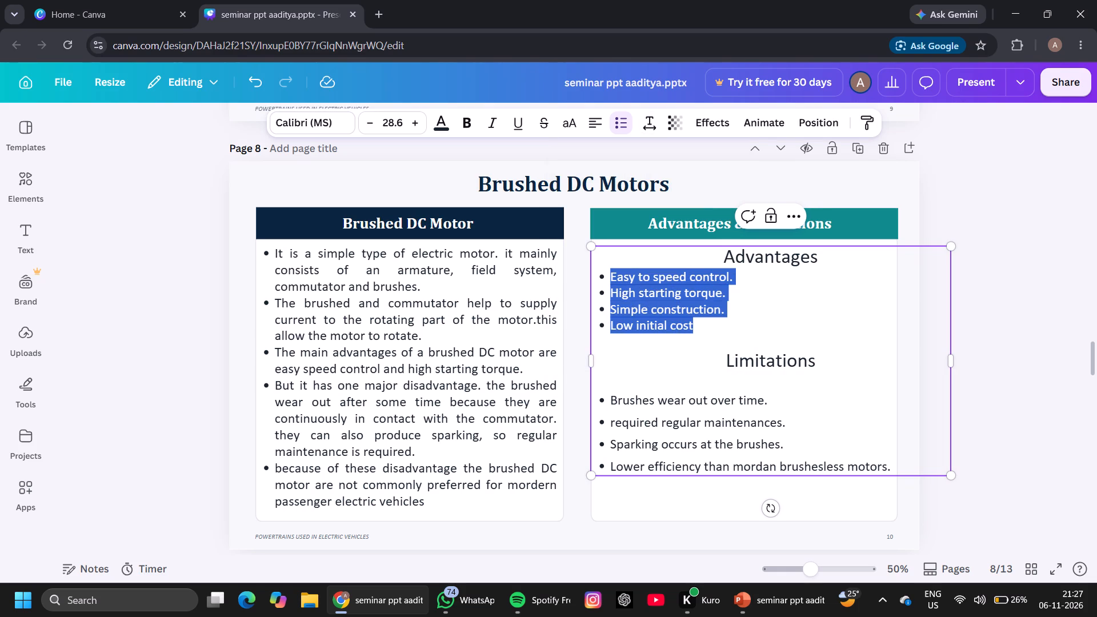
pyautogui.moveTo(612, 278); pyautogui.dragTo(608, 276)
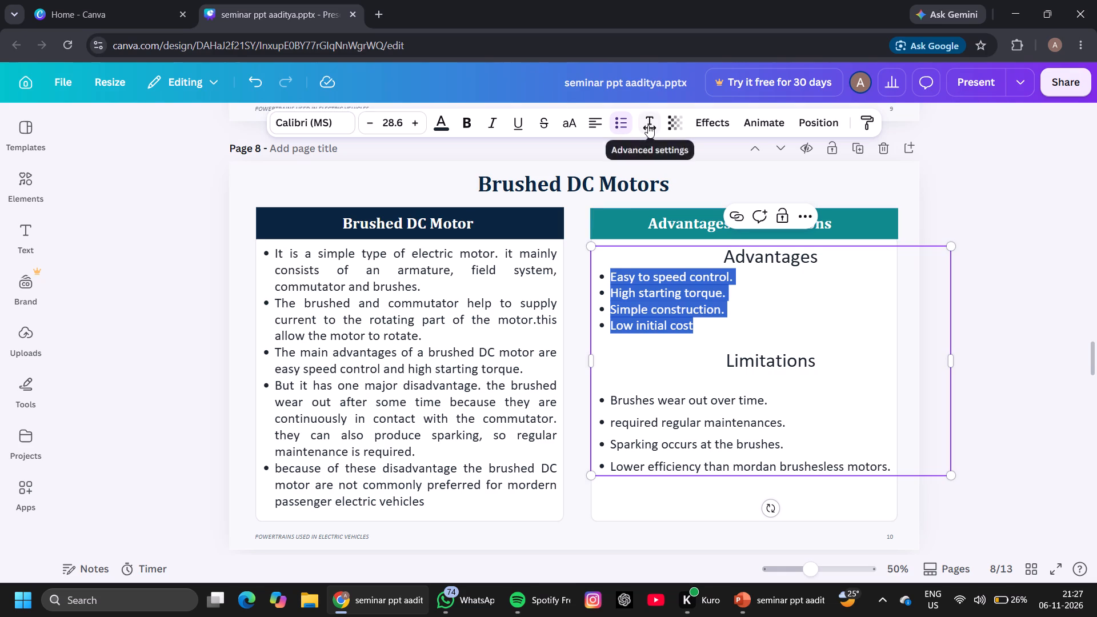
pyautogui.click(648, 125)
pyautogui.moveTo(620, 233); pyautogui.dragTo(637, 235)
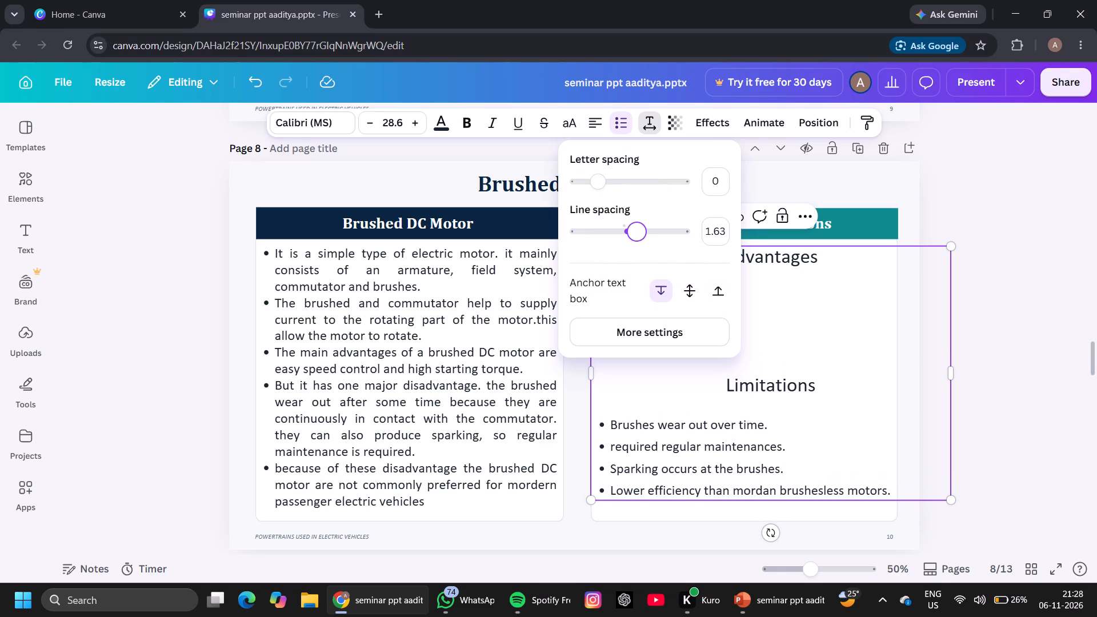
pyautogui.click(793, 318)
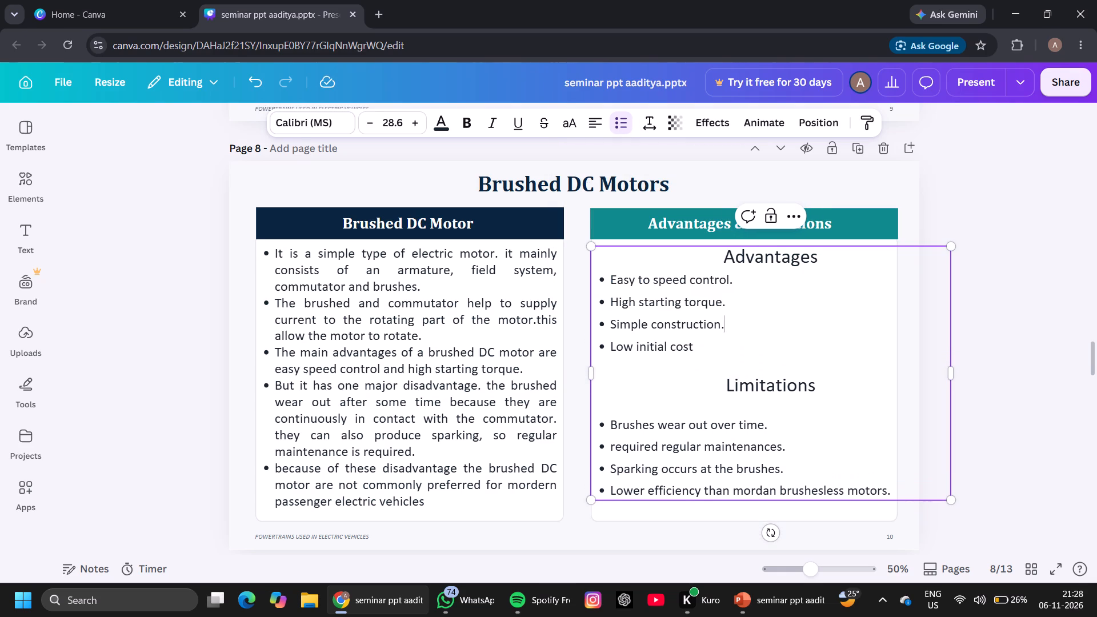
# Remove the blank line above the "Limitations" heading.
pyautogui.click(718, 387)
pyautogui.press('BackSpace')
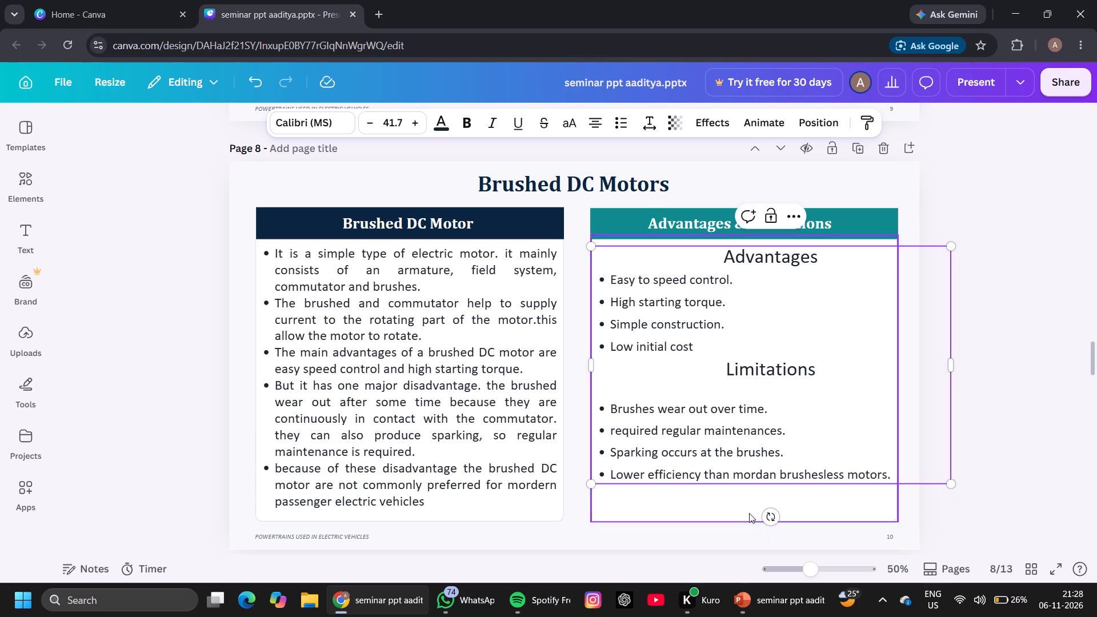
# Move the advantages and limitations text box slightly down and narrow it to about 841.5 px to fit inside its white card.
pyautogui.click(761, 483)
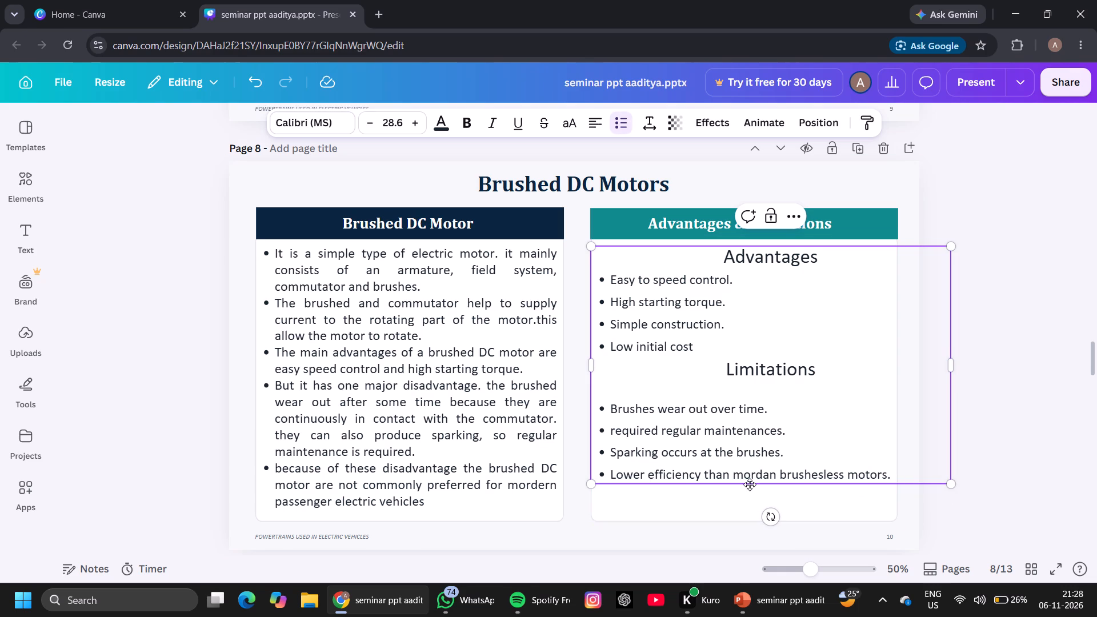
pyautogui.moveTo(746, 484); pyautogui.dragTo(744, 494)
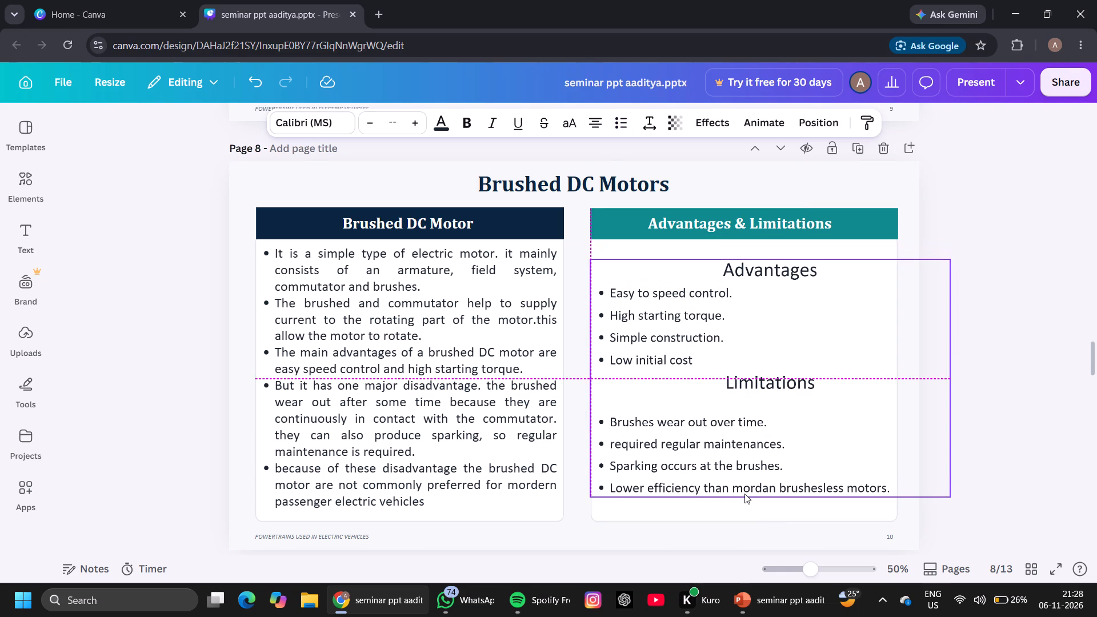
pyautogui.moveTo(744, 494); pyautogui.dragTo(738, 490)
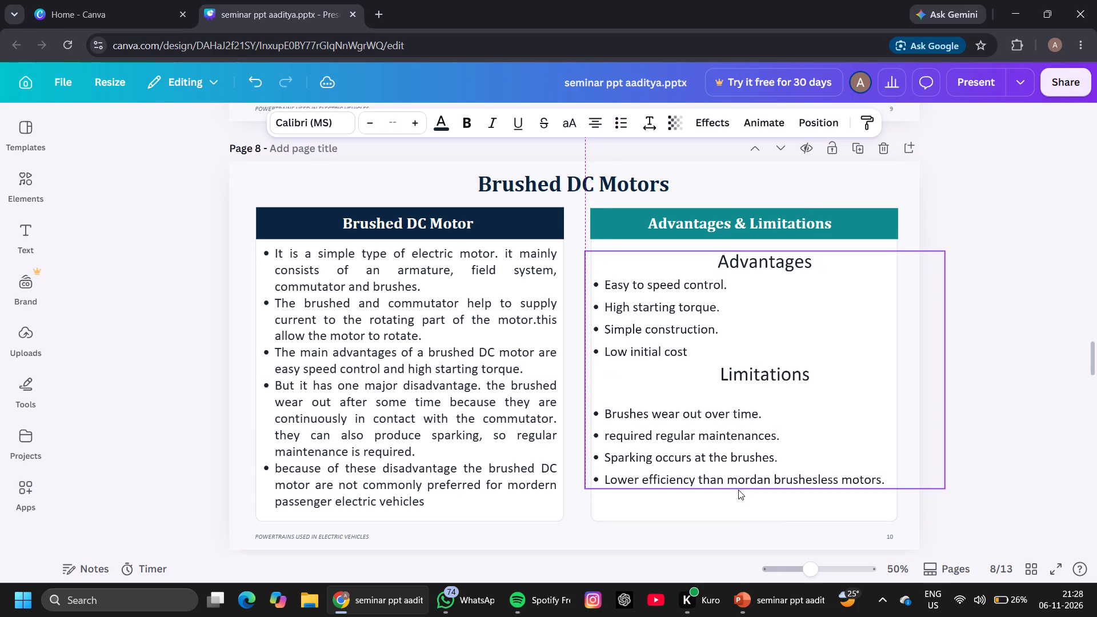
pyautogui.moveTo(738, 490); pyautogui.dragTo(746, 490)
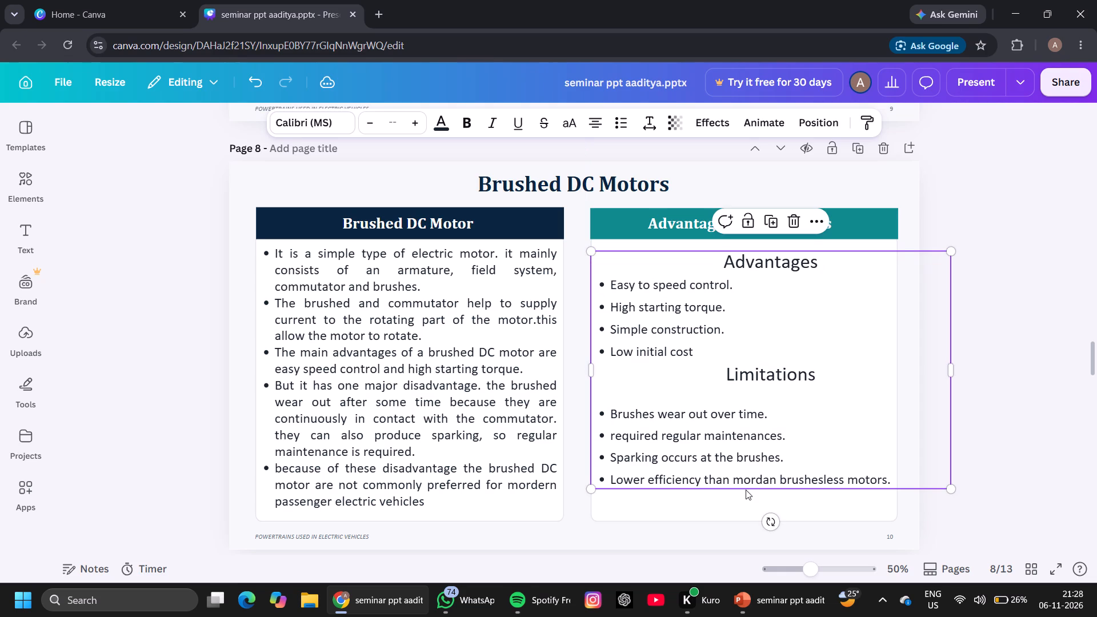
pyautogui.moveTo(953, 370); pyautogui.dragTo(916, 376)
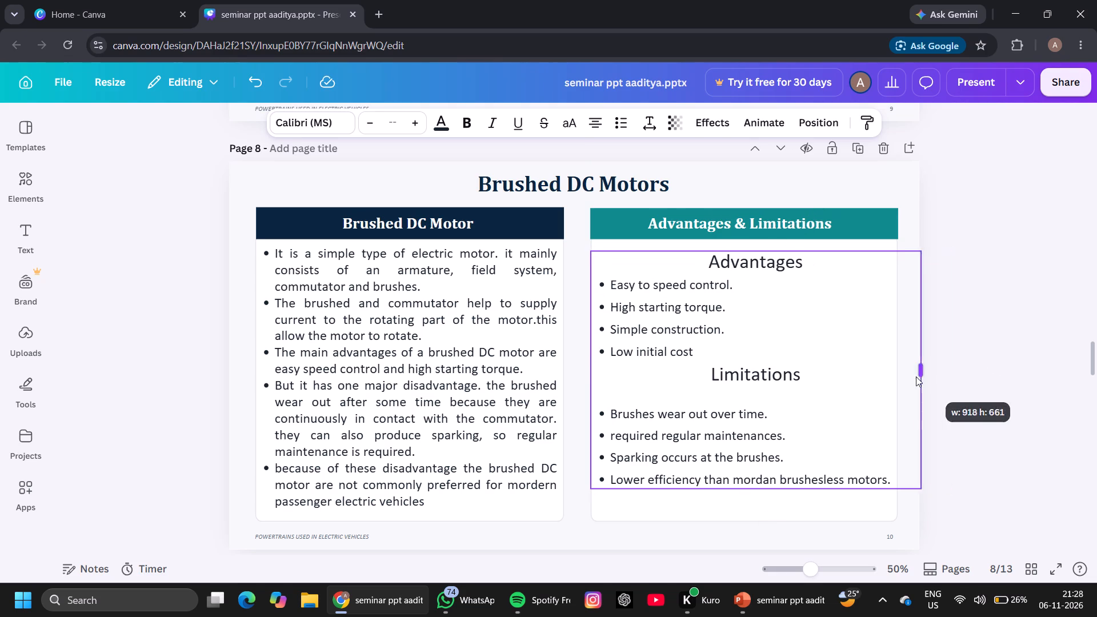
pyautogui.moveTo(916, 376); pyautogui.dragTo(895, 376)
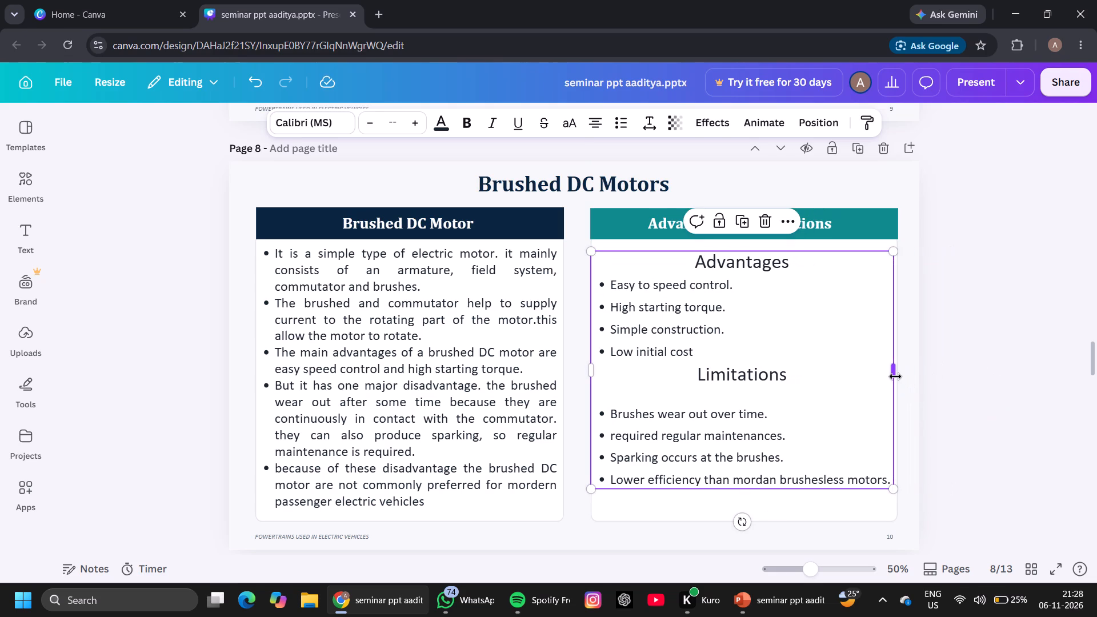
pyautogui.click(893, 373)
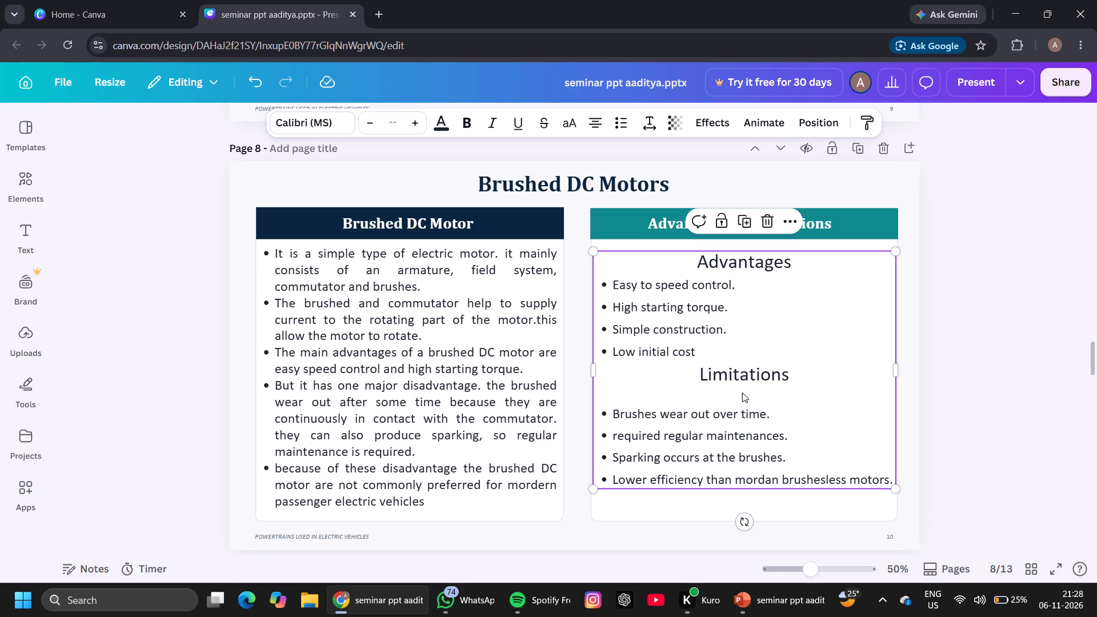
pyautogui.click(948, 362)
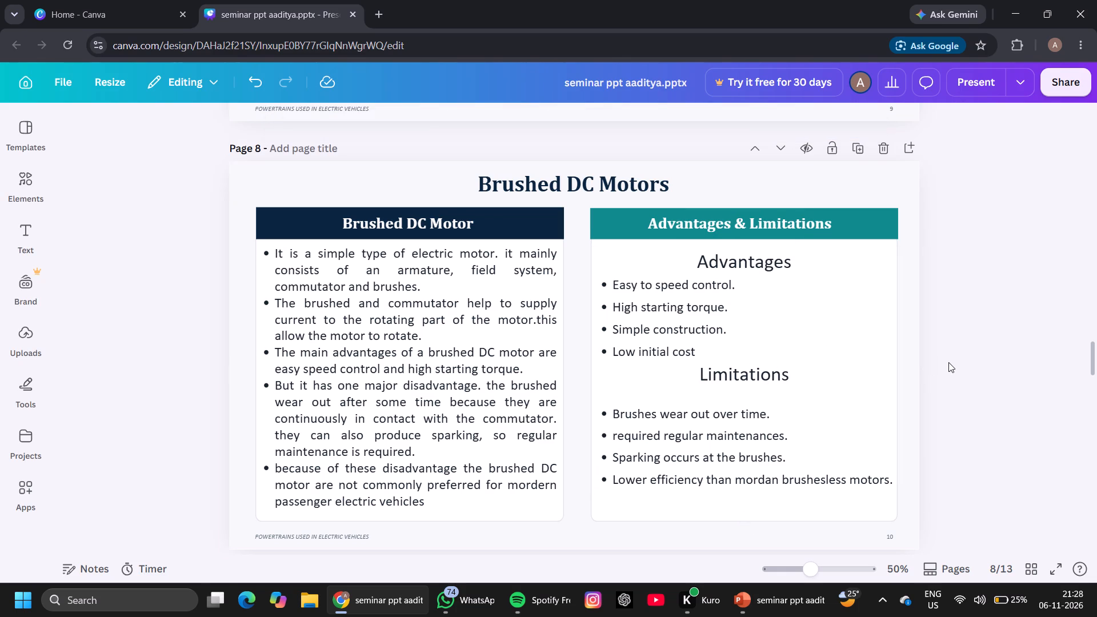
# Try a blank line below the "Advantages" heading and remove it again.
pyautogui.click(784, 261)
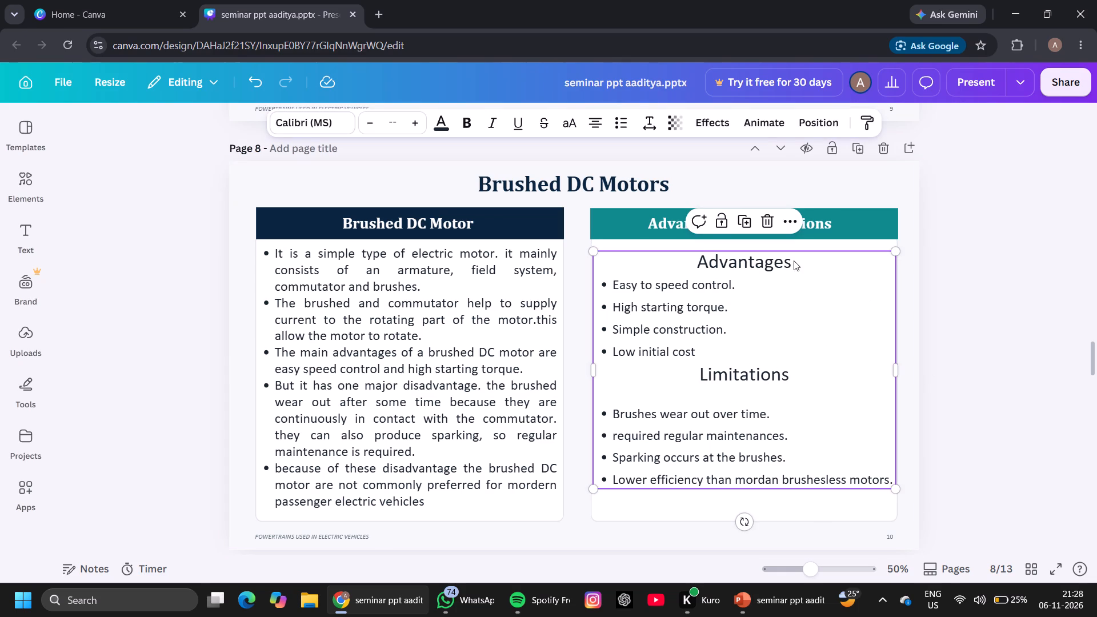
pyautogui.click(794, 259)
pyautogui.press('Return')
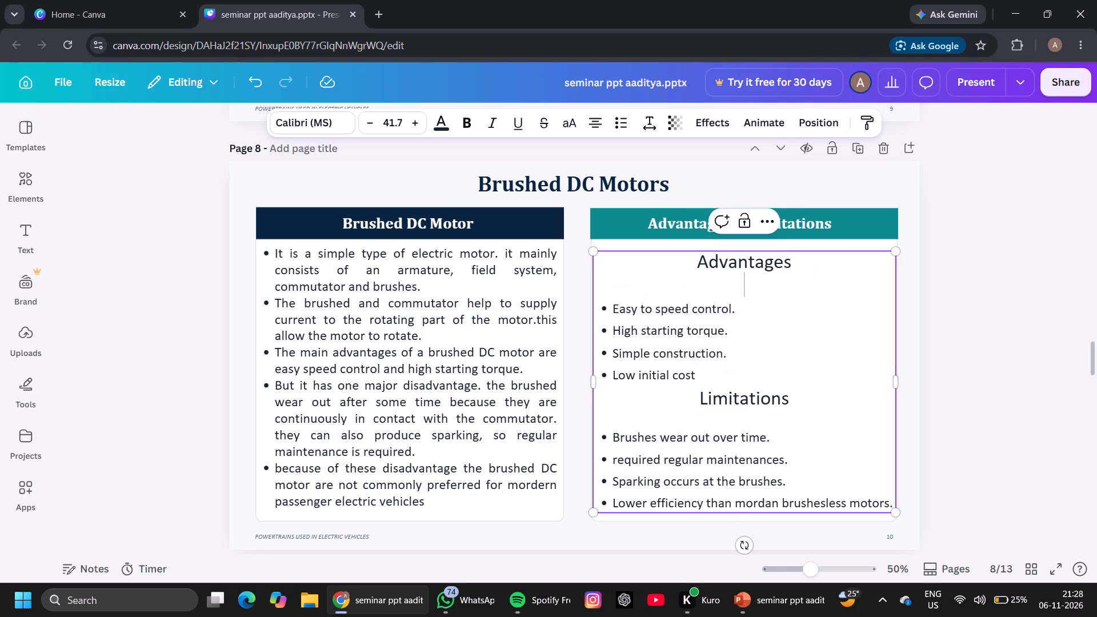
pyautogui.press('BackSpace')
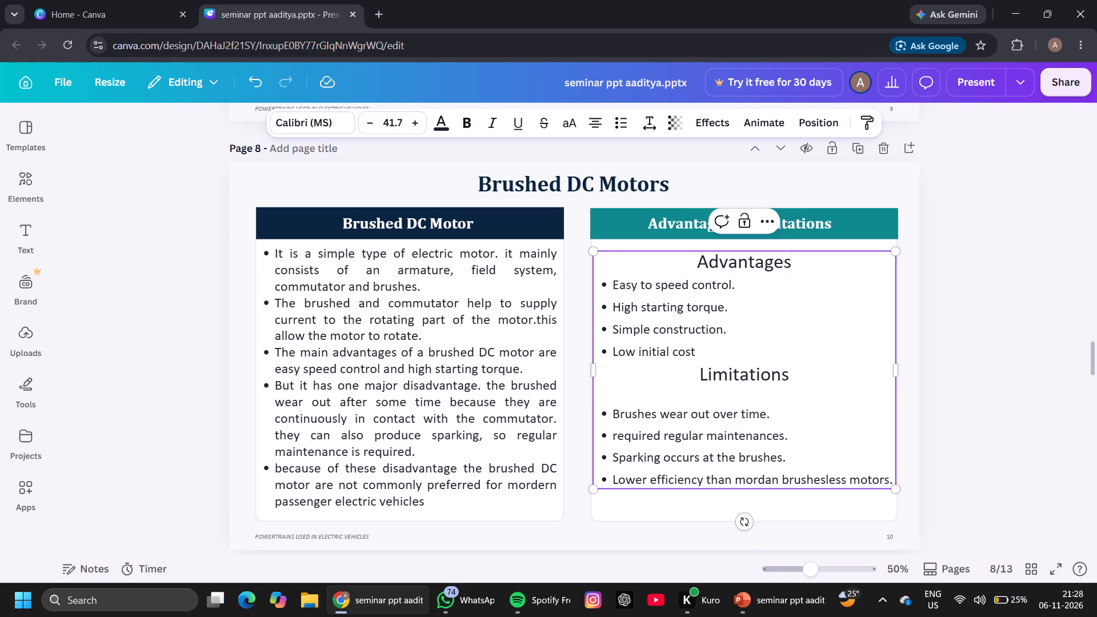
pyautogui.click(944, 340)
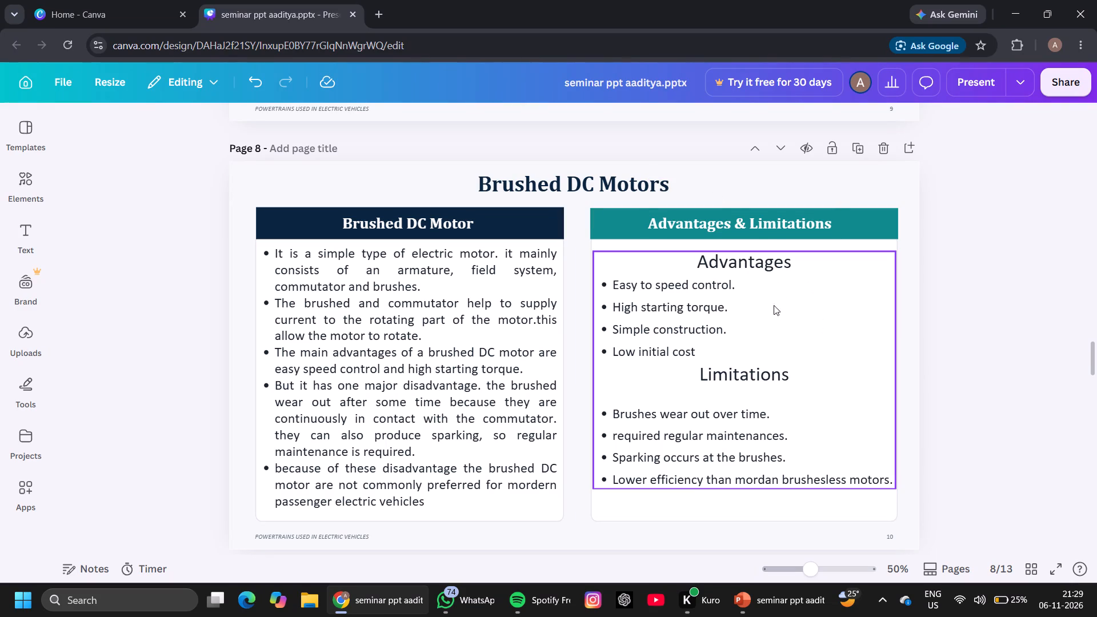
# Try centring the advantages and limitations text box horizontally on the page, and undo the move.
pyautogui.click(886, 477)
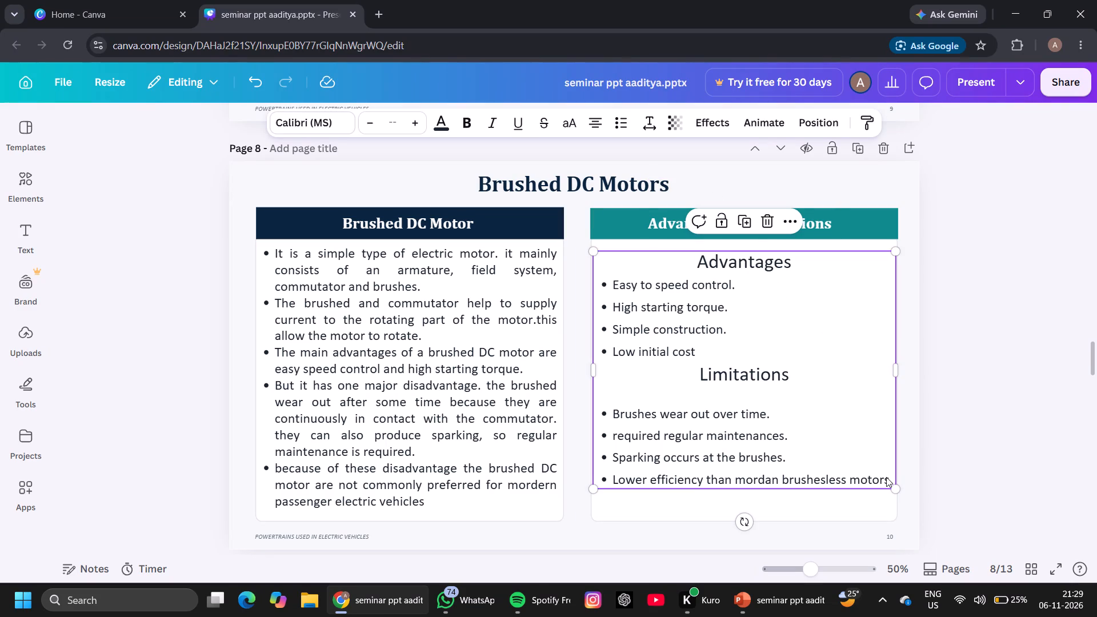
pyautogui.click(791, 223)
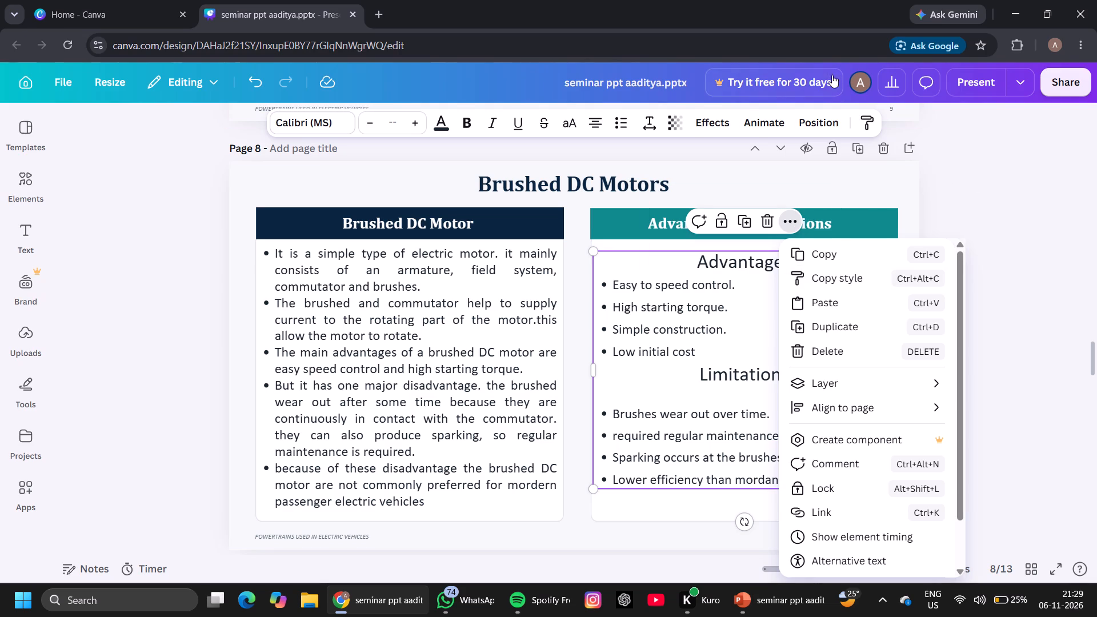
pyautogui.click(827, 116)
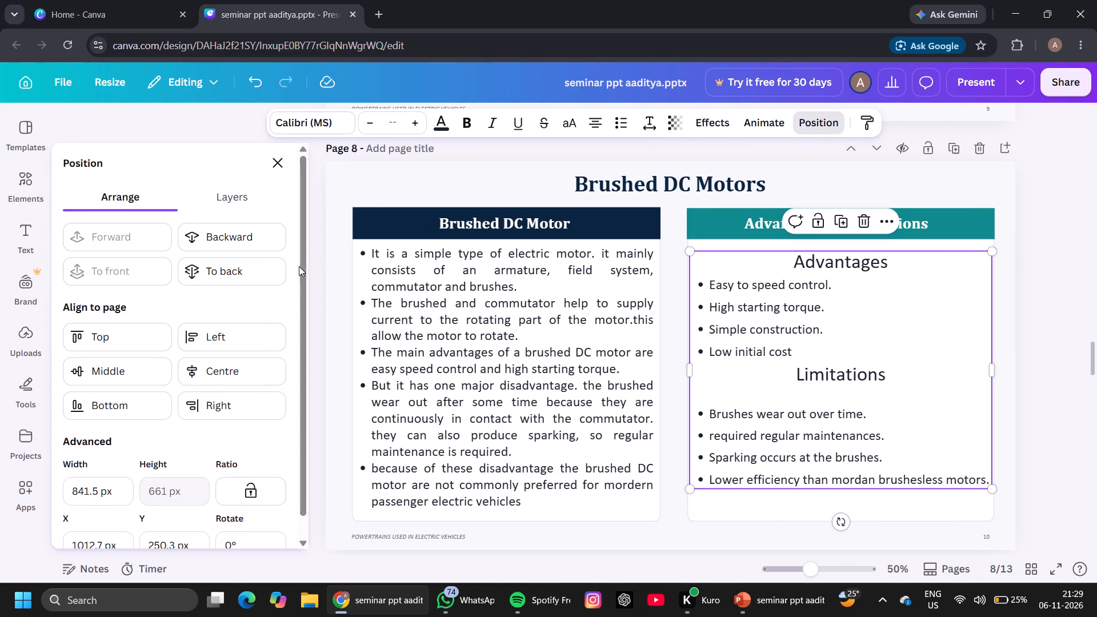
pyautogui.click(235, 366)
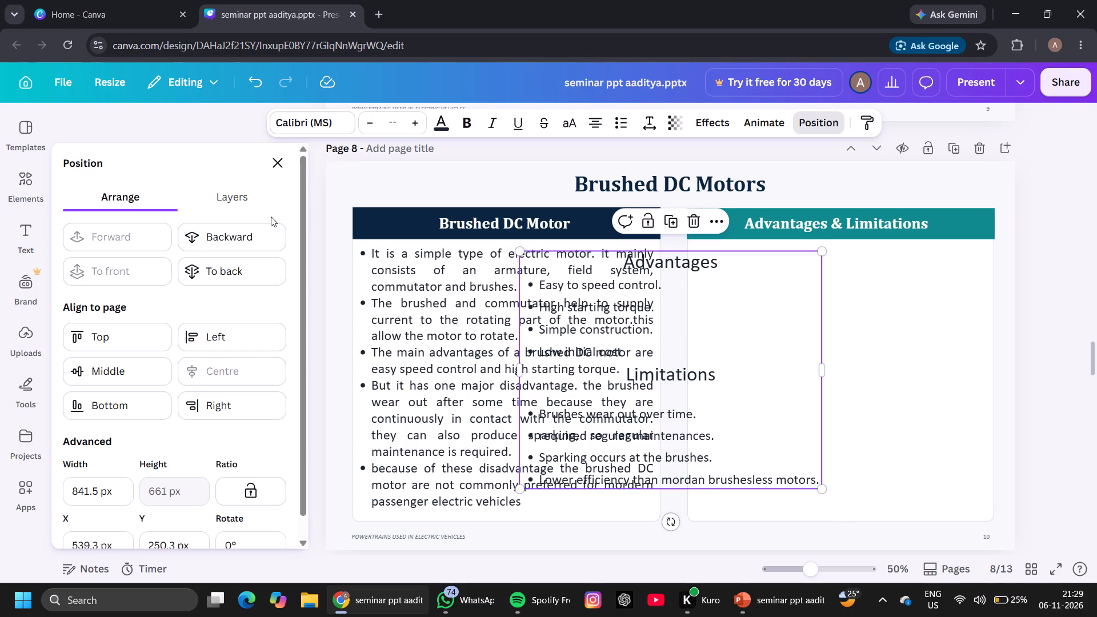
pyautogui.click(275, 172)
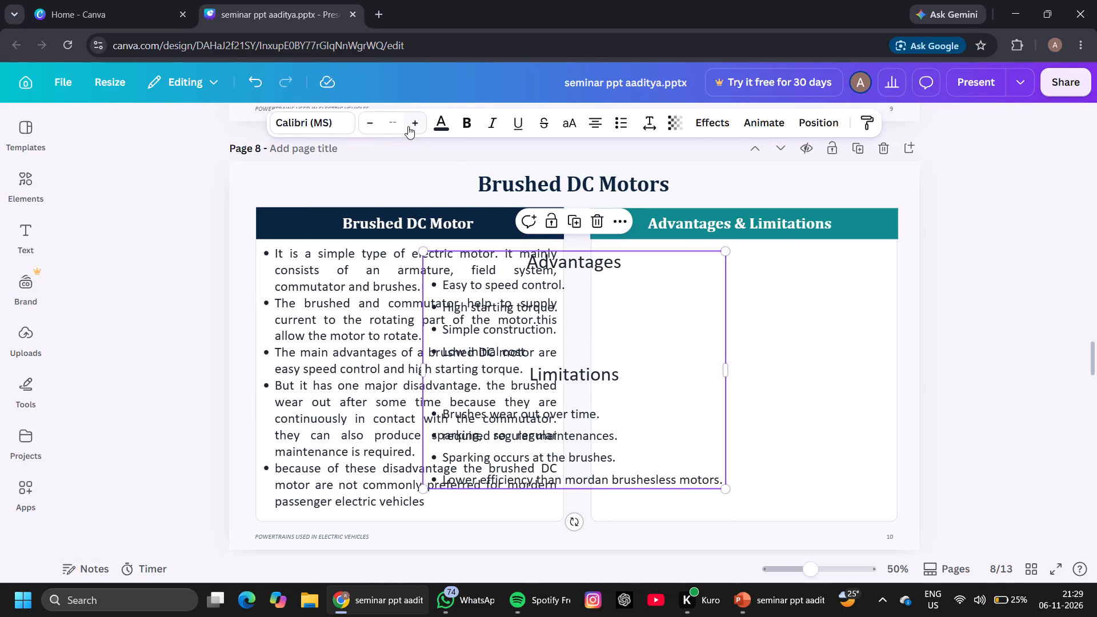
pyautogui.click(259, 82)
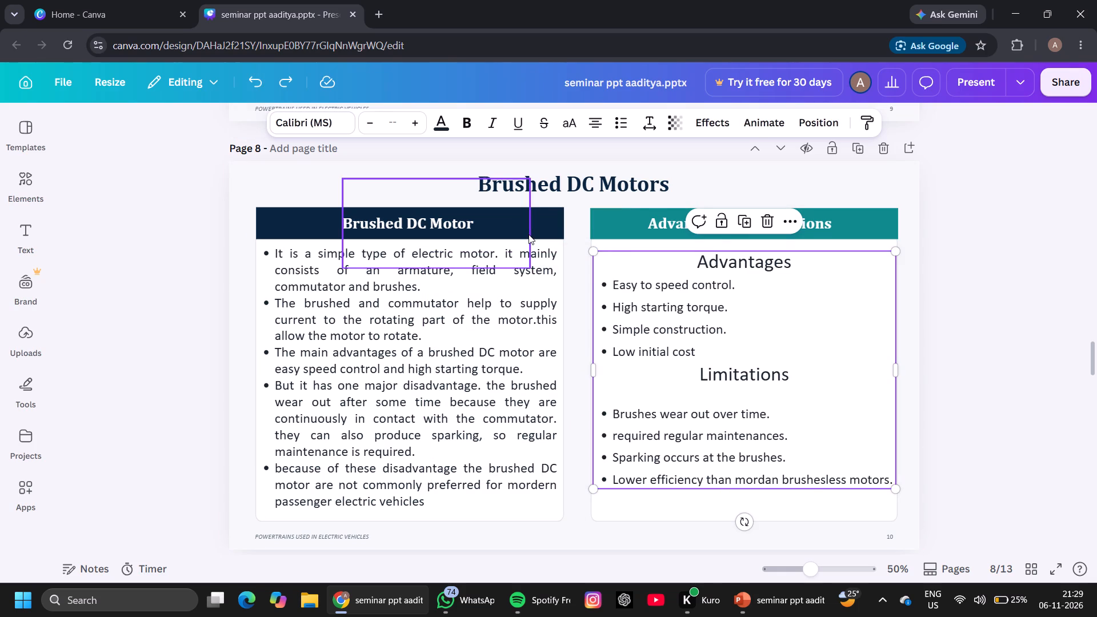
# Centre-align the "Brushed DC Motors" page title and widen its text box on both sides to span the full page width.
pyautogui.click(593, 190)
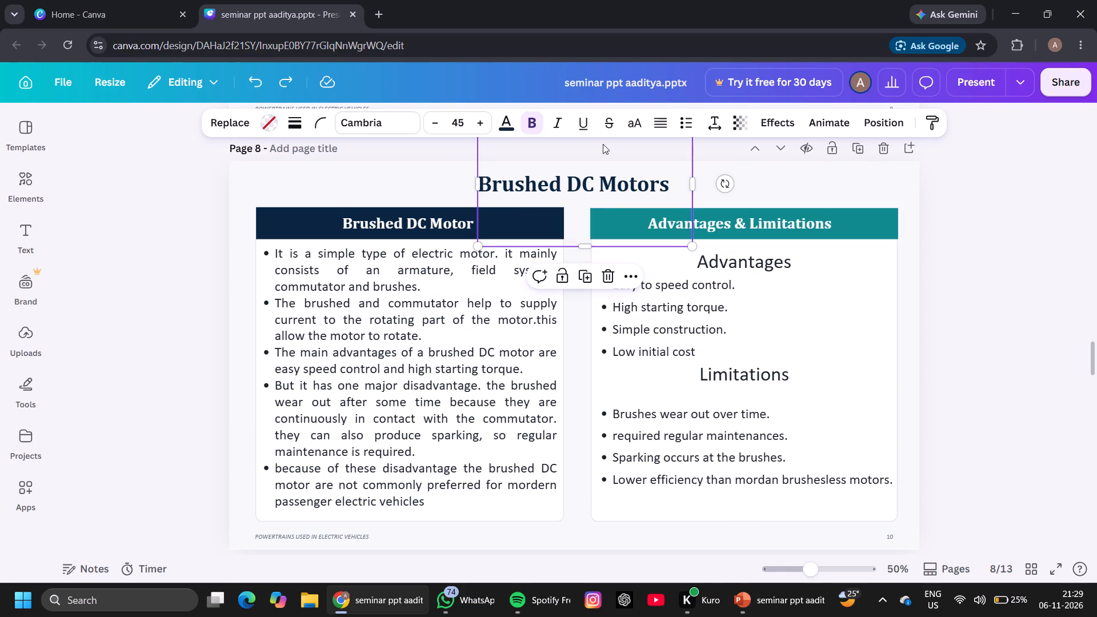
pyautogui.click(656, 127)
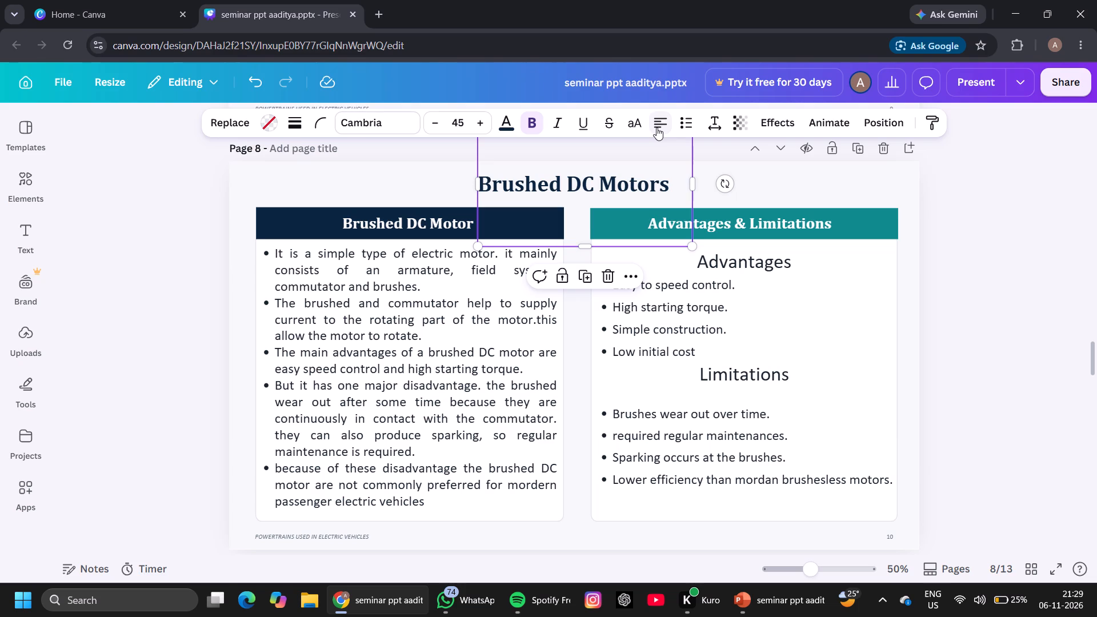
pyautogui.click(656, 127)
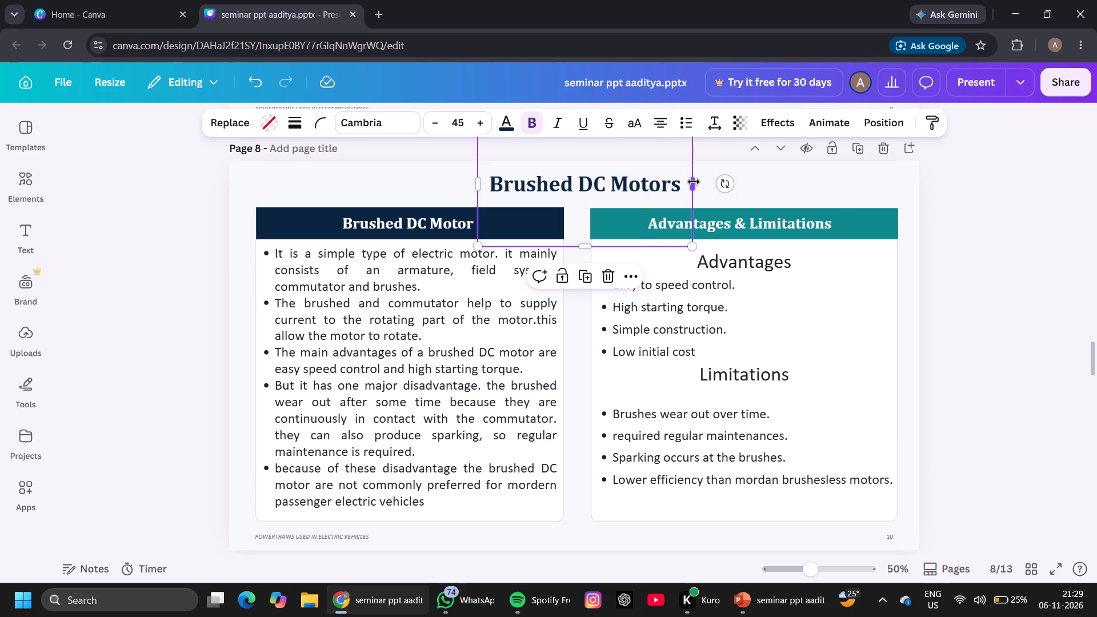
pyautogui.moveTo(694, 182); pyautogui.dragTo(910, 174)
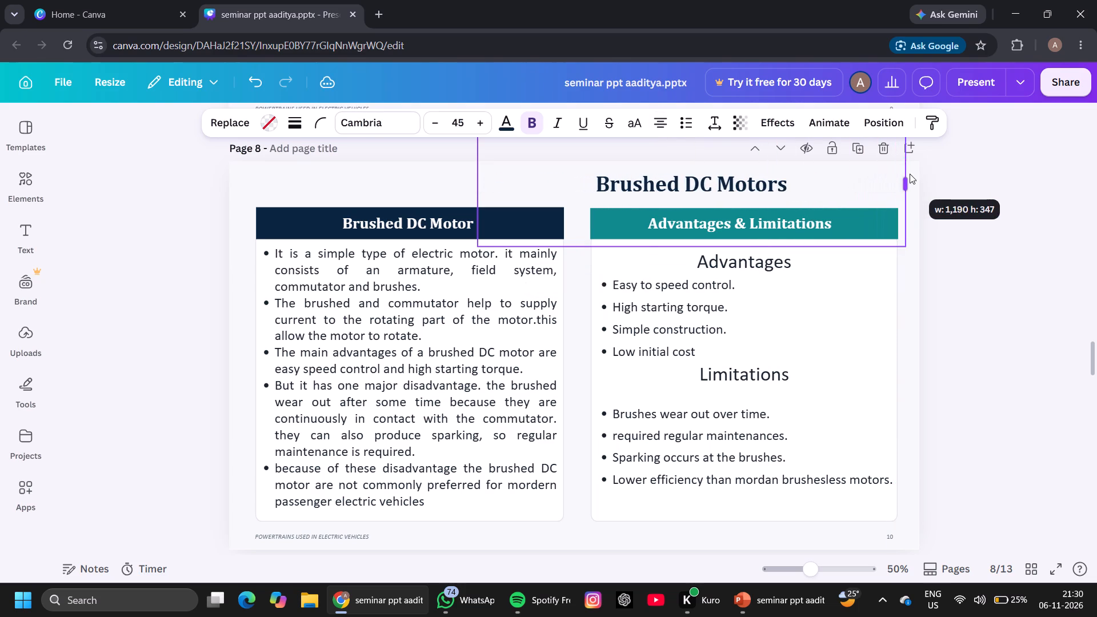
pyautogui.moveTo(910, 174); pyautogui.dragTo(916, 177)
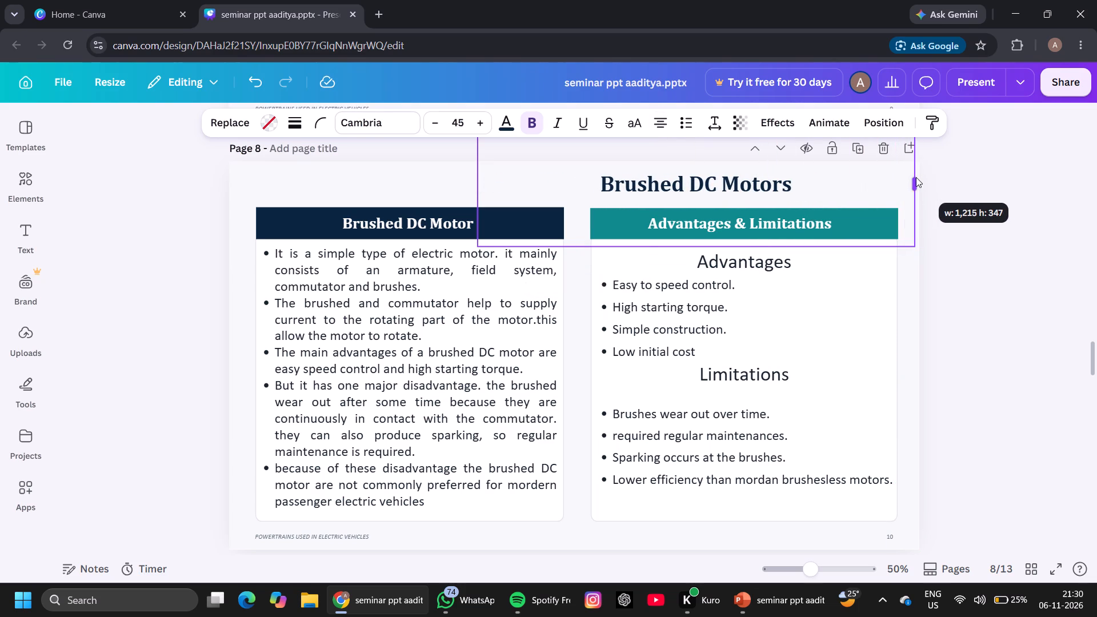
pyautogui.moveTo(916, 177); pyautogui.dragTo(918, 176)
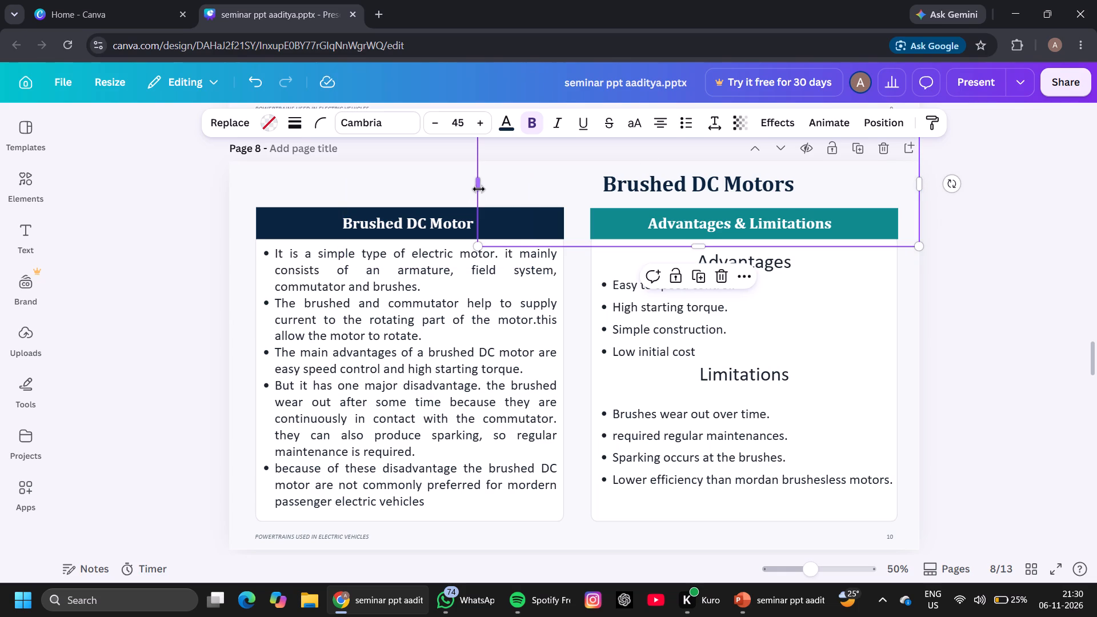
pyautogui.moveTo(479, 189); pyautogui.dragTo(218, 189)
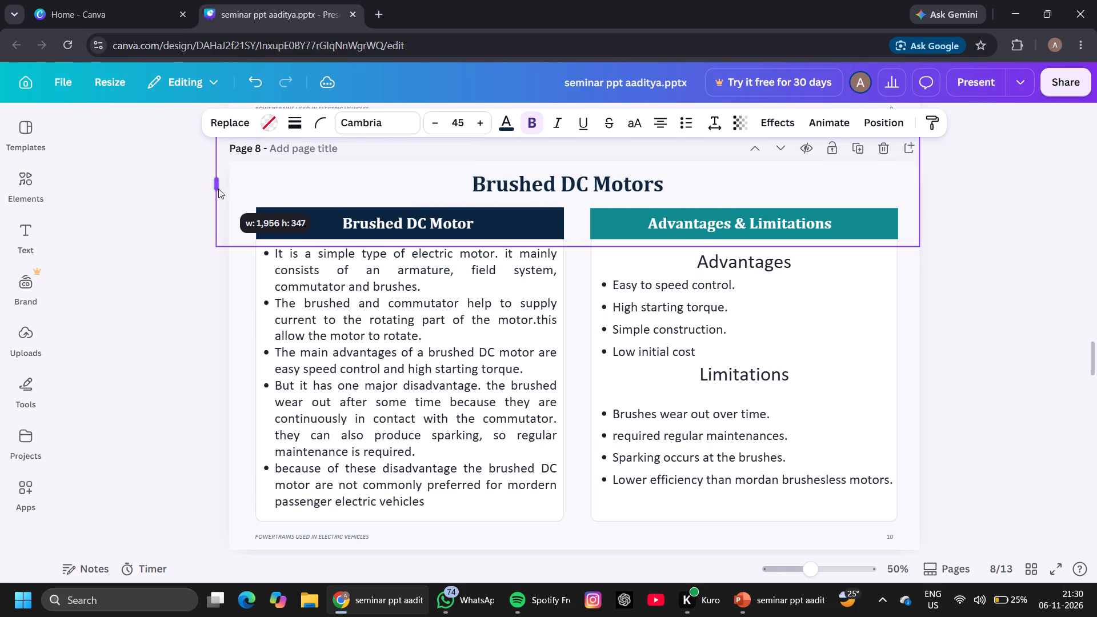
pyautogui.moveTo(218, 189); pyautogui.dragTo(232, 191)
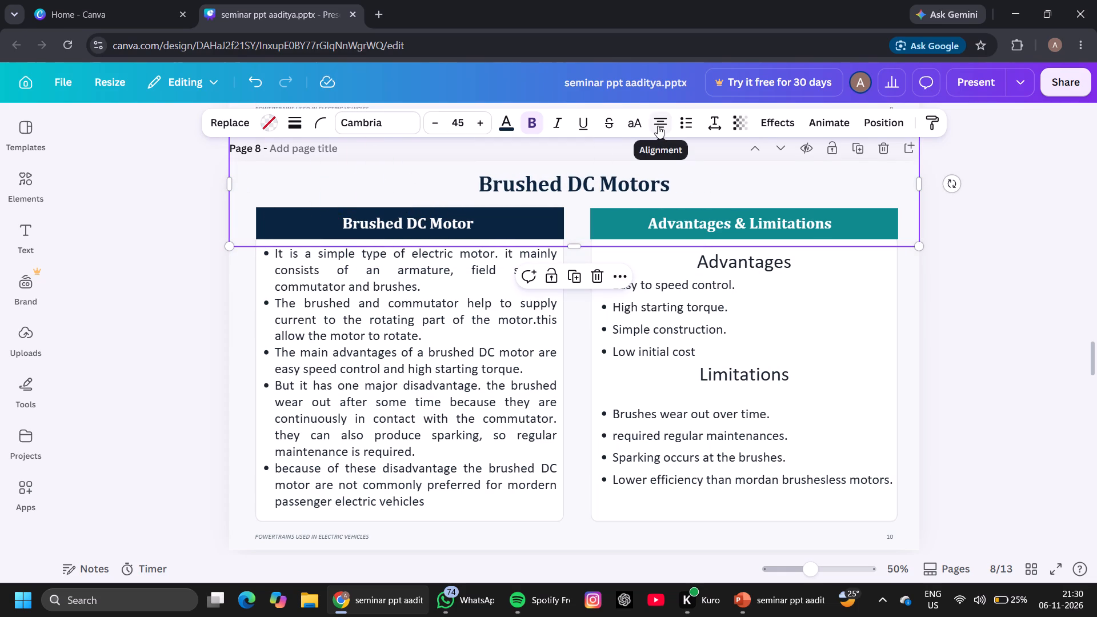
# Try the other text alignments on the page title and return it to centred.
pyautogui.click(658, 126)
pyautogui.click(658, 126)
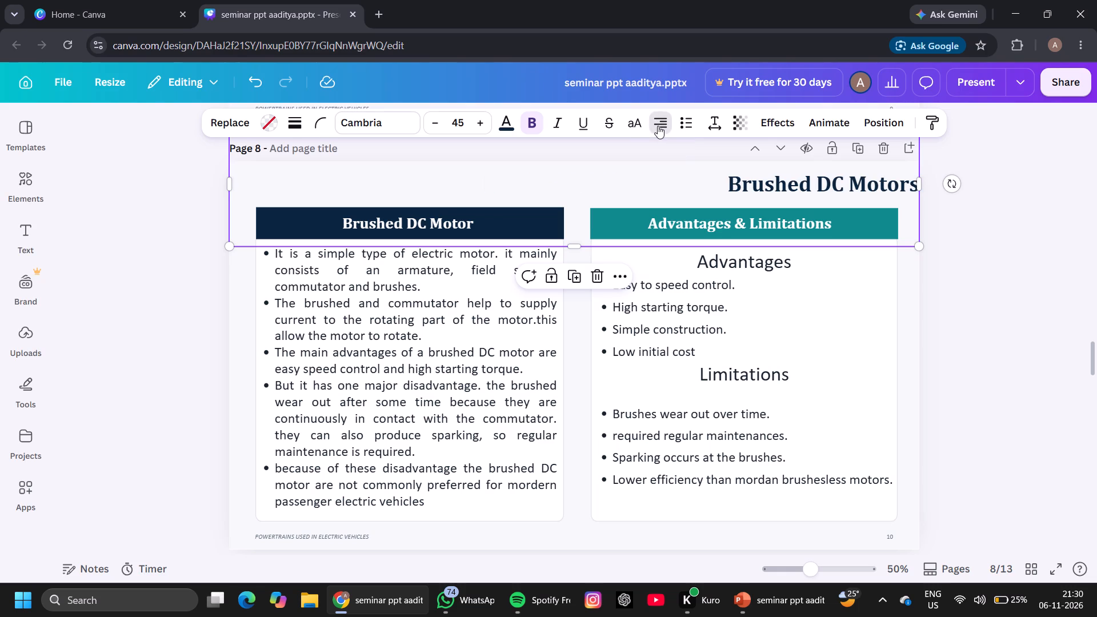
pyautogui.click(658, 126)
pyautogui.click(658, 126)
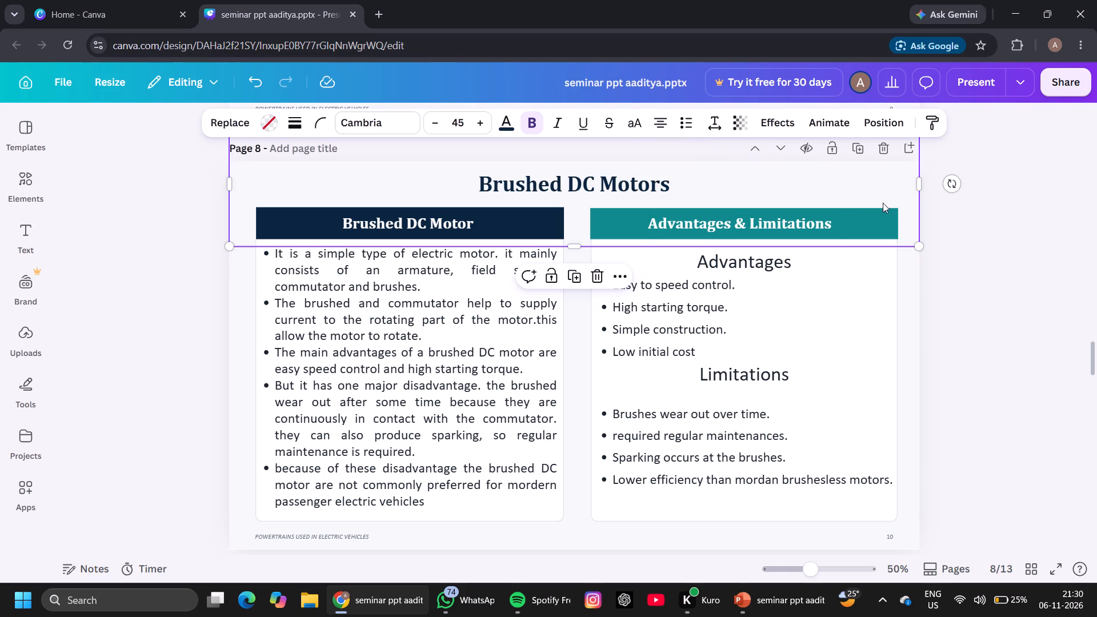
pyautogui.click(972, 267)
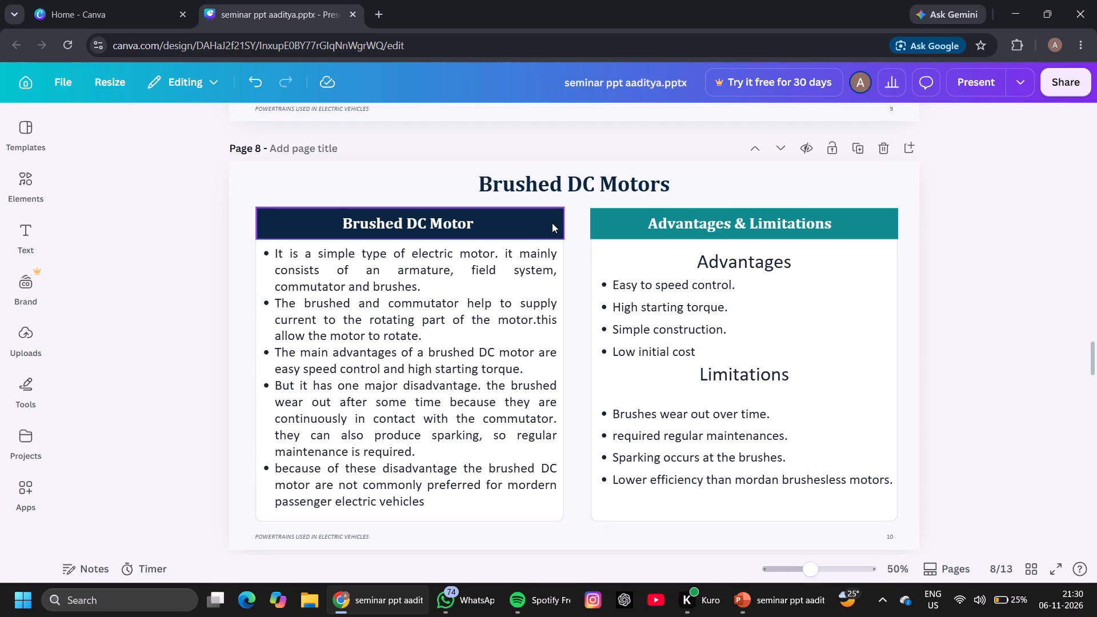
# Widen the "Brushed DC Motor" column heading's text box to the full width of its dark blue banner and centre-align it.
pyautogui.click(452, 218)
pyautogui.moveTo(531, 225); pyautogui.dragTo(568, 223)
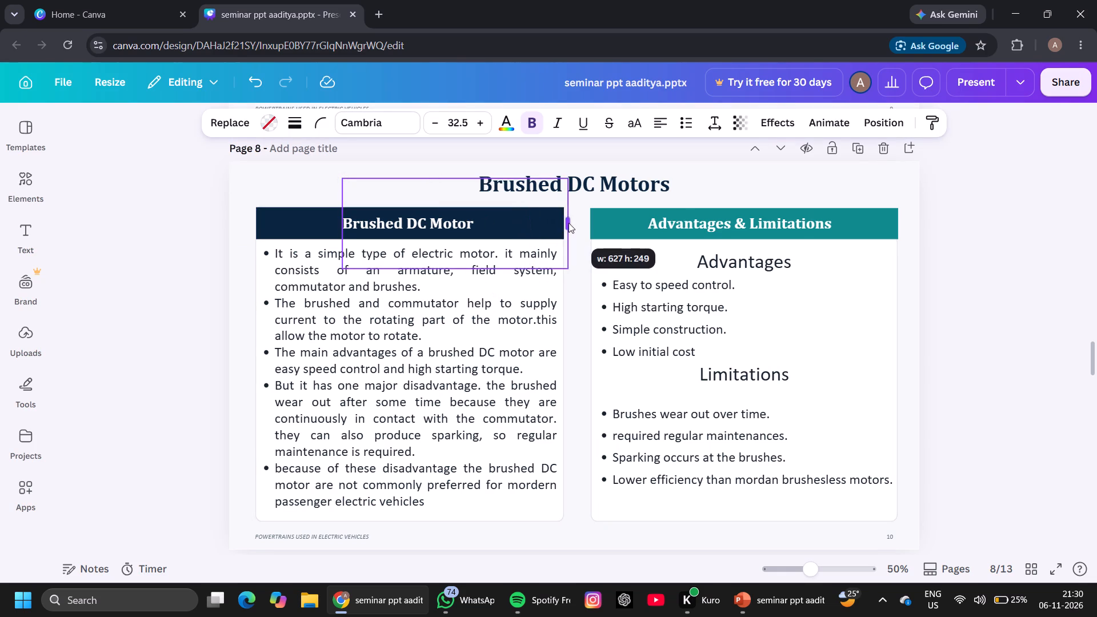
pyautogui.moveTo(568, 223); pyautogui.dragTo(564, 225)
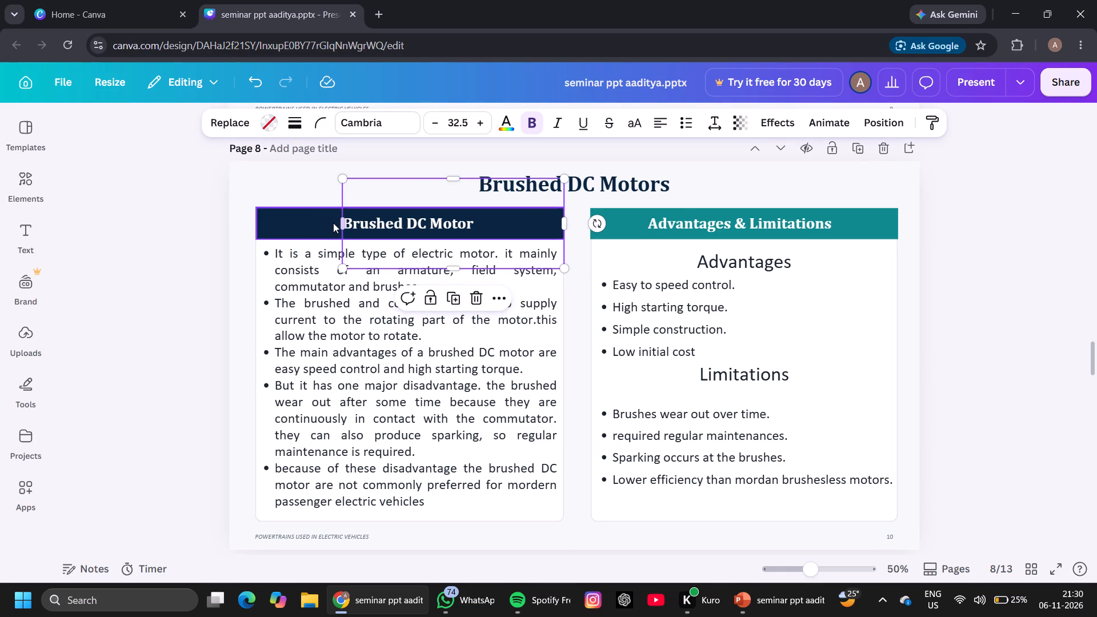
pyautogui.moveTo(343, 222); pyautogui.dragTo(259, 221)
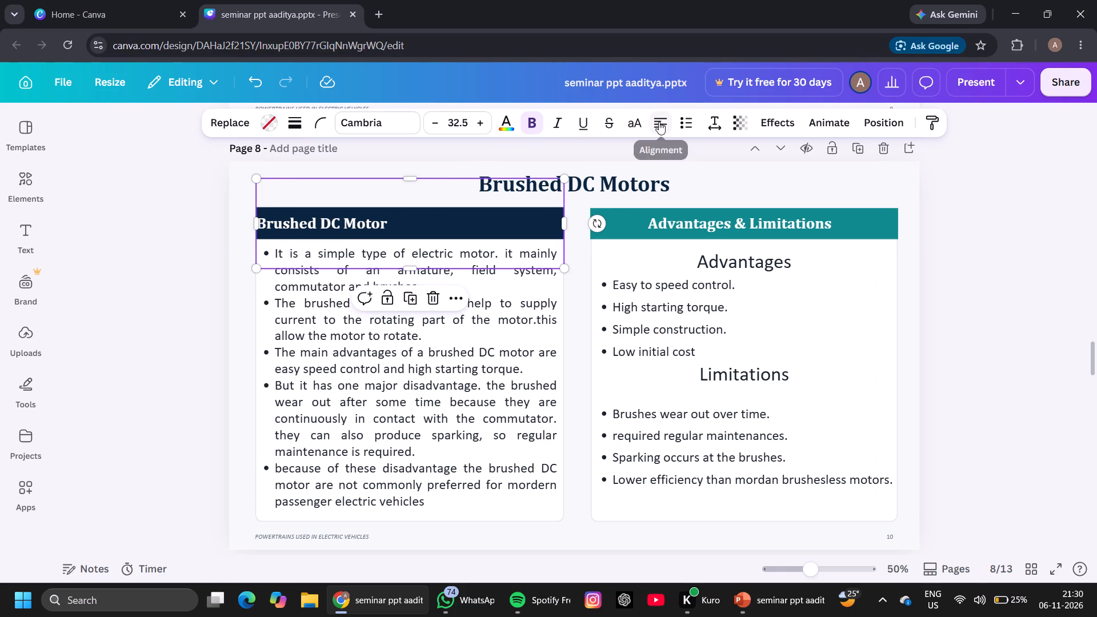
pyautogui.click(659, 122)
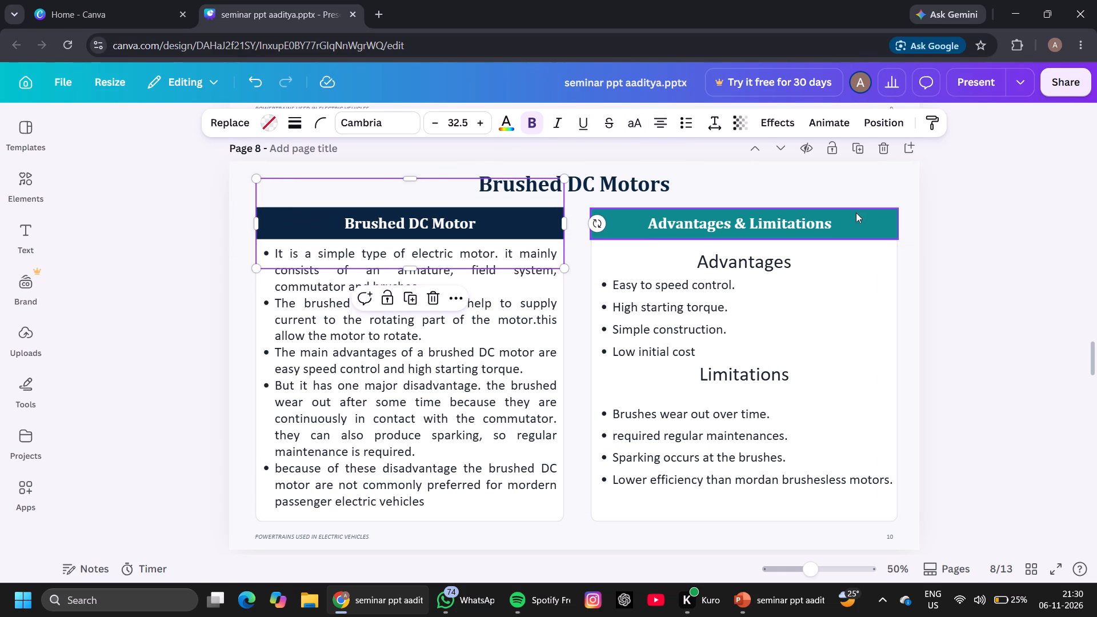
# Widen the "Advantages & Limitations" heading's text box to the full width of its teal banner and centre-align it.
pyautogui.click(808, 217)
pyautogui.moveTo(838, 226); pyautogui.dragTo(892, 226)
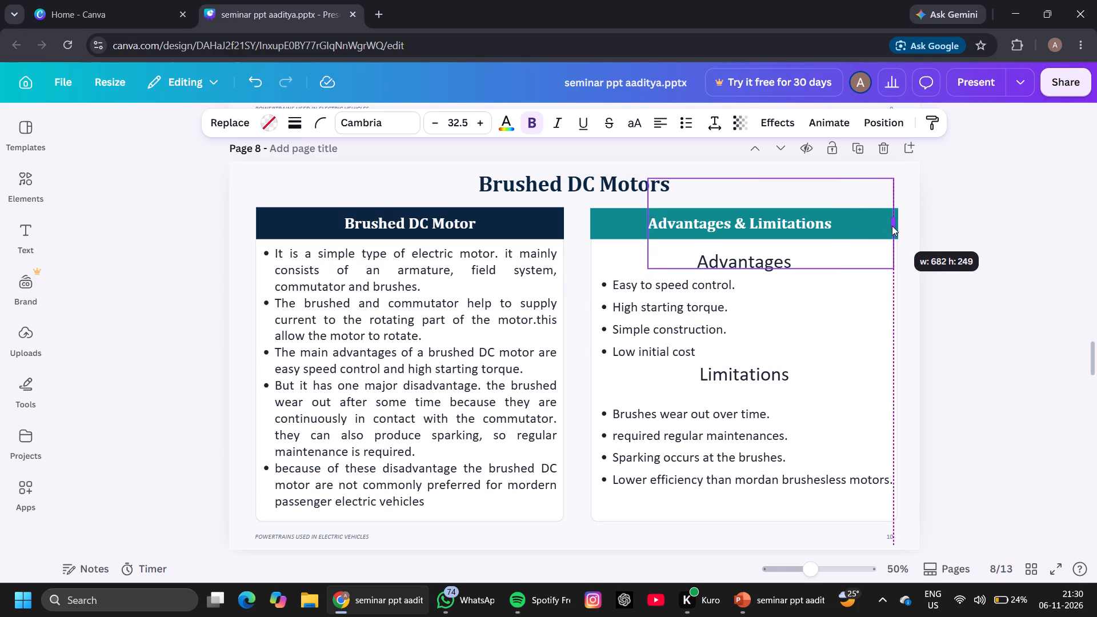
pyautogui.moveTo(892, 226); pyautogui.dragTo(895, 227)
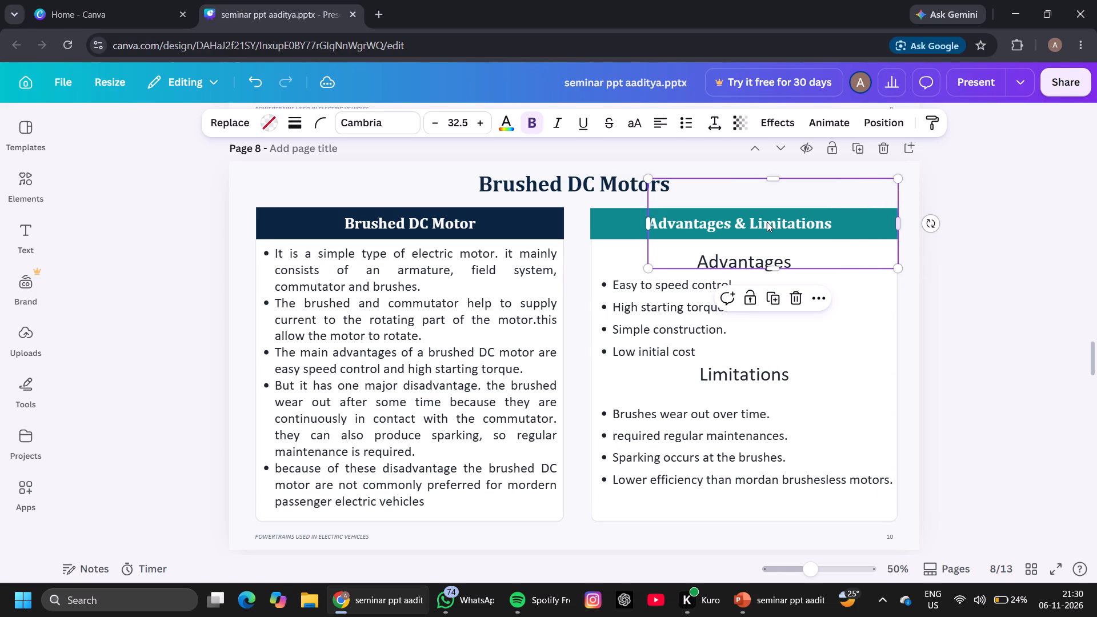
pyautogui.moveTo(650, 223); pyautogui.dragTo(595, 218)
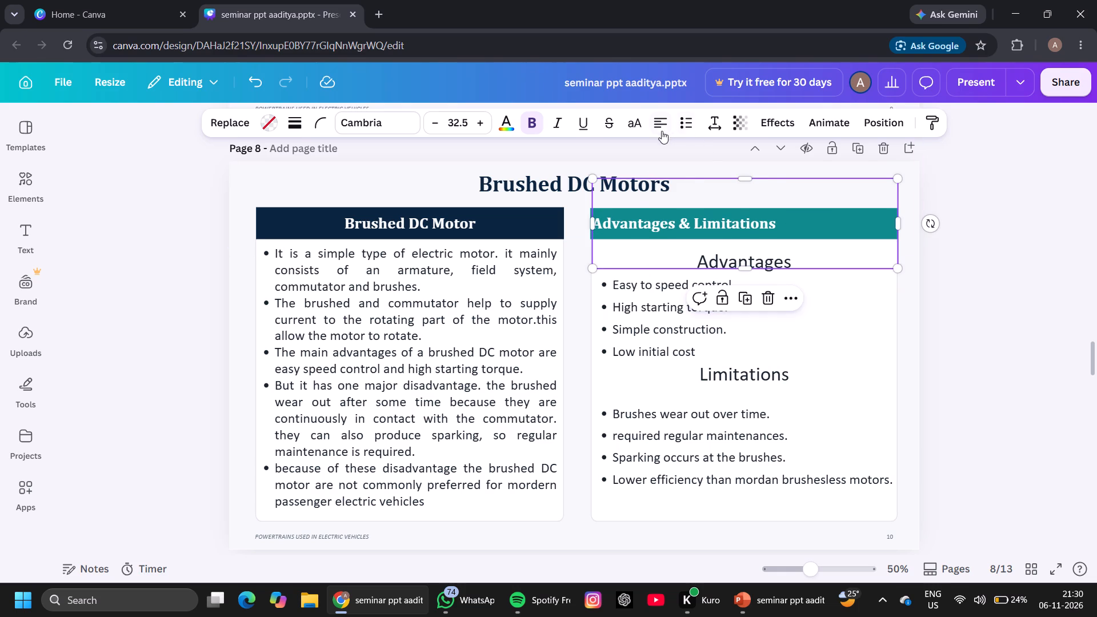
pyautogui.click(657, 127)
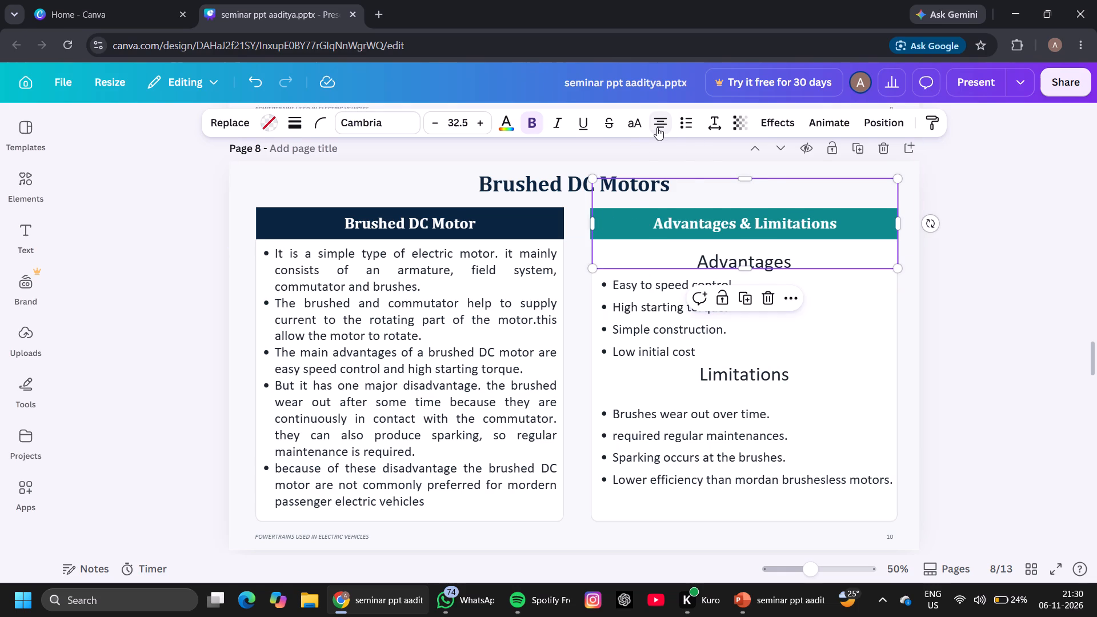
pyautogui.click(967, 191)
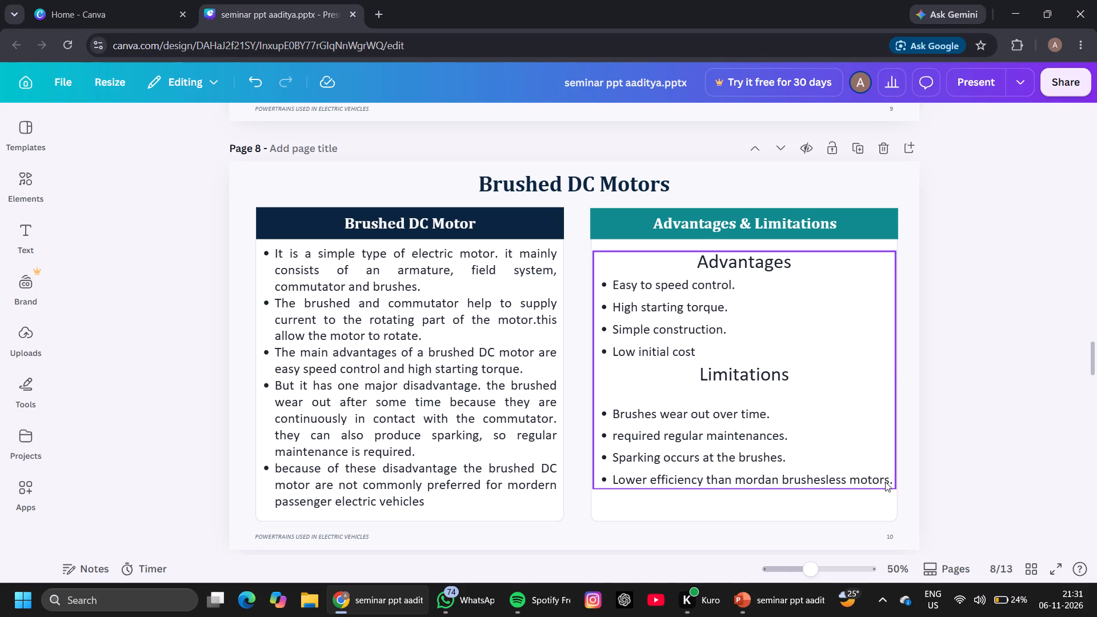
# Add a blank page directly after page 8, Brushed DC Motors.
pyautogui.click(885, 482)
pyautogui.scroll(-2, 979, 488)
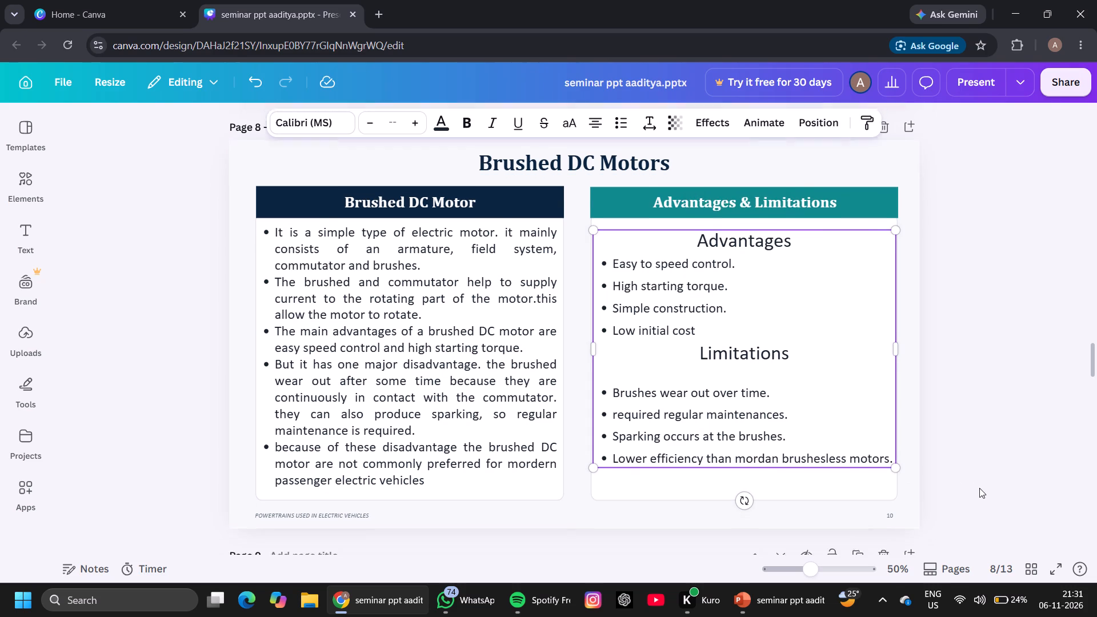
pyautogui.scroll(-3, 979, 488)
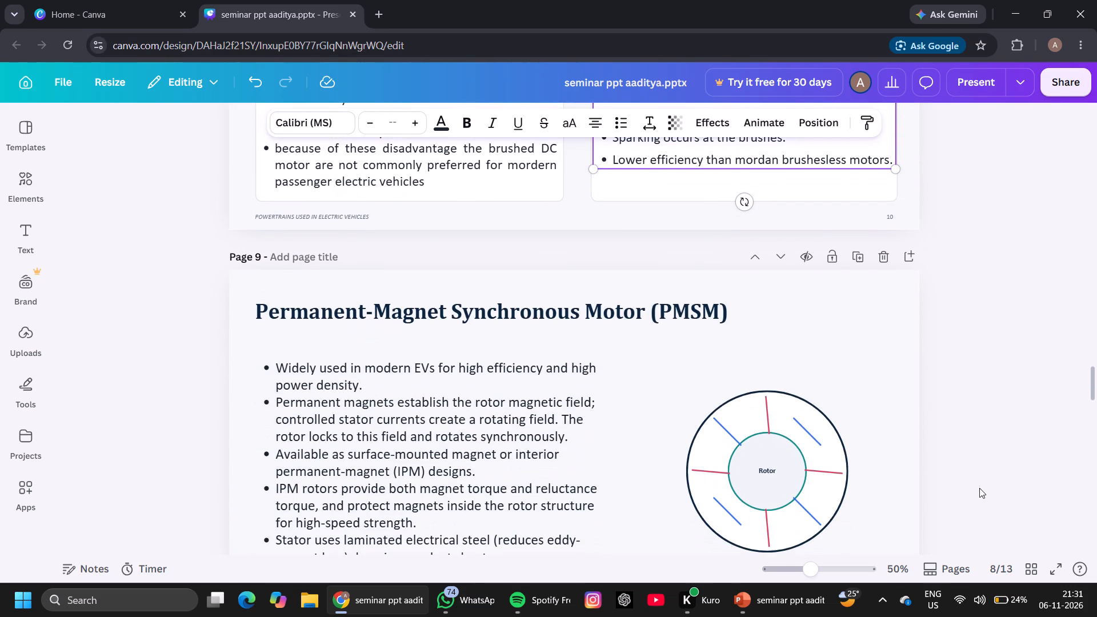
pyautogui.scroll(2, 979, 488)
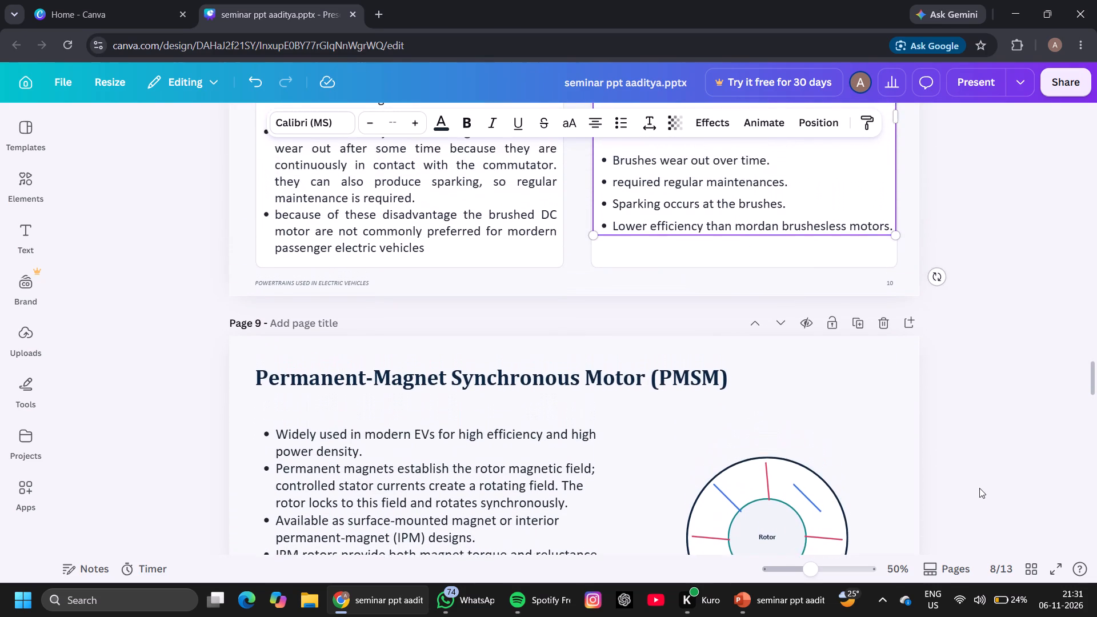
pyautogui.scroll(3, 979, 488)
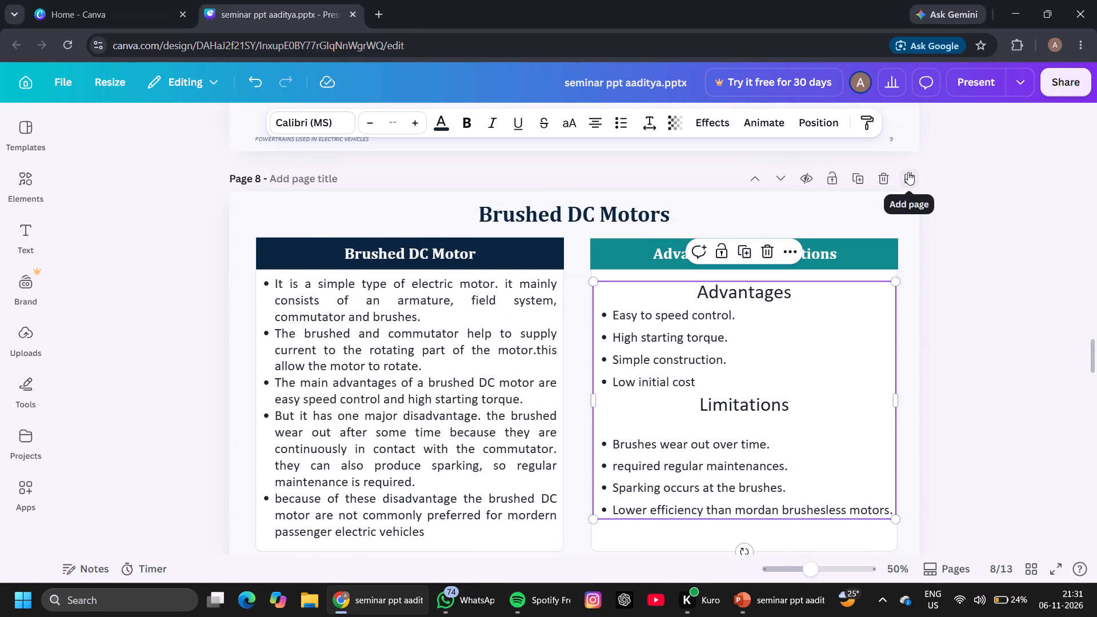
pyautogui.click(908, 172)
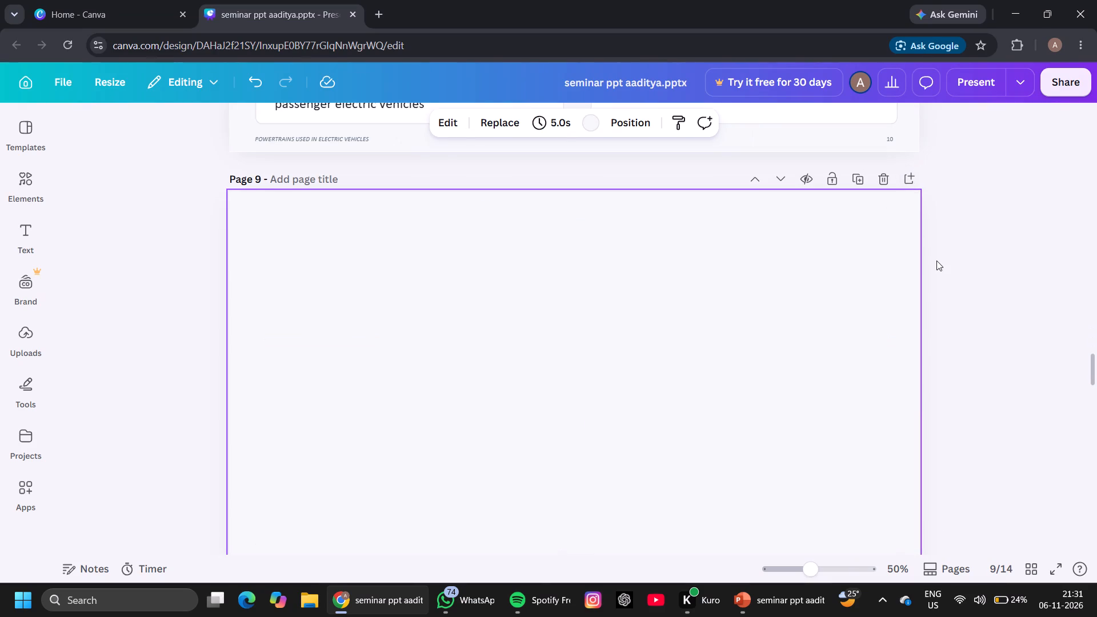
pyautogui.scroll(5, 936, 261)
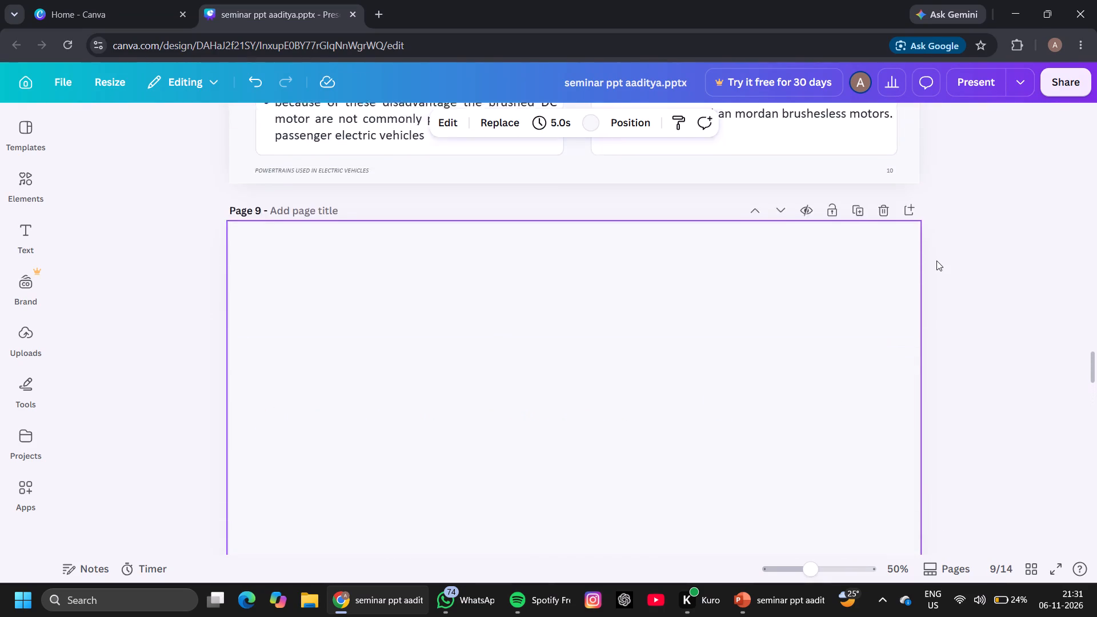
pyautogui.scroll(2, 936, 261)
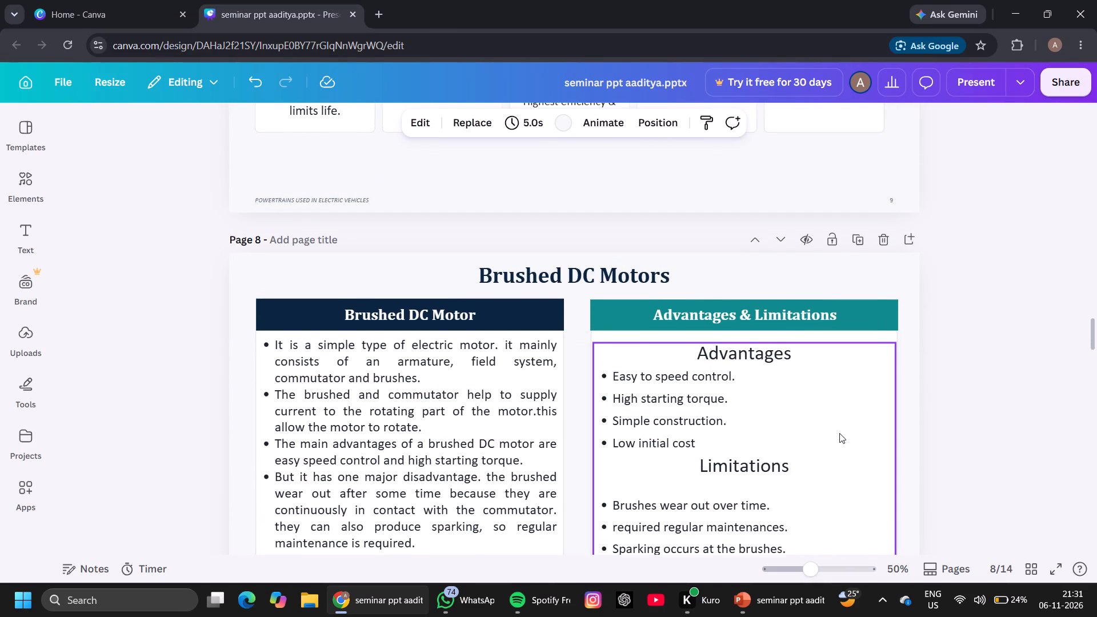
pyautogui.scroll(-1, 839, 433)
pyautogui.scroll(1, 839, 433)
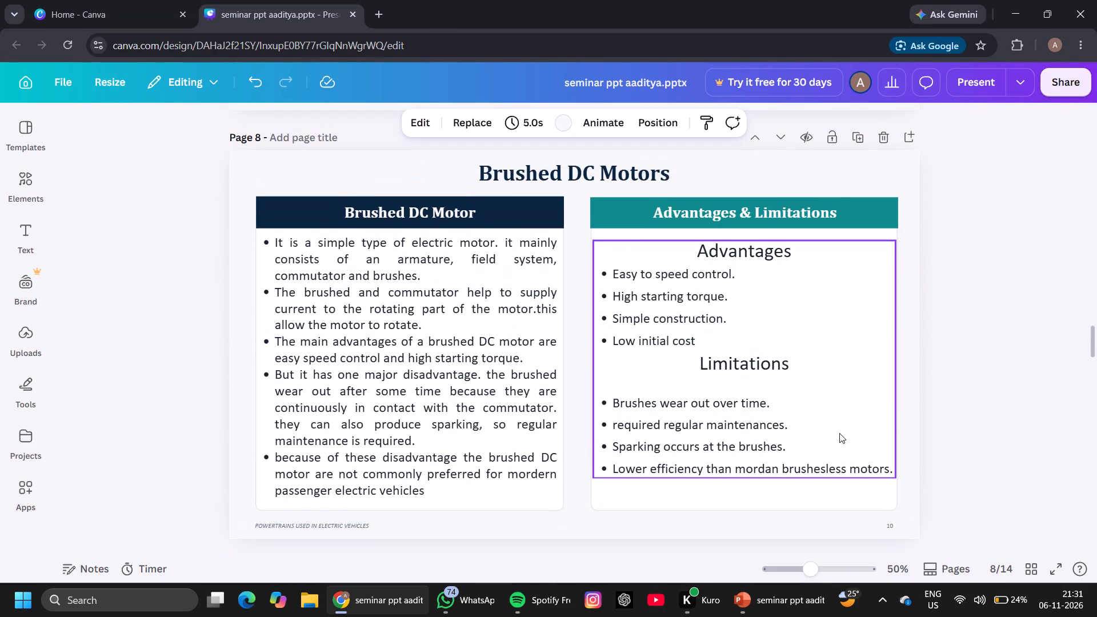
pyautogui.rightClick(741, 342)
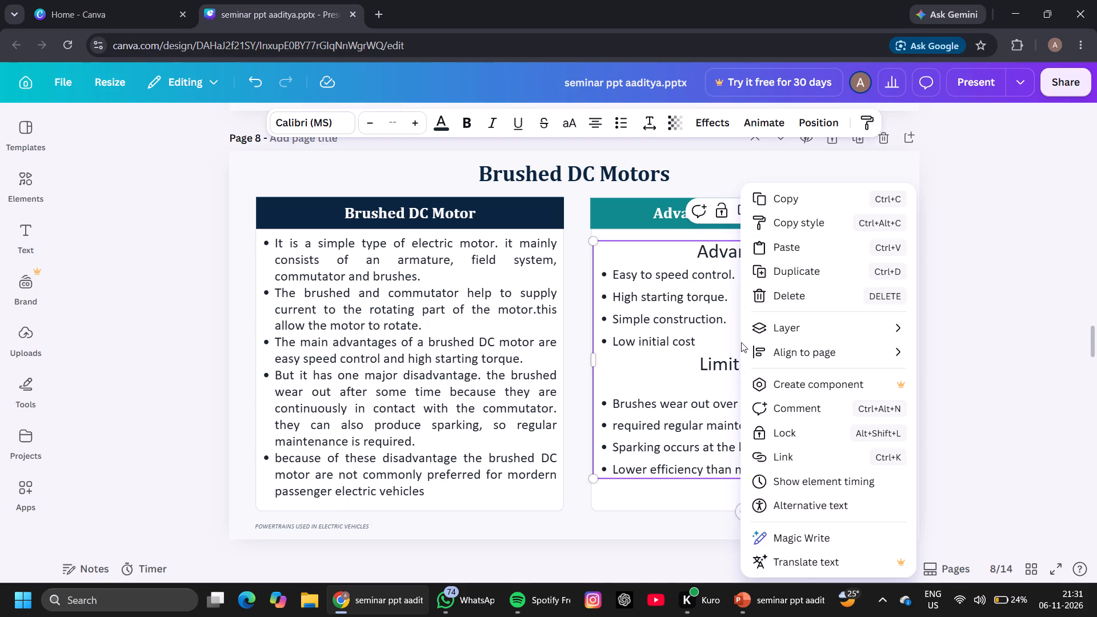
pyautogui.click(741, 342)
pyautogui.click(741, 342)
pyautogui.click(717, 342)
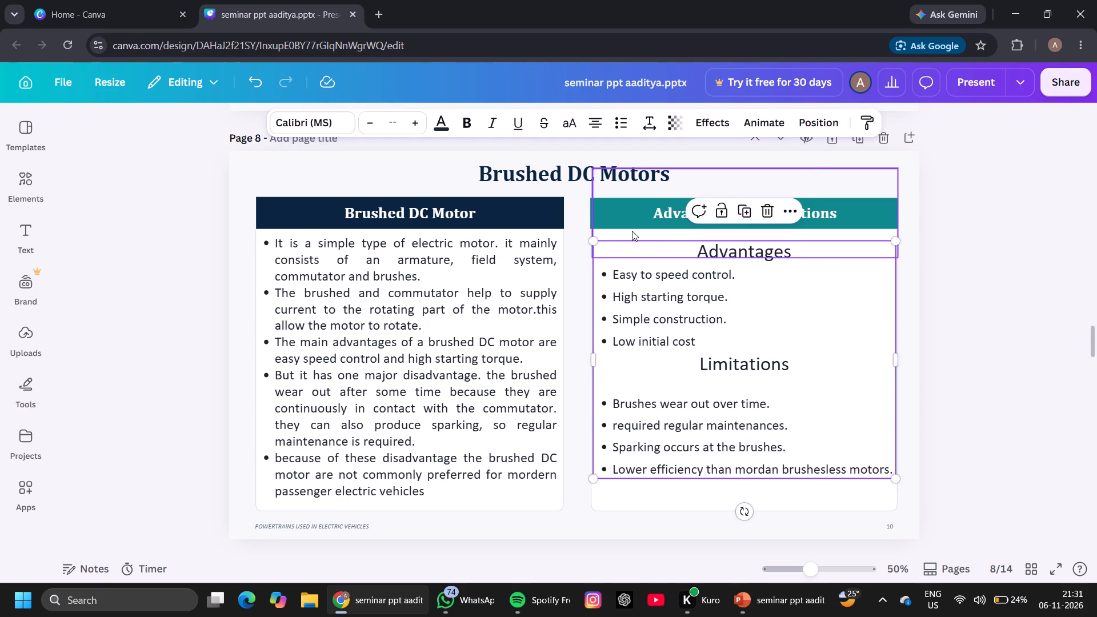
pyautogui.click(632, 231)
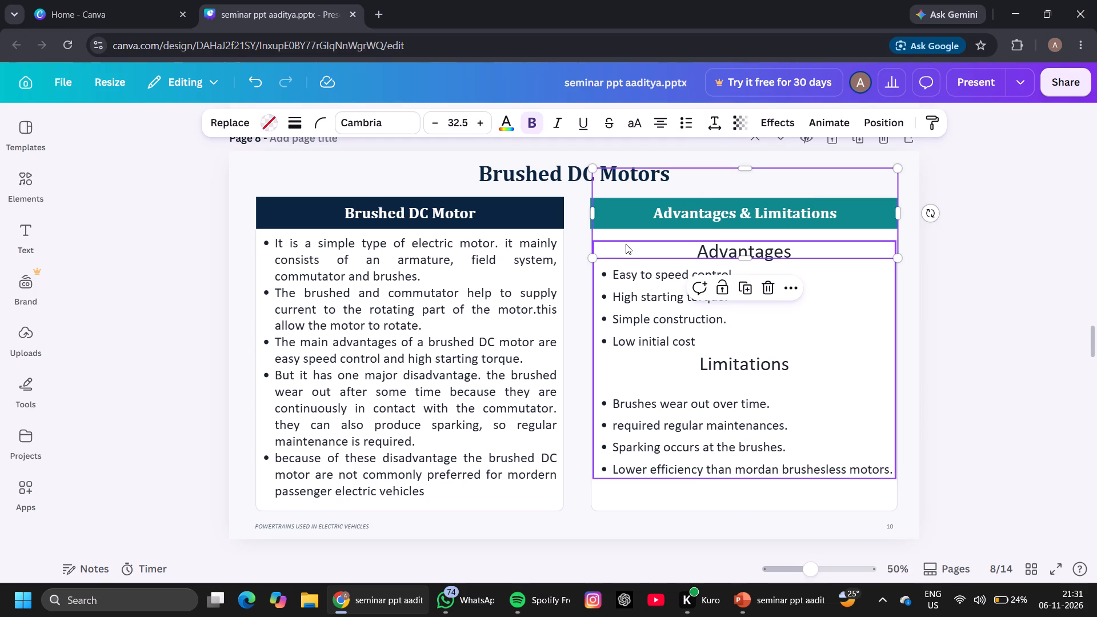
# Duplicate the white card behind page 8's Brushed DC Motor text and move the copy onto the right half of blank page 9.
pyautogui.click(562, 269)
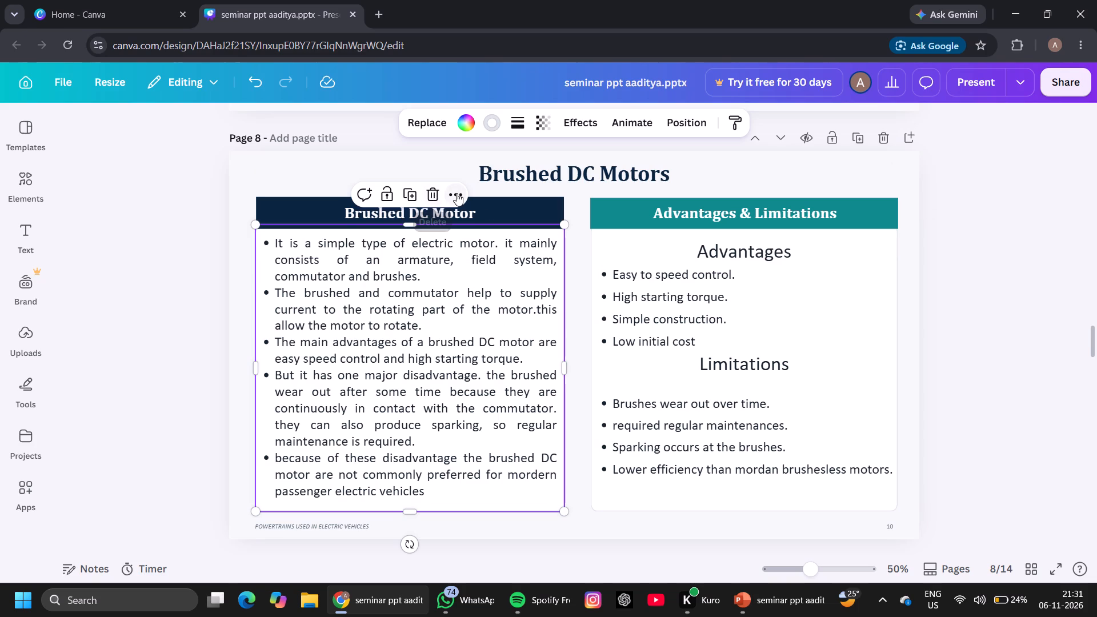
pyautogui.click(414, 194)
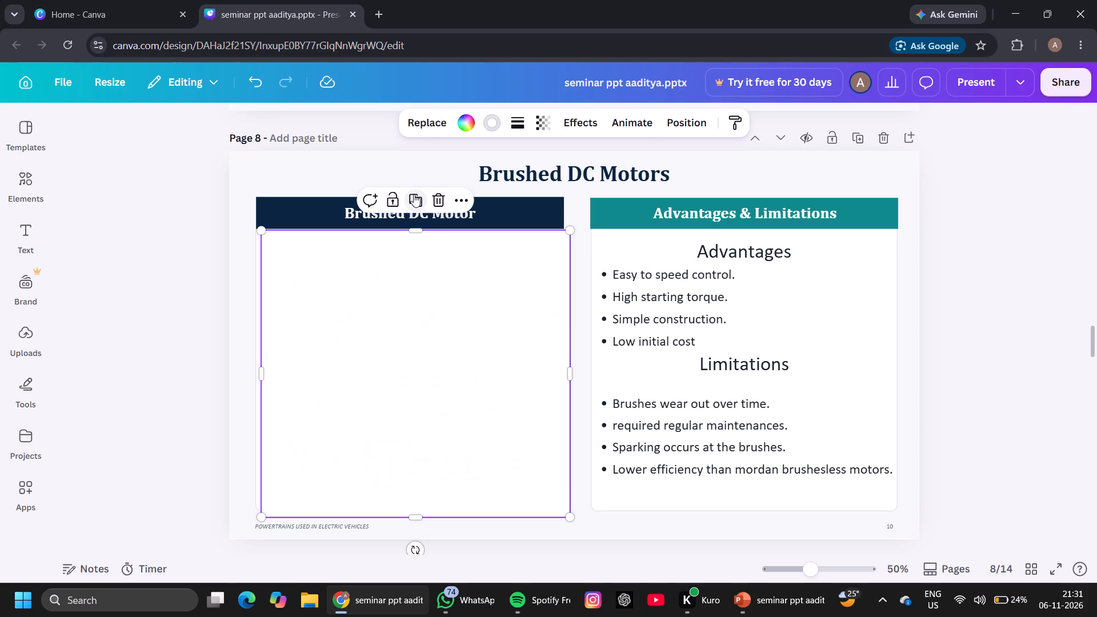
pyautogui.moveTo(525, 355); pyautogui.dragTo(592, 590)
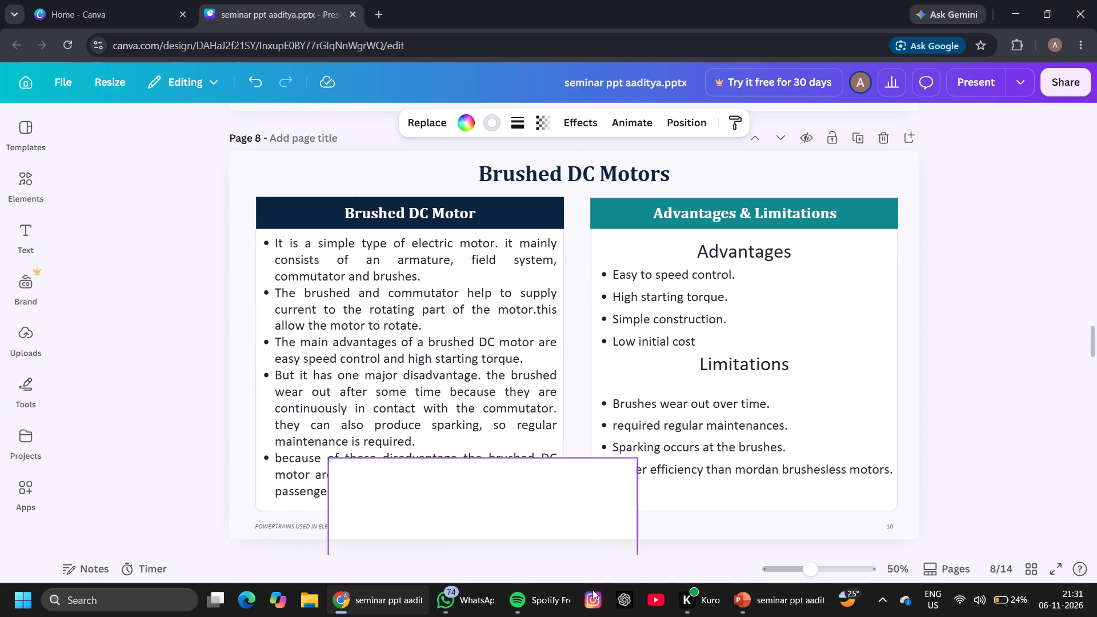
pyautogui.moveTo(592, 590); pyautogui.dragTo(705, 616)
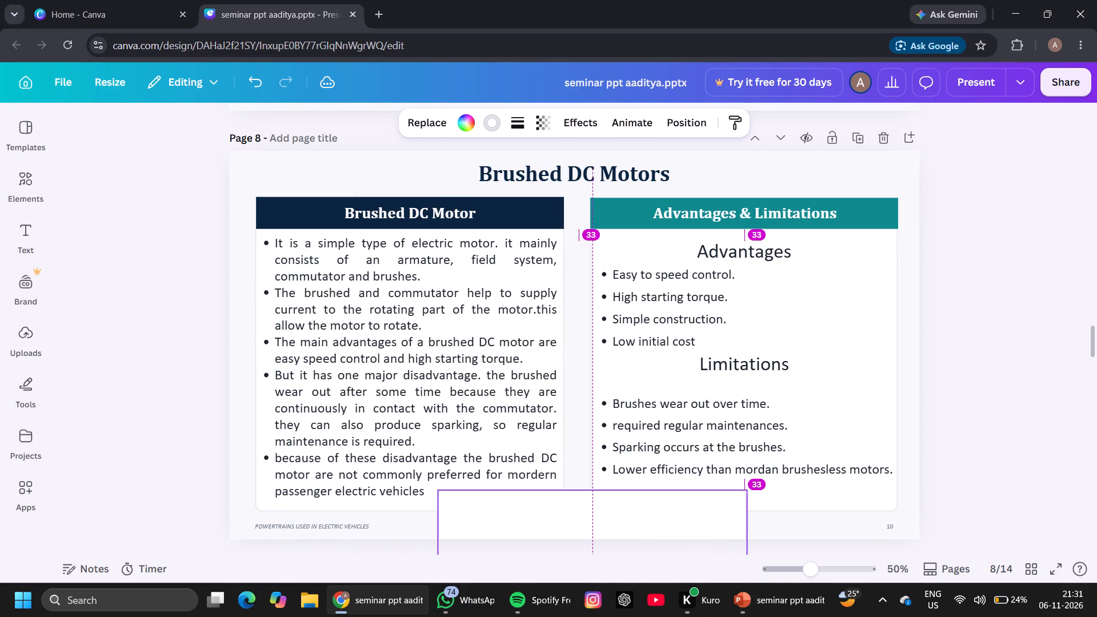
pyautogui.moveTo(705, 616); pyautogui.dragTo(706, 616)
pyautogui.scroll(-4, 871, 488)
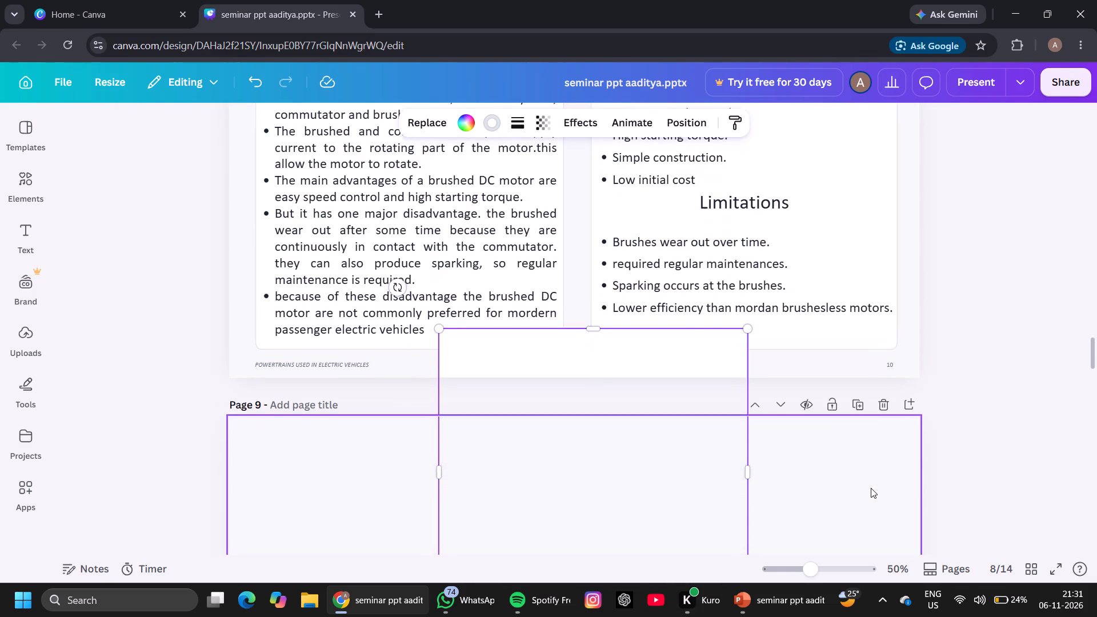
pyautogui.scroll(-1, 871, 488)
pyautogui.moveTo(690, 366); pyautogui.dragTo(819, 456)
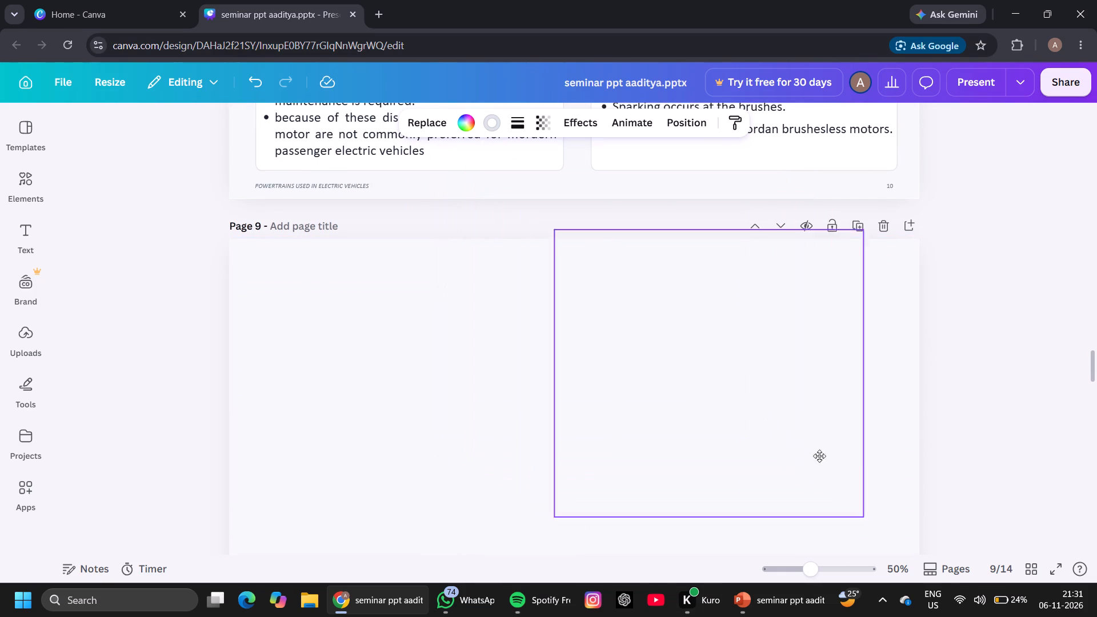
pyautogui.moveTo(819, 456); pyautogui.dragTo(840, 538)
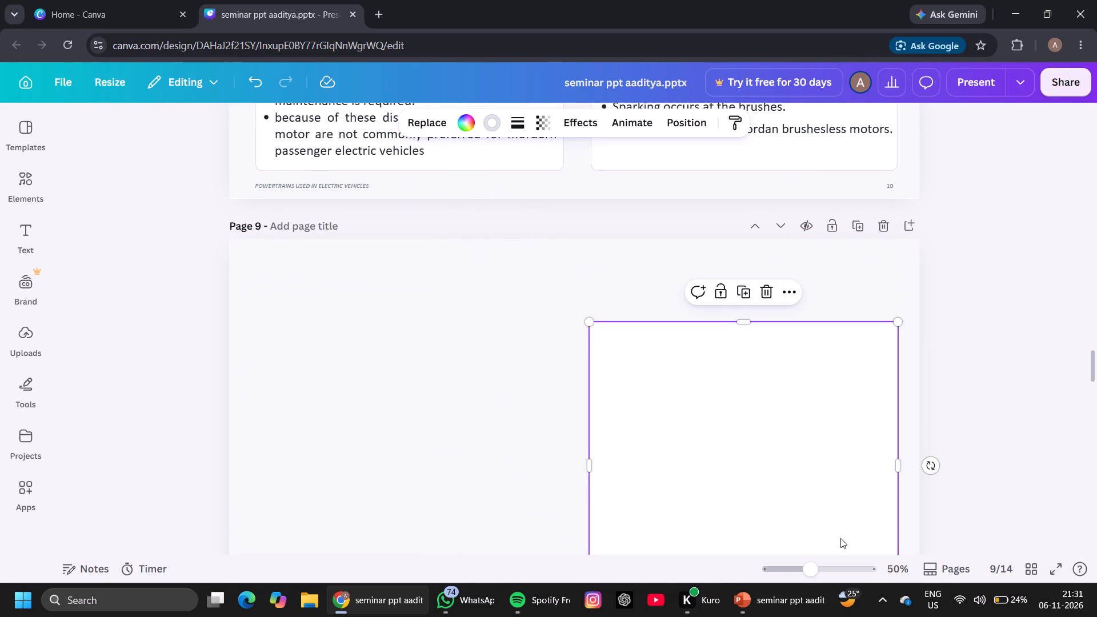
# Duplicate the white card on page 9 and place the copy beside it on the page's left half, level with the original.
pyautogui.scroll(2, 840, 538)
pyautogui.scroll(-1, 840, 538)
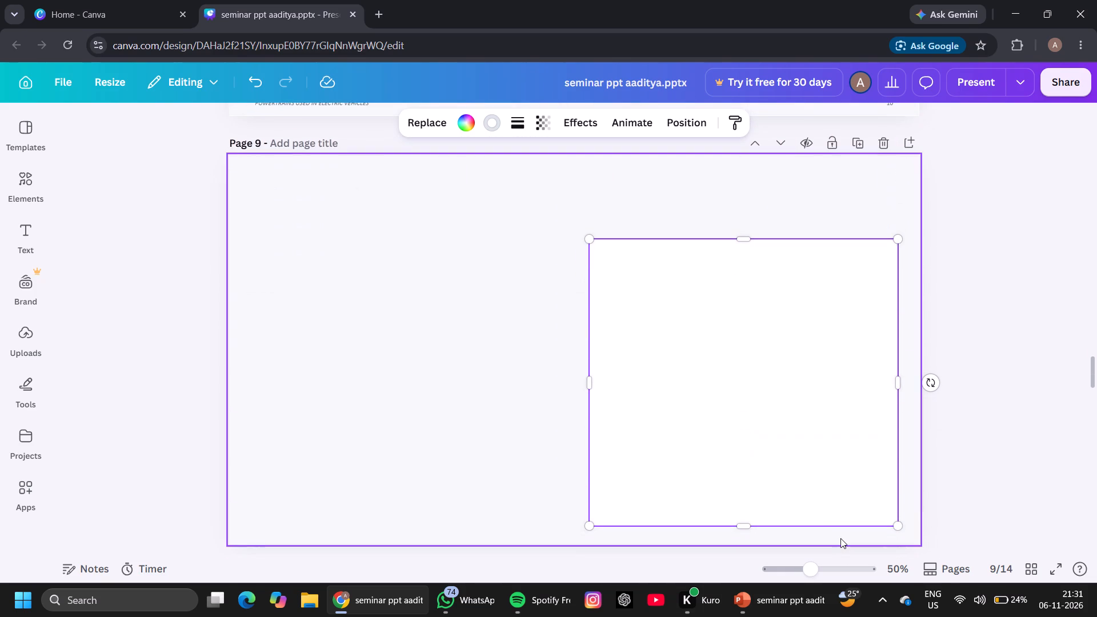
pyautogui.click(792, 467)
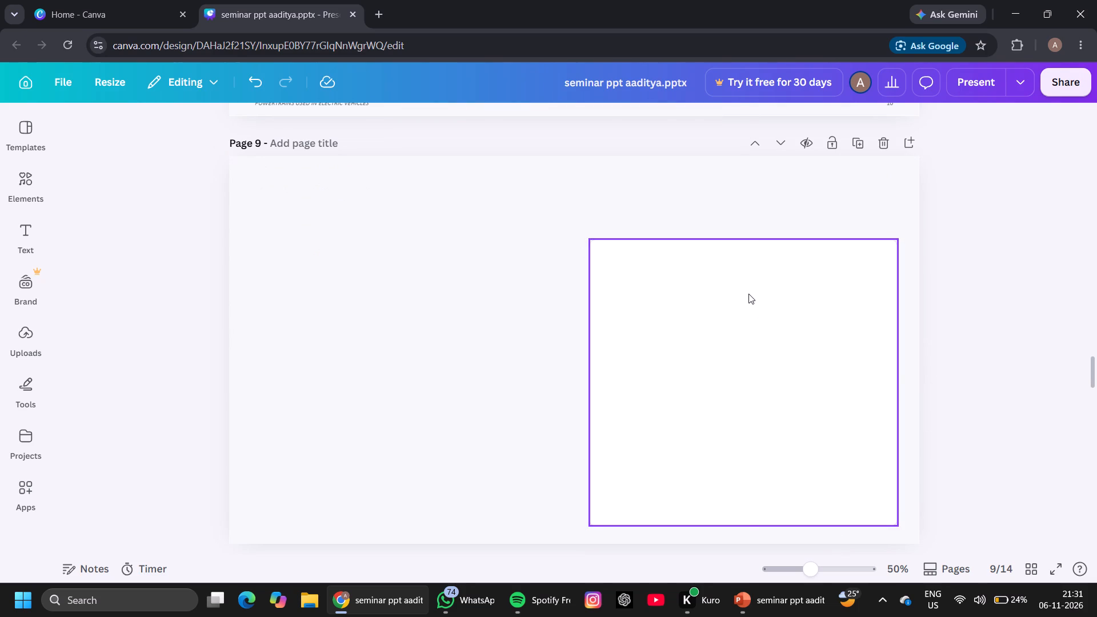
pyautogui.click(748, 294)
pyautogui.click(739, 207)
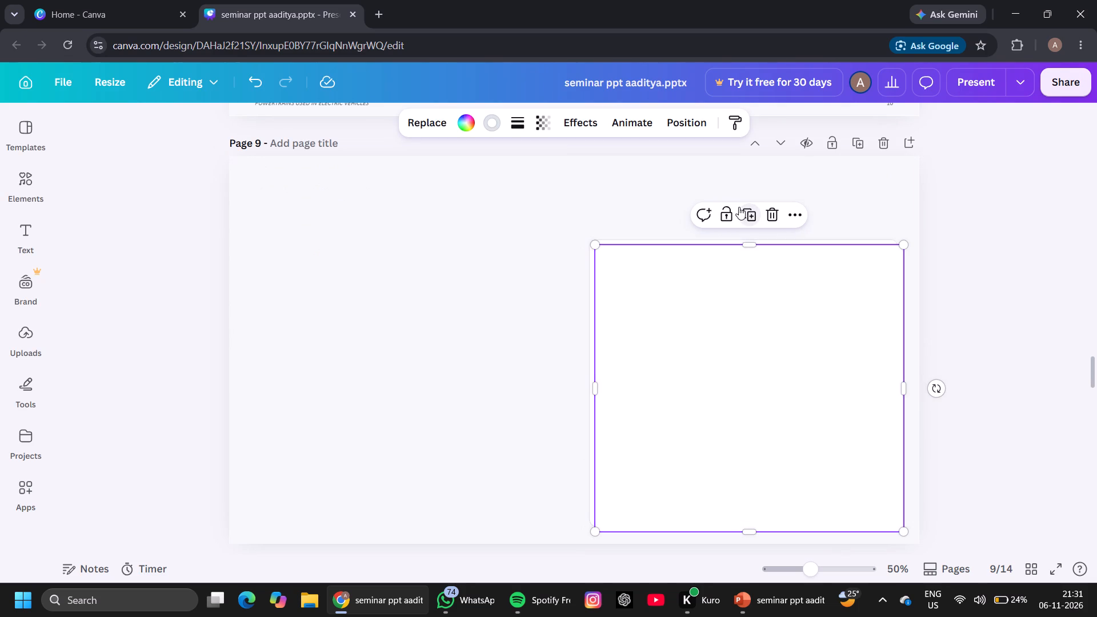
pyautogui.moveTo(751, 311); pyautogui.dragTo(446, 303)
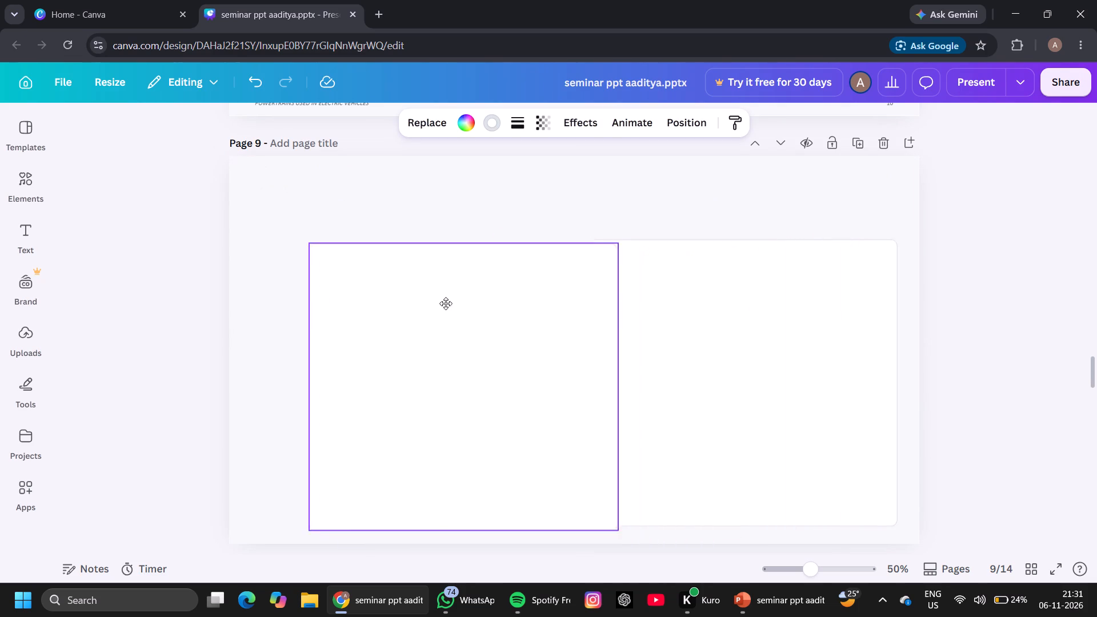
pyautogui.moveTo(446, 303); pyautogui.dragTo(416, 305)
# Shift both white cards on page 9 slightly upward, keeping their top edges level.
pyautogui.moveTo(735, 355); pyautogui.dragTo(735, 348)
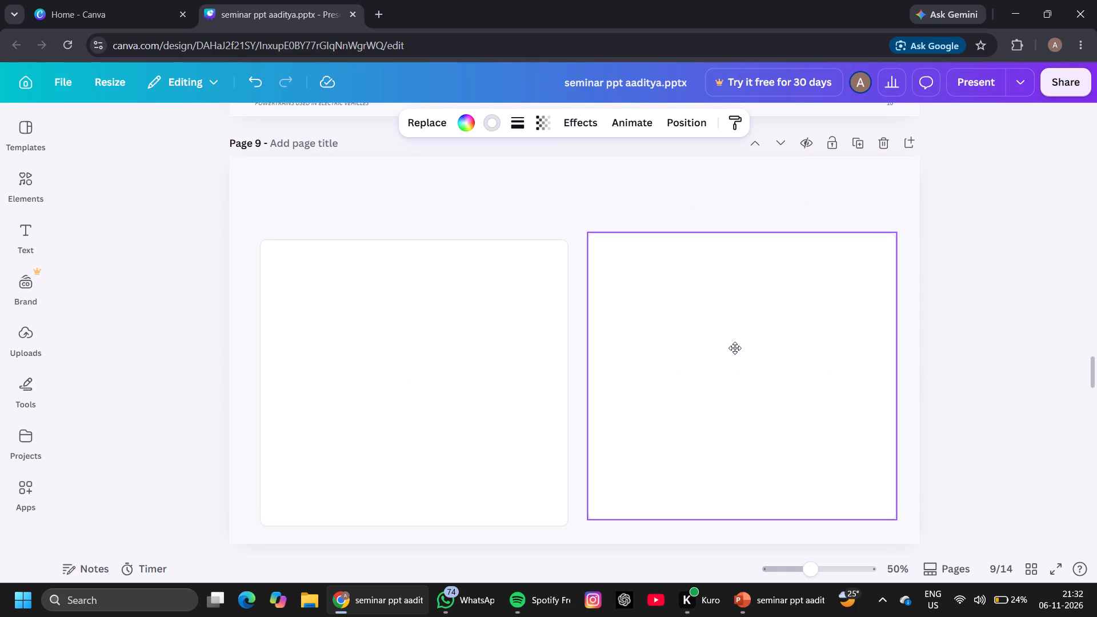
pyautogui.moveTo(735, 348); pyautogui.dragTo(736, 348)
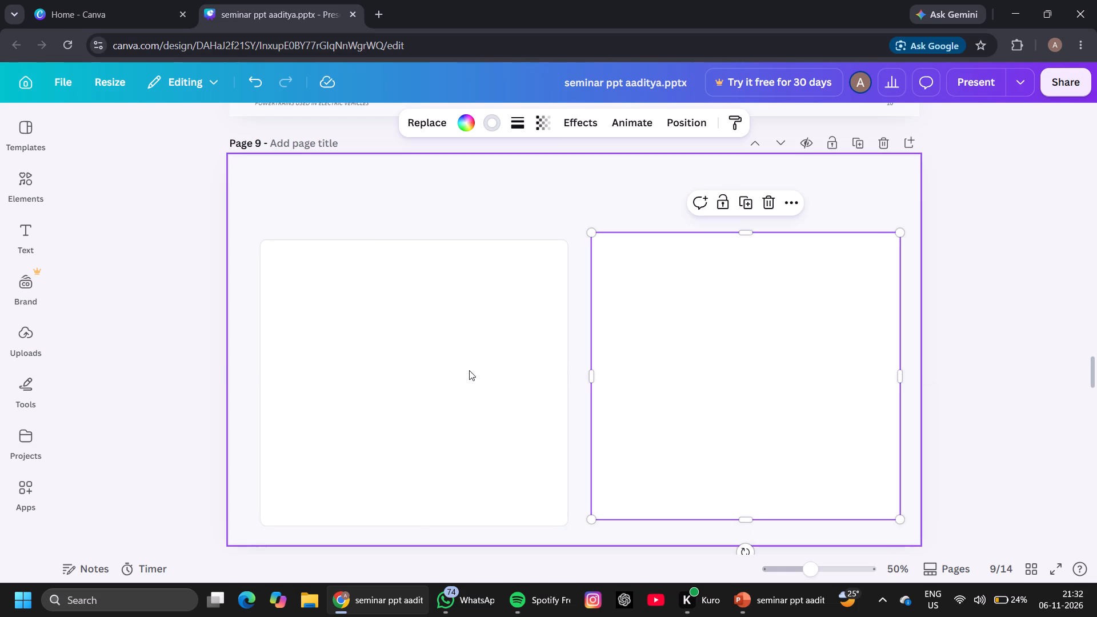
pyautogui.moveTo(469, 370); pyautogui.dragTo(468, 364)
pyautogui.scroll(2, 468, 364)
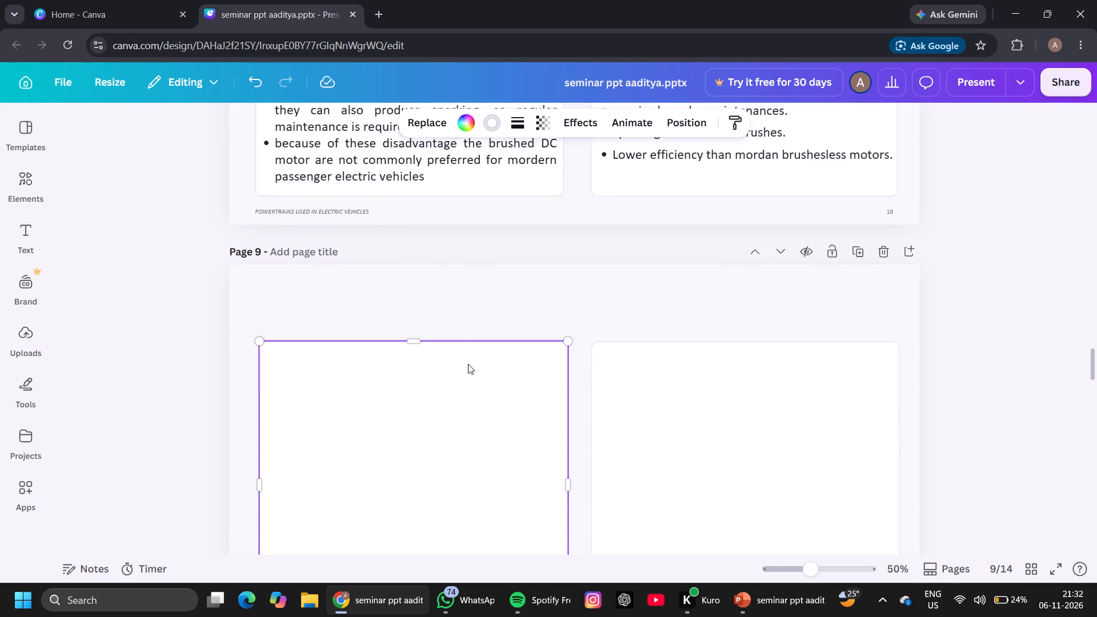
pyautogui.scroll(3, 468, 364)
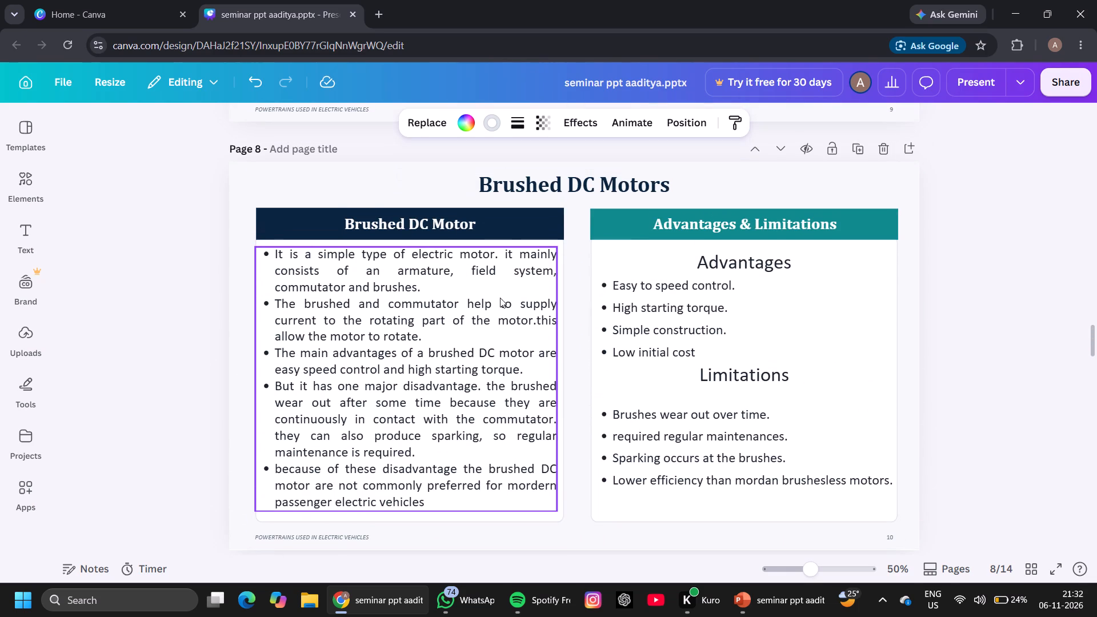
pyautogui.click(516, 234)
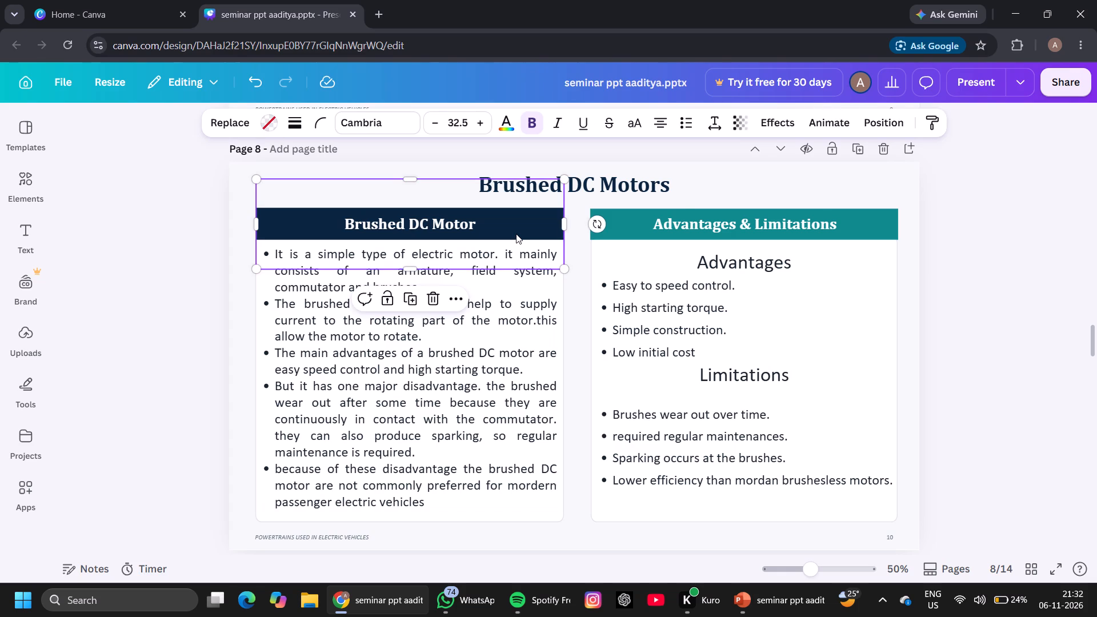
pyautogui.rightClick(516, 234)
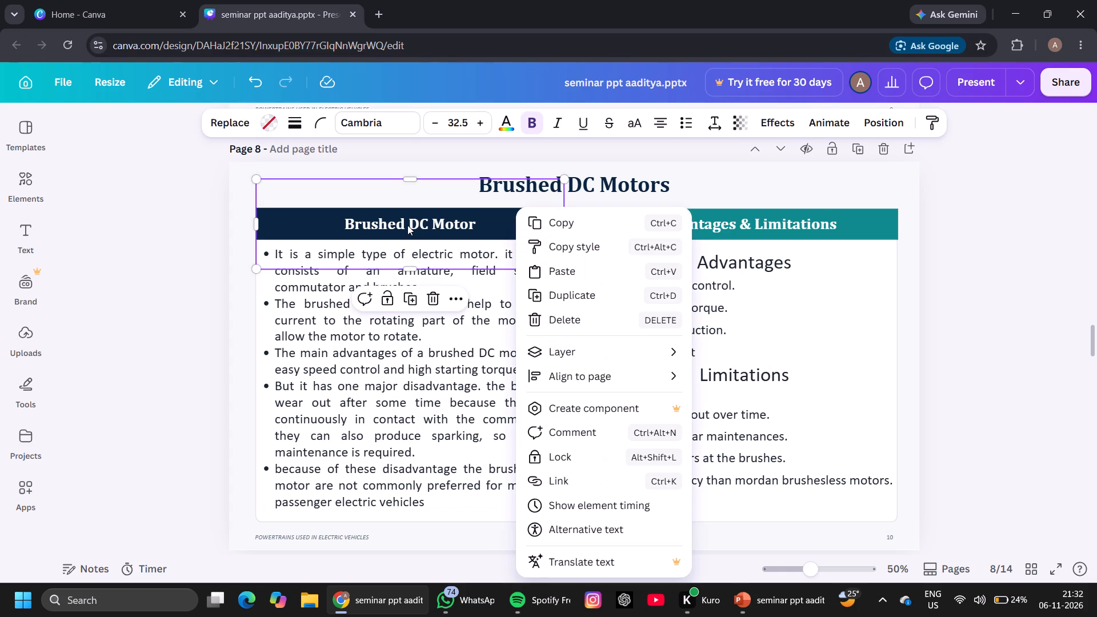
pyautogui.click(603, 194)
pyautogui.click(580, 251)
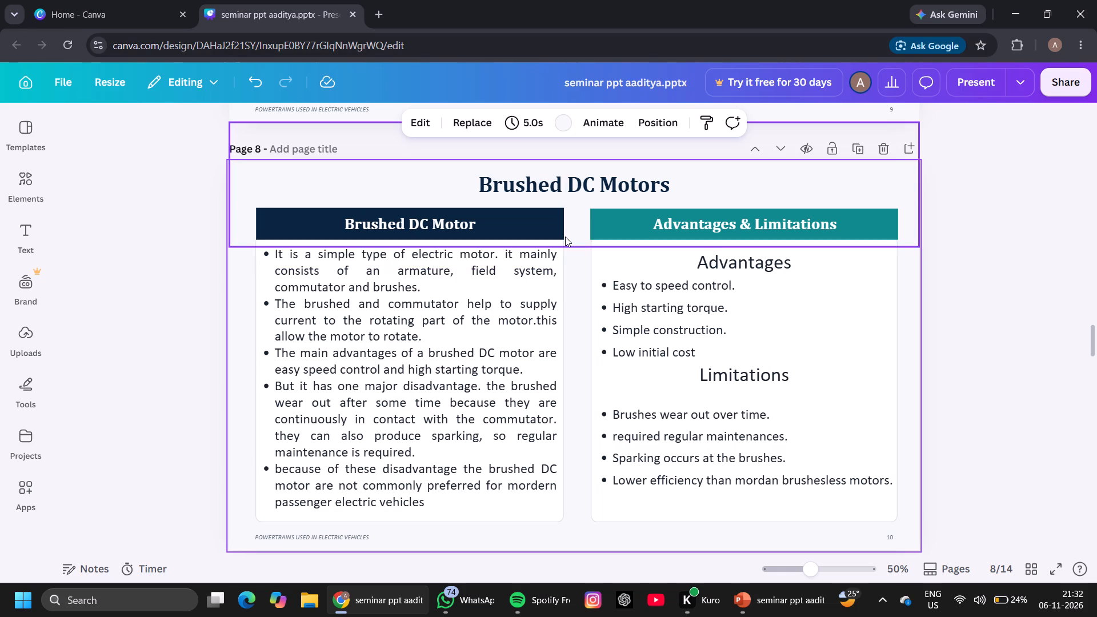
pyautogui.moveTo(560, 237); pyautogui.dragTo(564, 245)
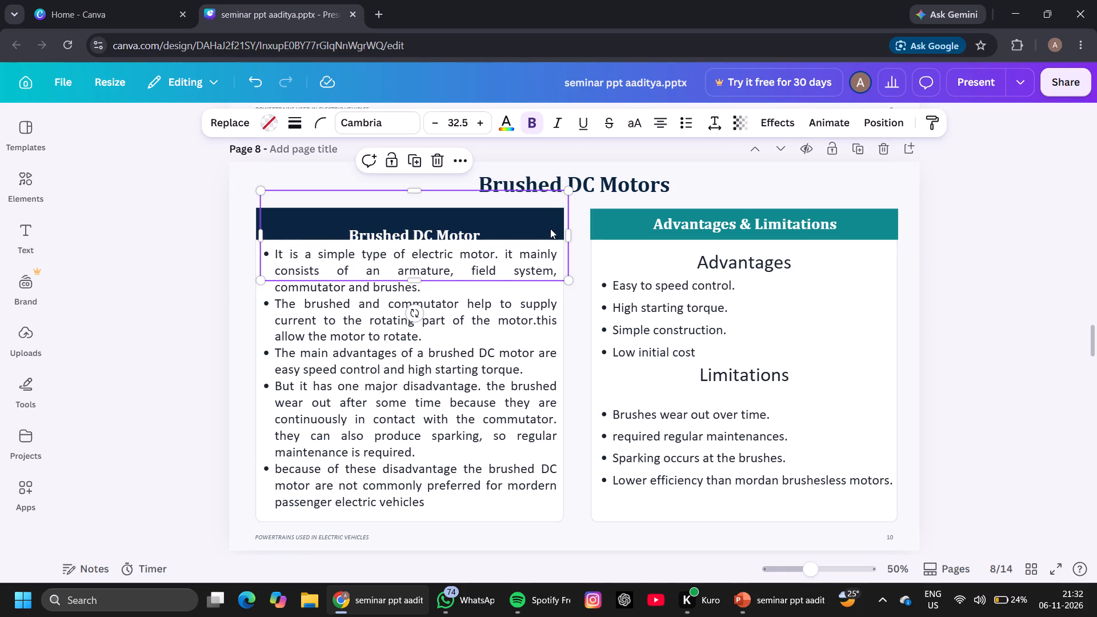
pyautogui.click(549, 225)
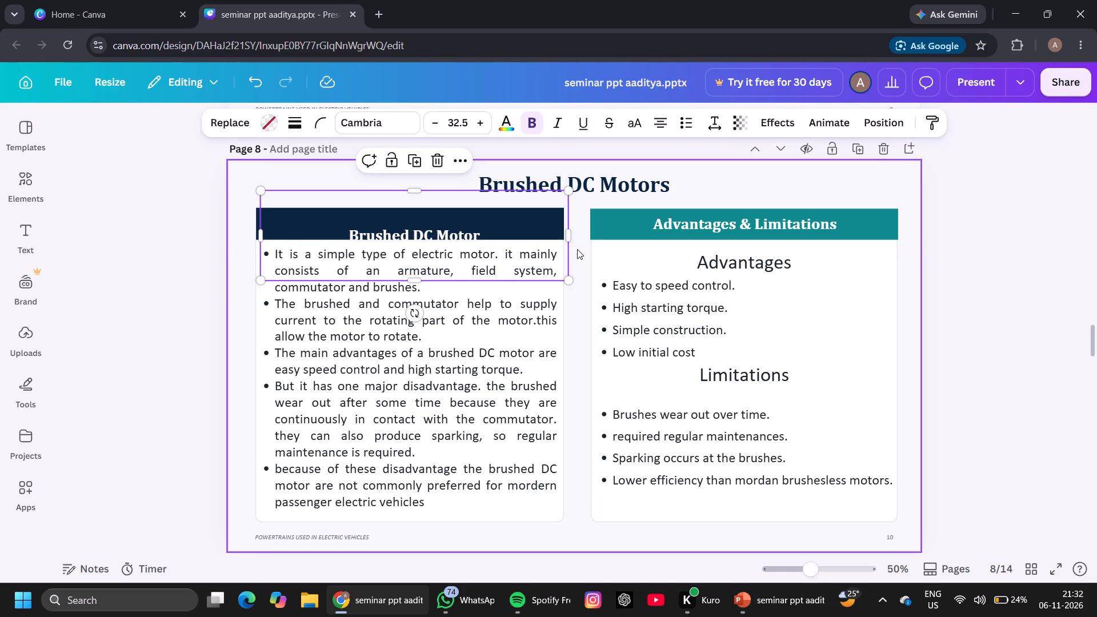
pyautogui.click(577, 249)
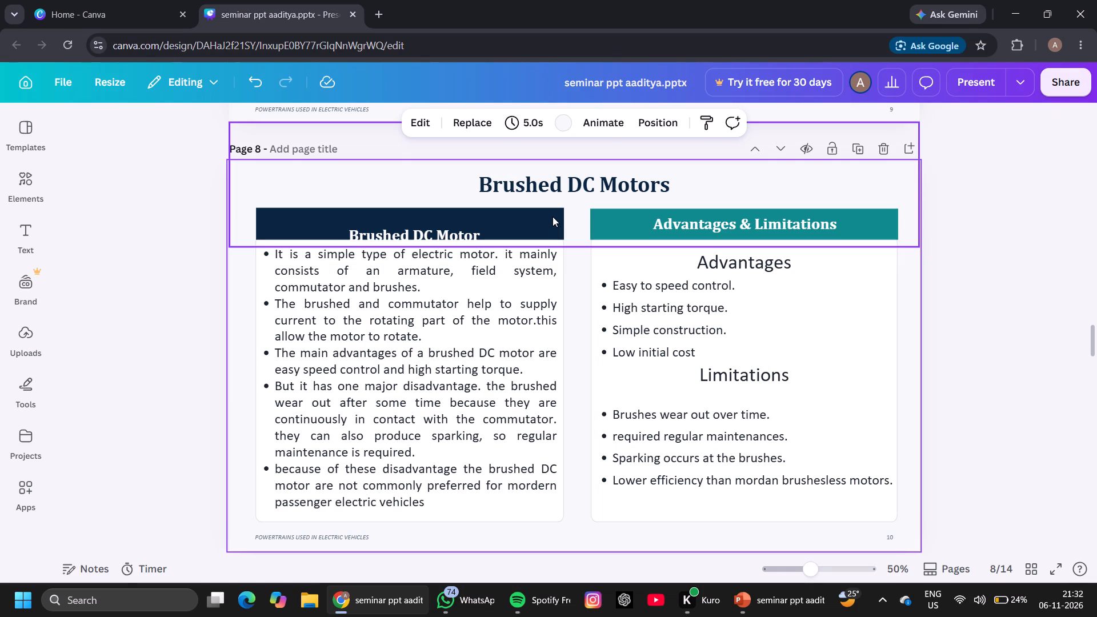
# Duplicate the navy header bar behind page 8's Brushed DC Motor heading and move the copy down onto page 9.
pyautogui.click(257, 232)
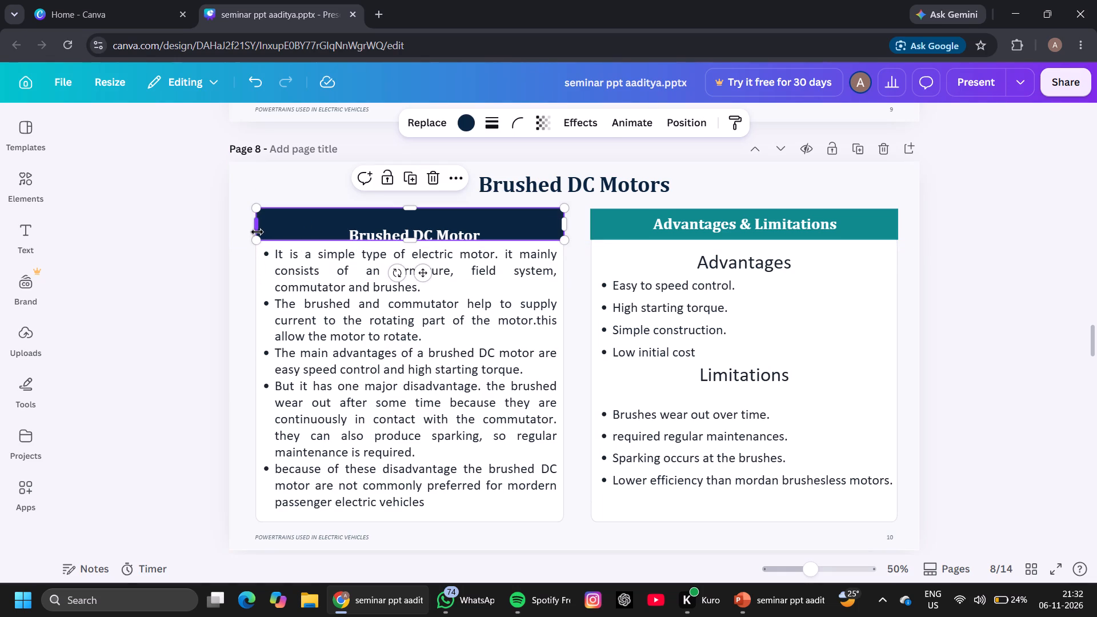
pyautogui.click(406, 177)
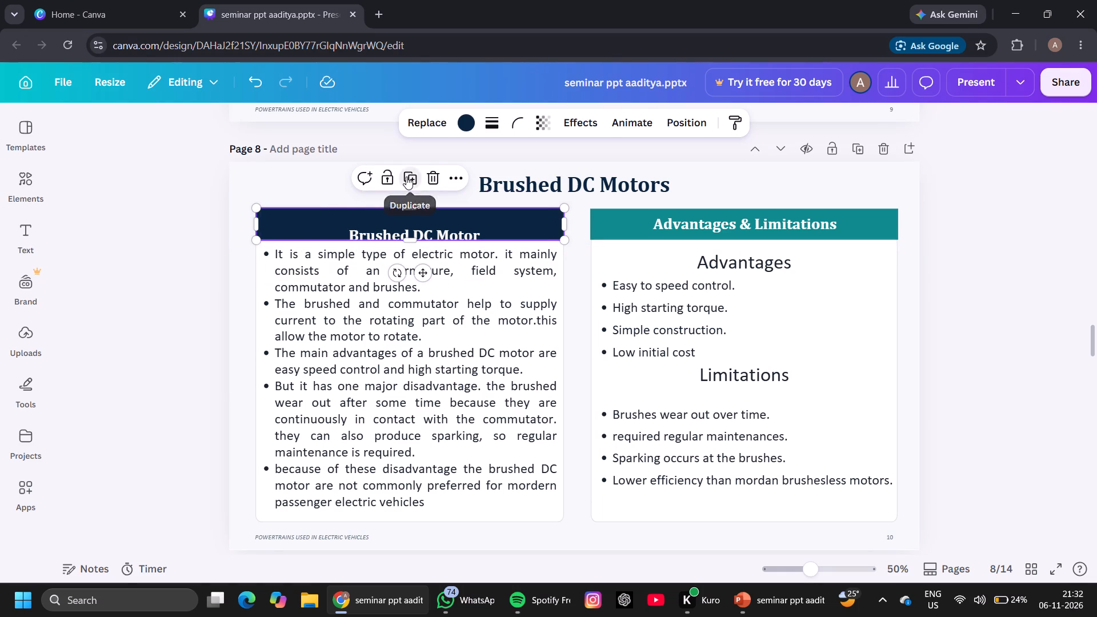
pyautogui.moveTo(451, 232); pyautogui.dragTo(513, 498)
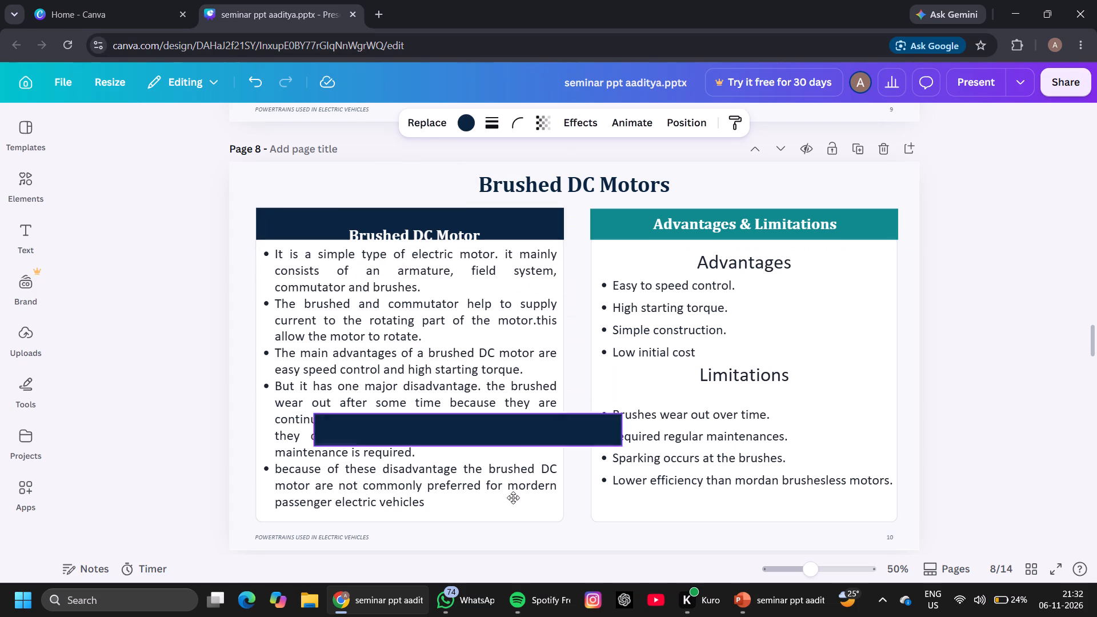
pyautogui.moveTo(513, 498); pyautogui.dragTo(549, 583)
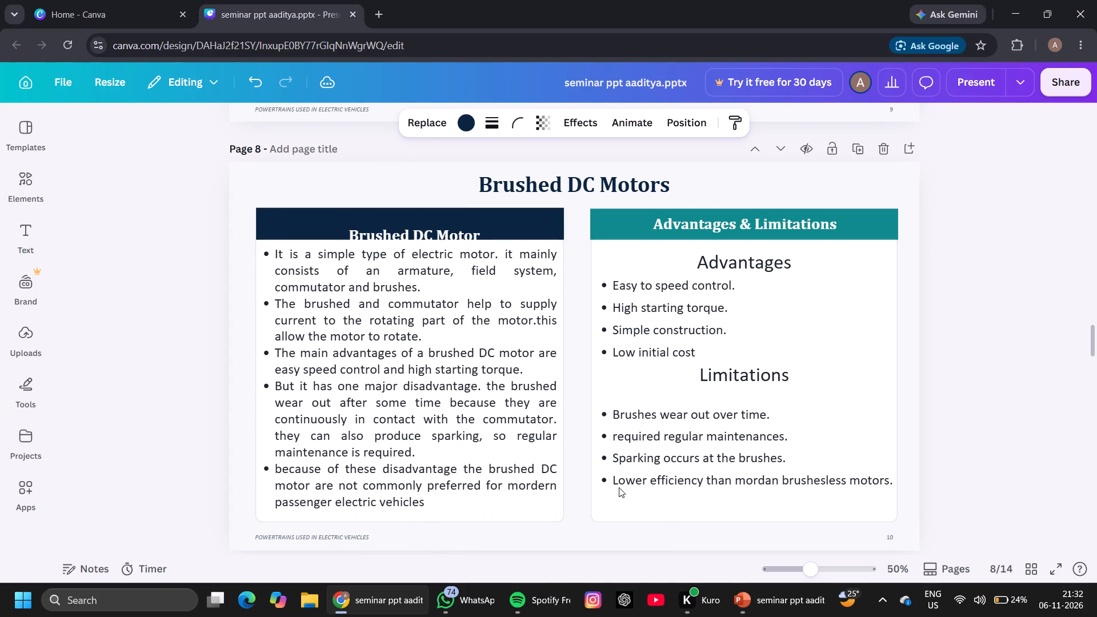
# Duplicate the teal header bar behind page 8's Advantages & Limitations heading and move the copy down onto page 9.
pyautogui.click(591, 226)
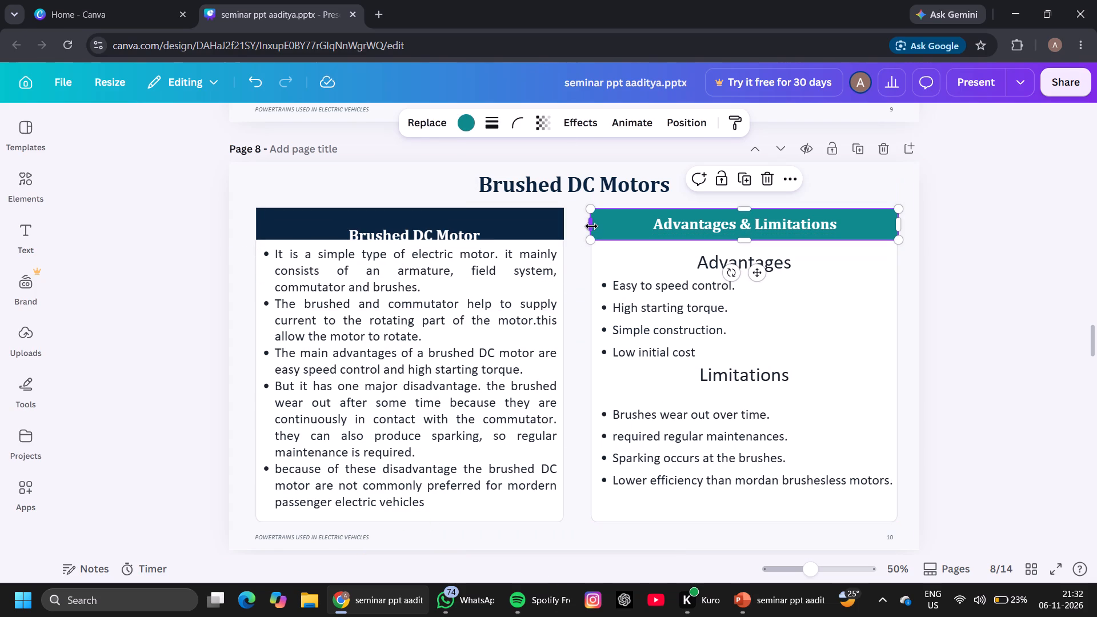
pyautogui.click(591, 226)
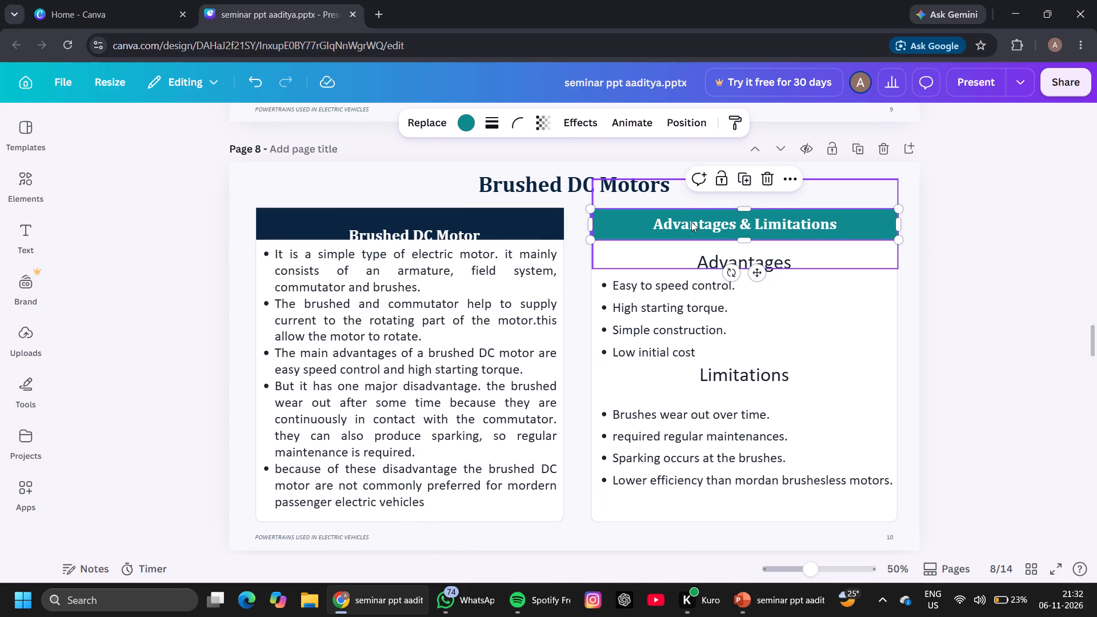
pyautogui.click(691, 222)
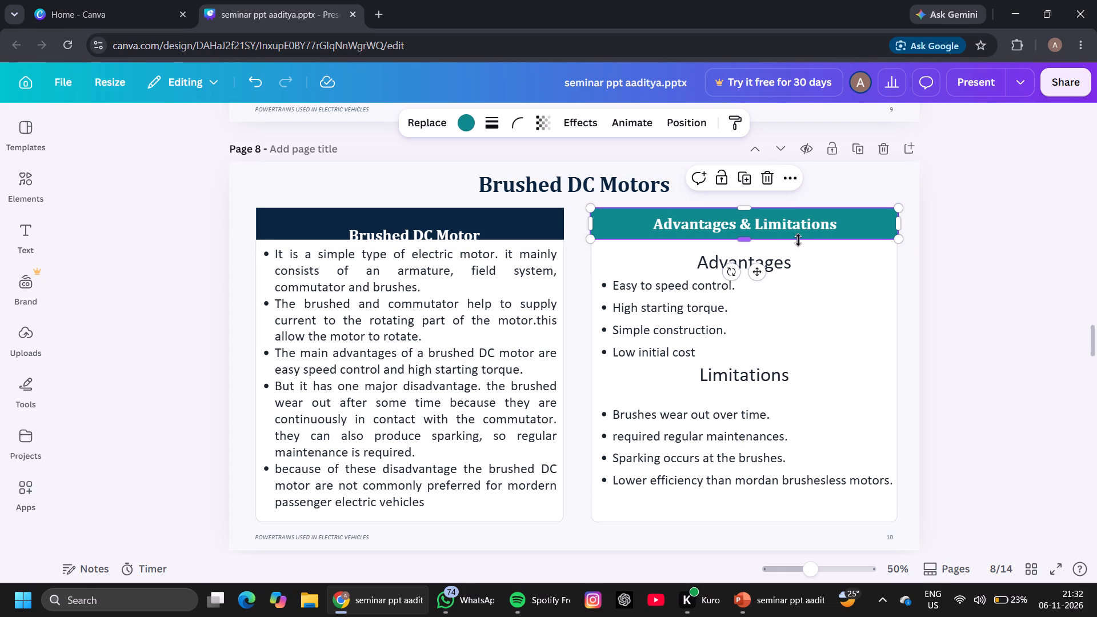
pyautogui.click(741, 179)
pyautogui.moveTo(738, 237); pyautogui.dragTo(741, 275)
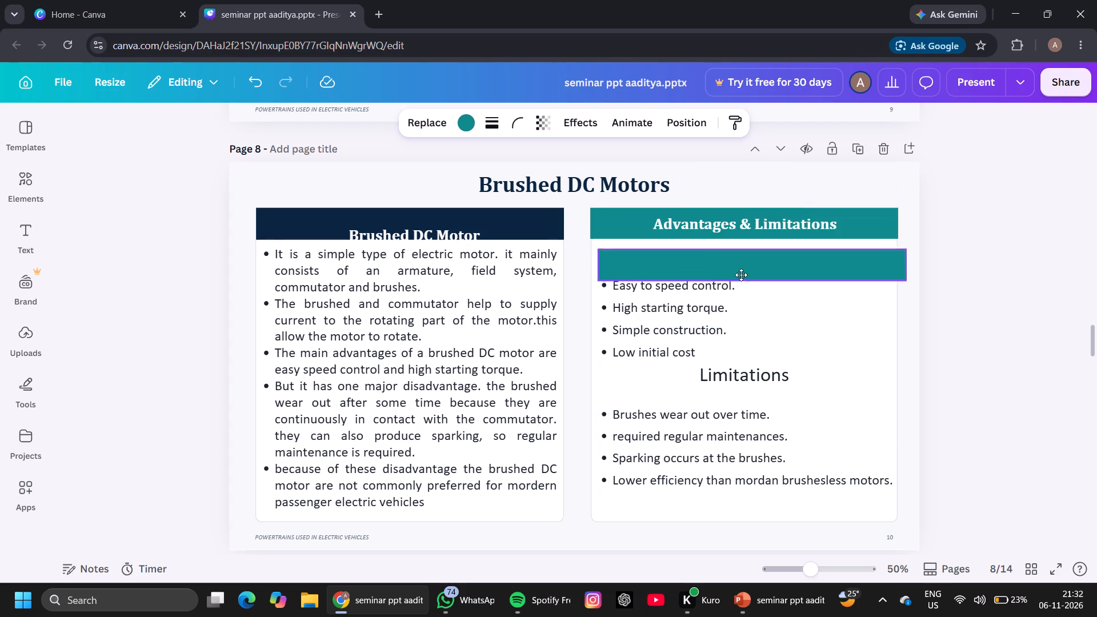
pyautogui.moveTo(741, 275); pyautogui.dragTo(718, 604)
# Move page 8's Brushed DC Motor heading text up so it is centred on its navy bar, level with Advantages & Limitations.
pyautogui.click(433, 230)
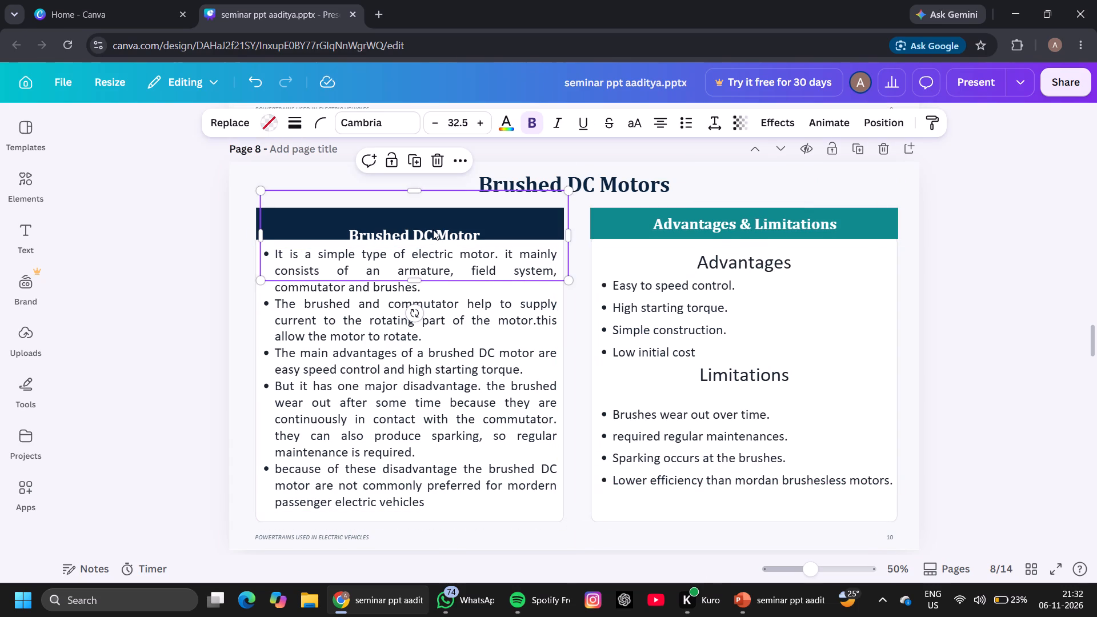
pyautogui.moveTo(433, 230); pyautogui.dragTo(431, 218)
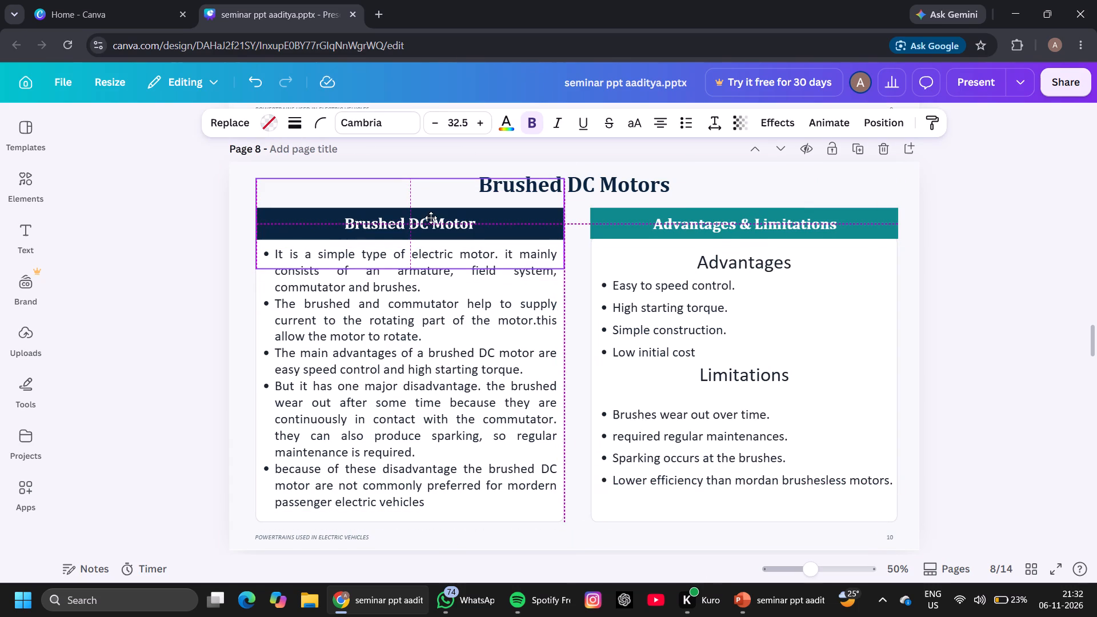
pyautogui.moveTo(431, 218); pyautogui.dragTo(430, 218)
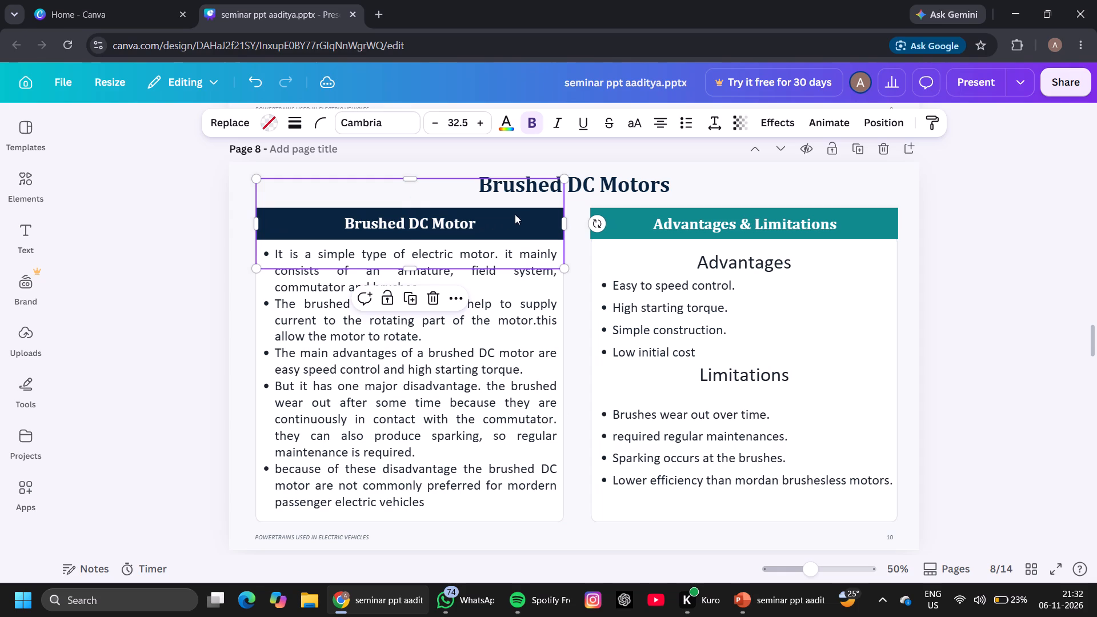
pyautogui.click(686, 177)
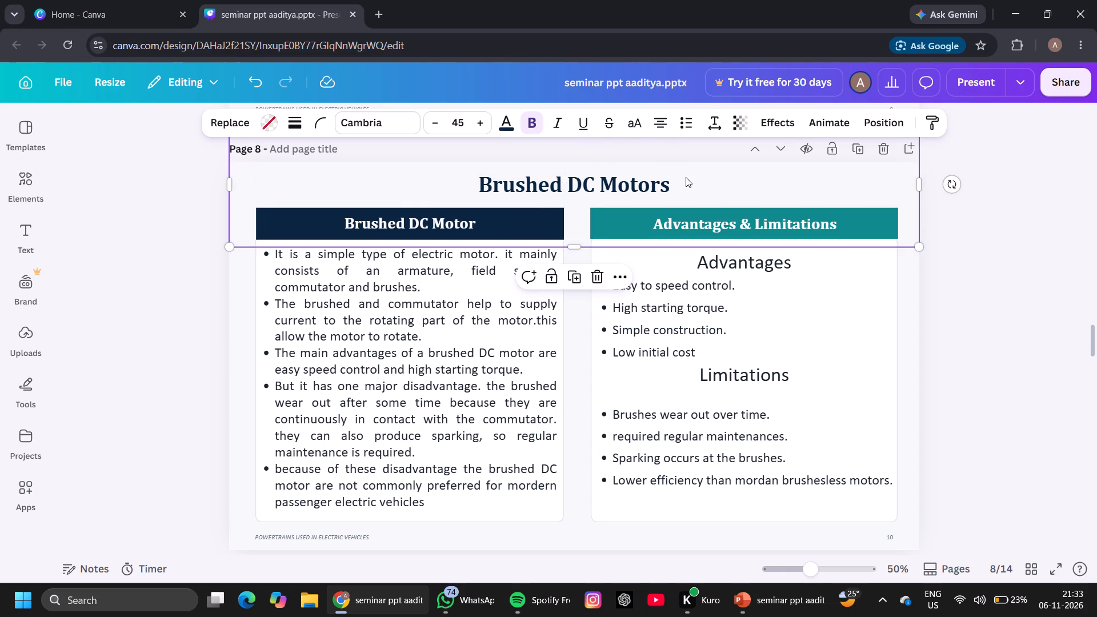
pyautogui.click(918, 293)
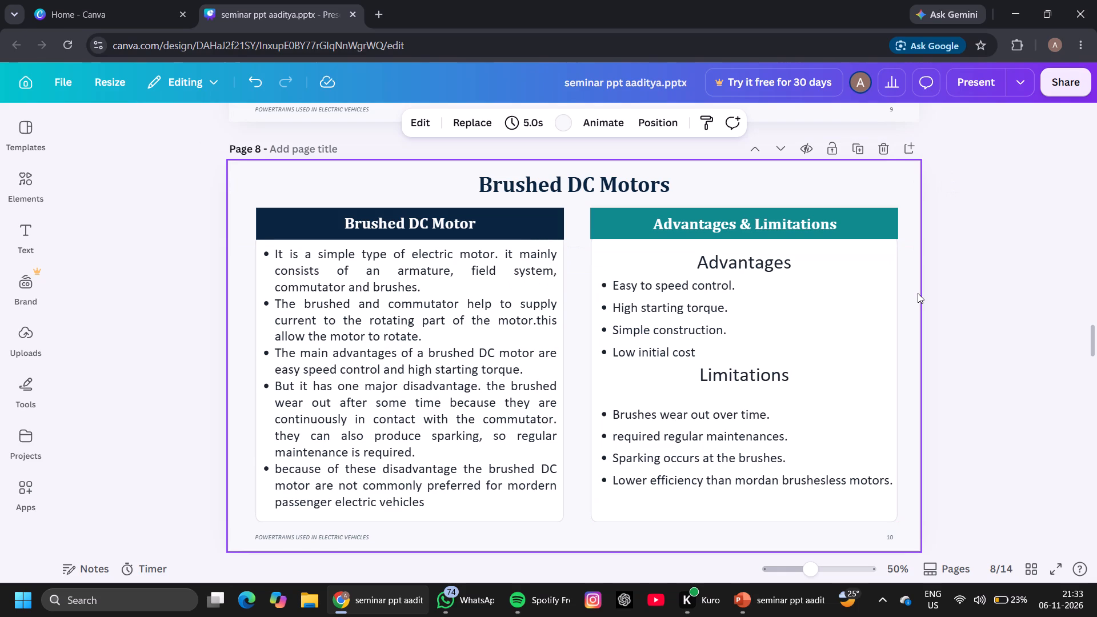
# Make the Limitations and Advantages subheadings in page 8's Advantages & Limitations card bold.
pyautogui.scroll(-1, 918, 293)
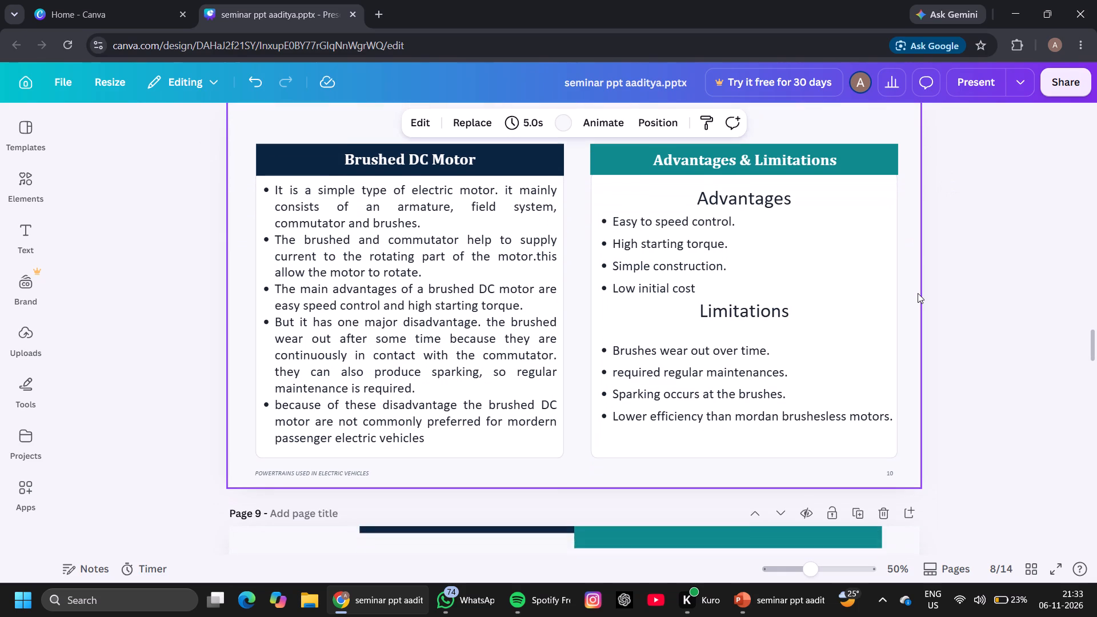
pyautogui.scroll(-2, 918, 293)
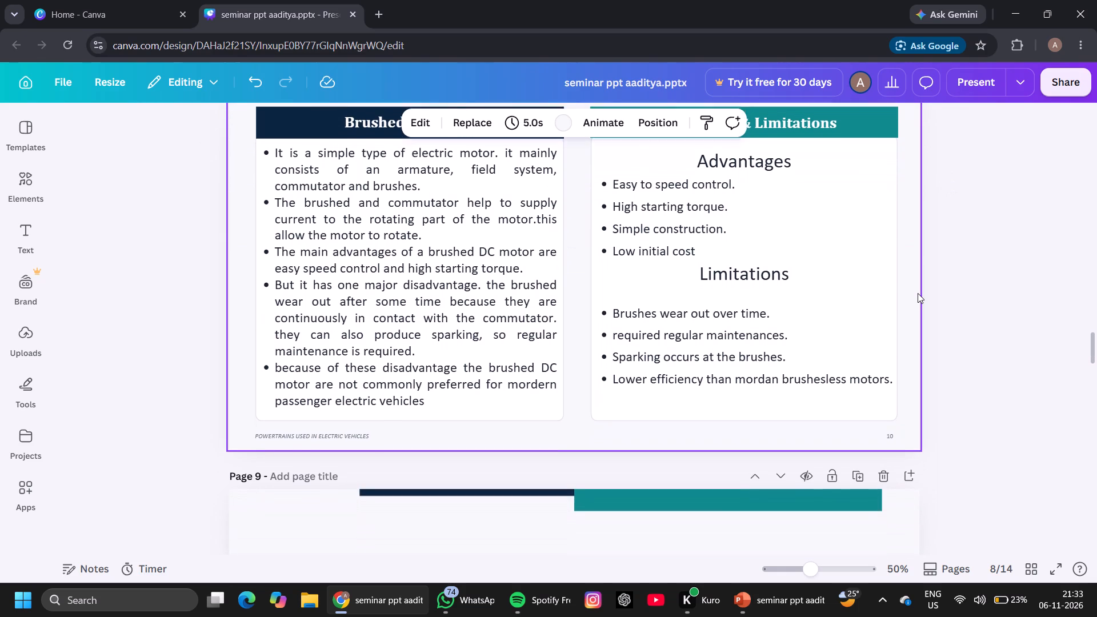
pyautogui.scroll(-1, 918, 293)
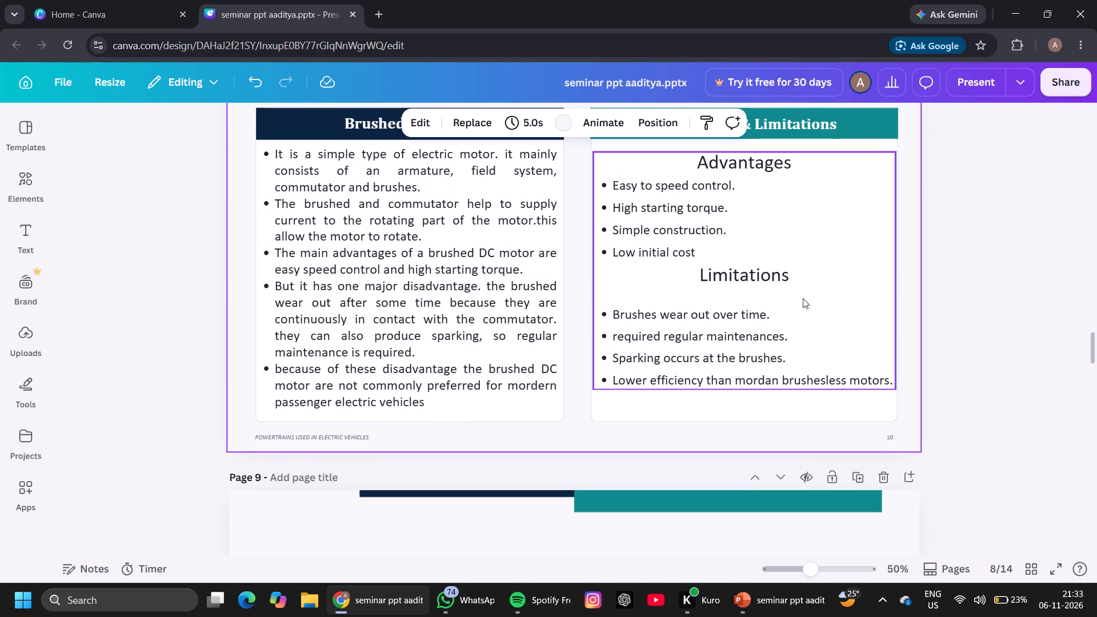
pyautogui.click(784, 280)
pyautogui.click(787, 275)
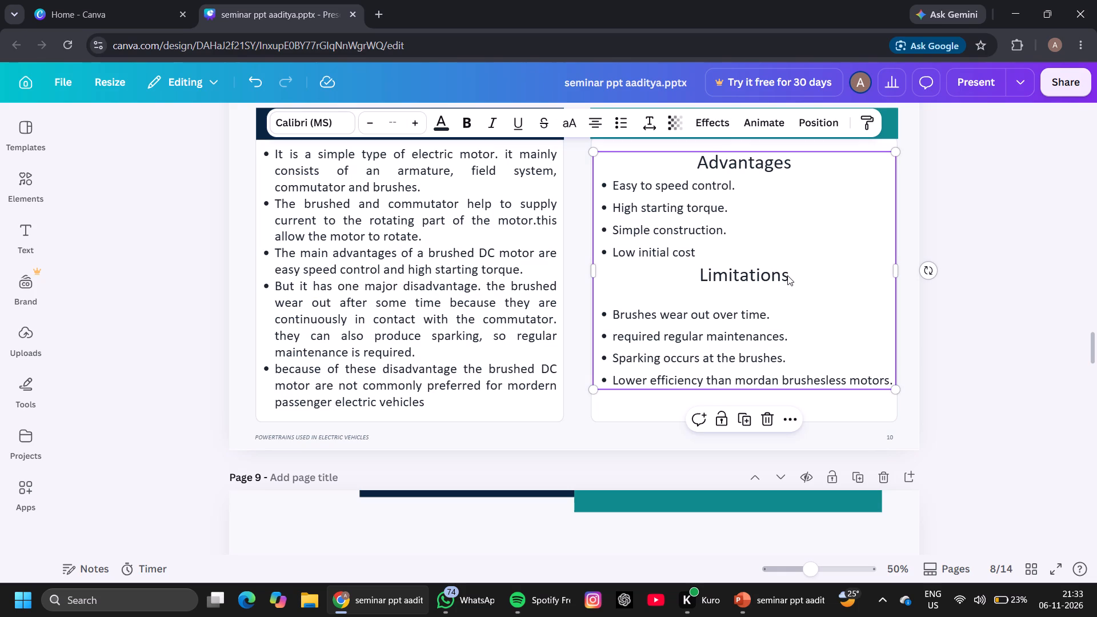
pyautogui.moveTo(787, 275); pyautogui.dragTo(739, 281)
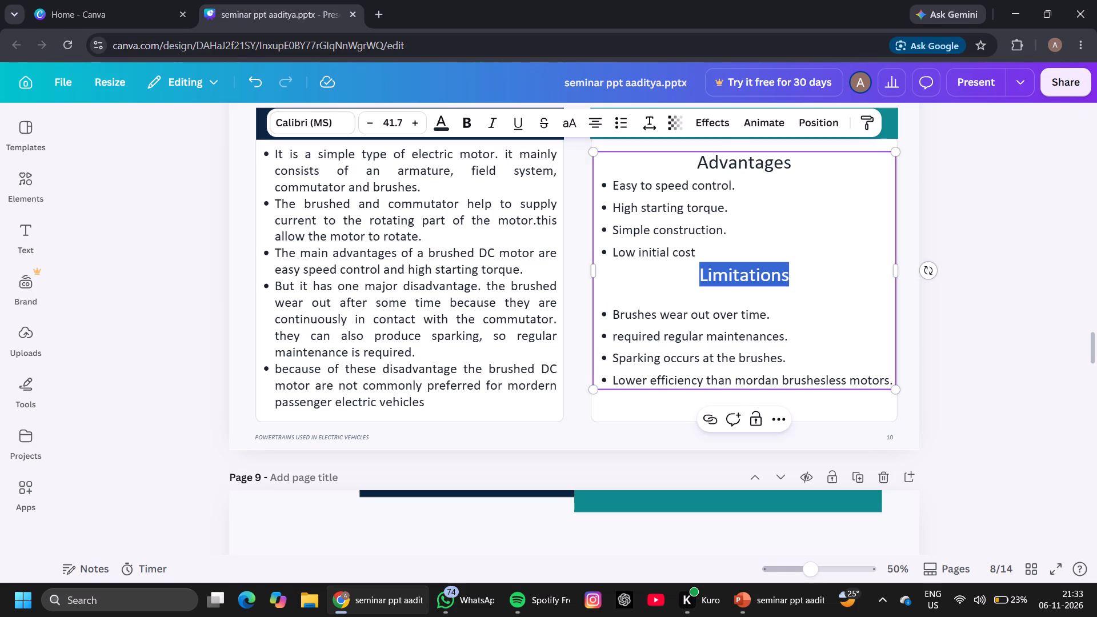
pyautogui.click(470, 123)
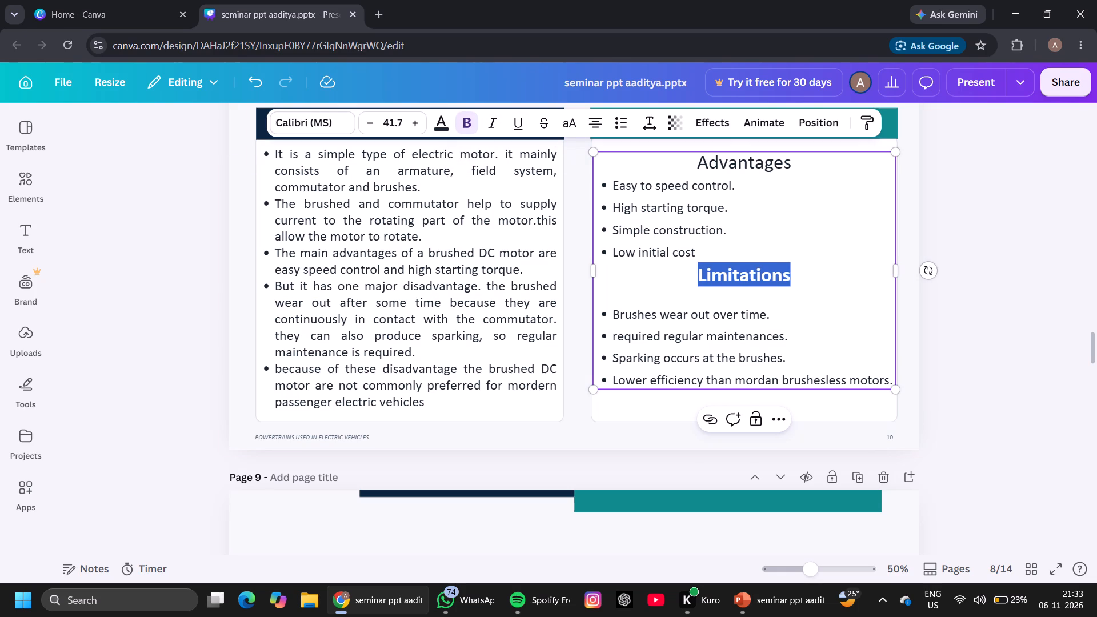
pyautogui.moveTo(795, 166); pyautogui.dragTo(703, 169)
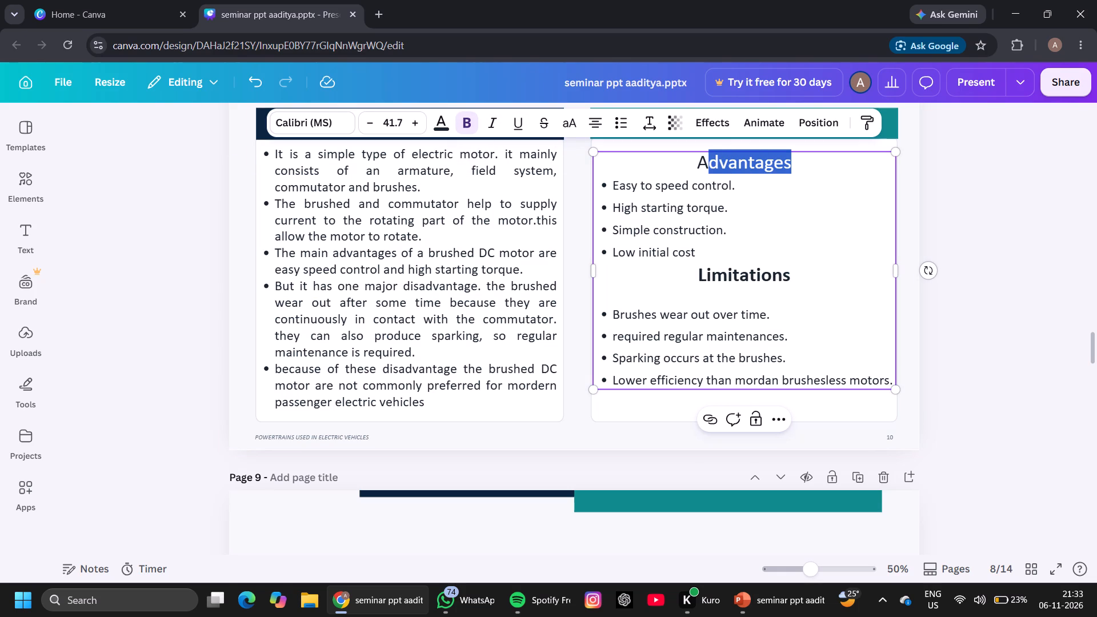
pyautogui.moveTo(703, 169); pyautogui.dragTo(697, 173)
pyautogui.click(466, 123)
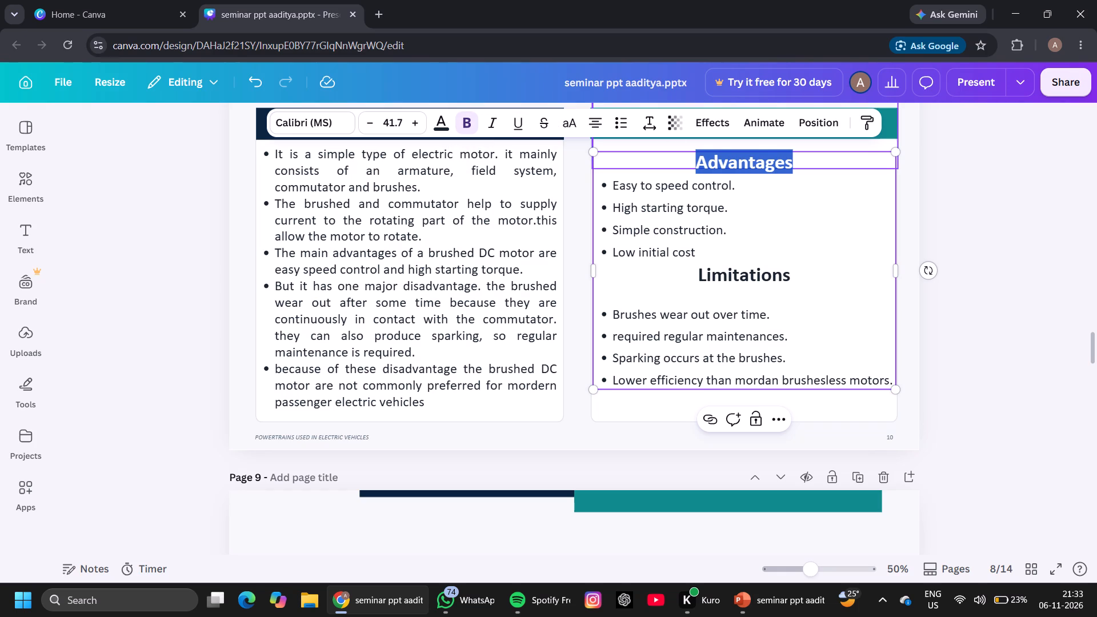
pyautogui.click(859, 153)
# Move page 9's teal bar down above the right card, with its bottom edge on the card's top edge.
pyautogui.scroll(3, 859, 153)
pyautogui.scroll(-5, 859, 153)
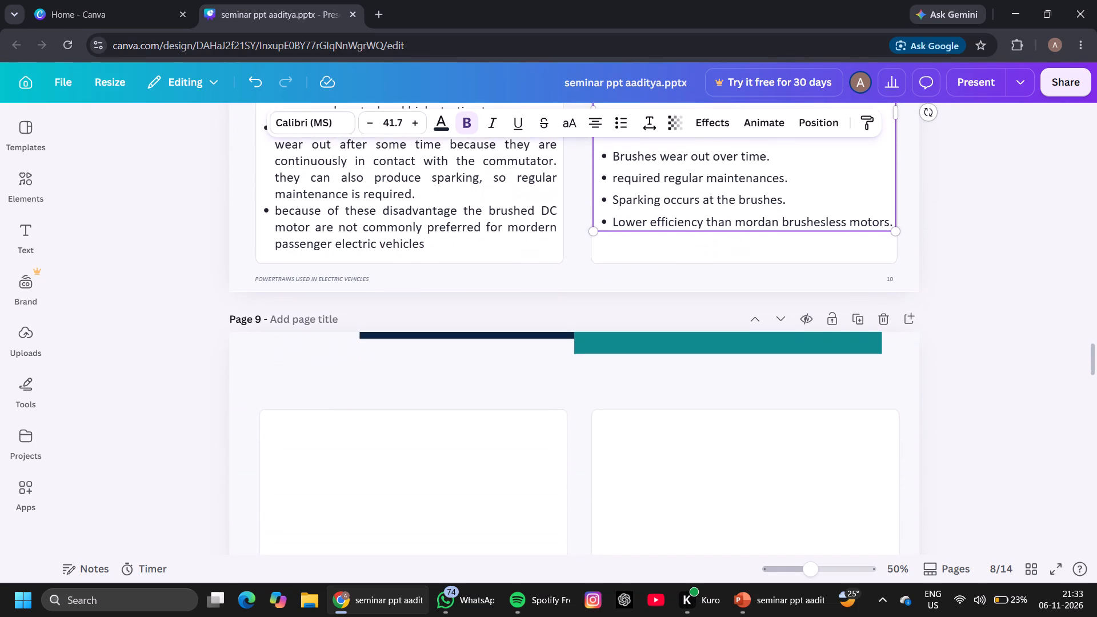
pyautogui.scroll(-1, 859, 153)
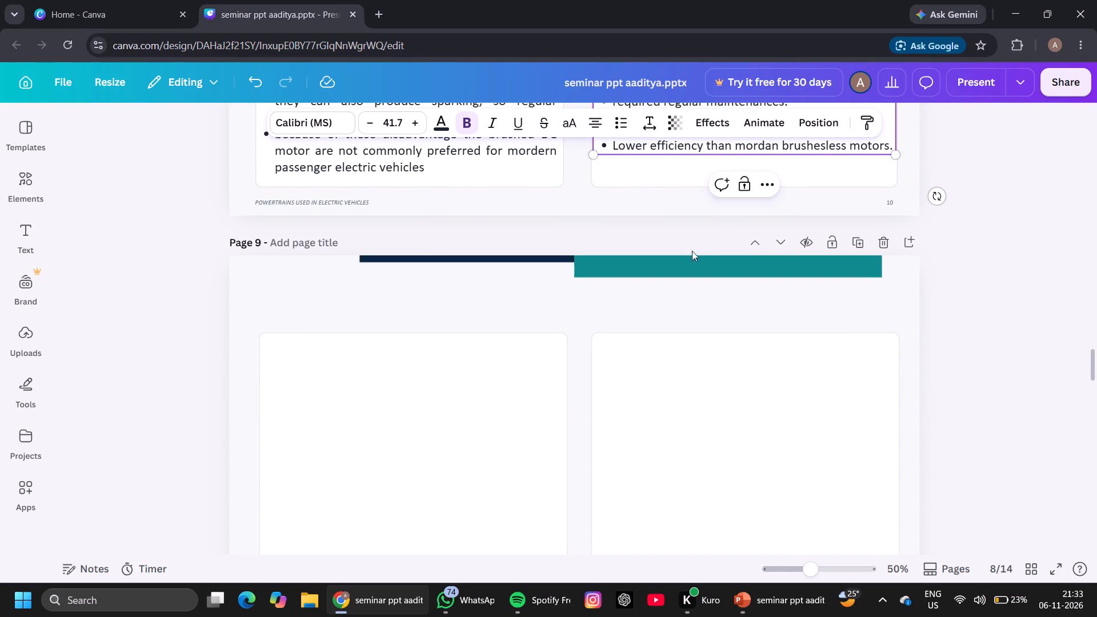
pyautogui.moveTo(652, 265); pyautogui.dragTo(674, 322)
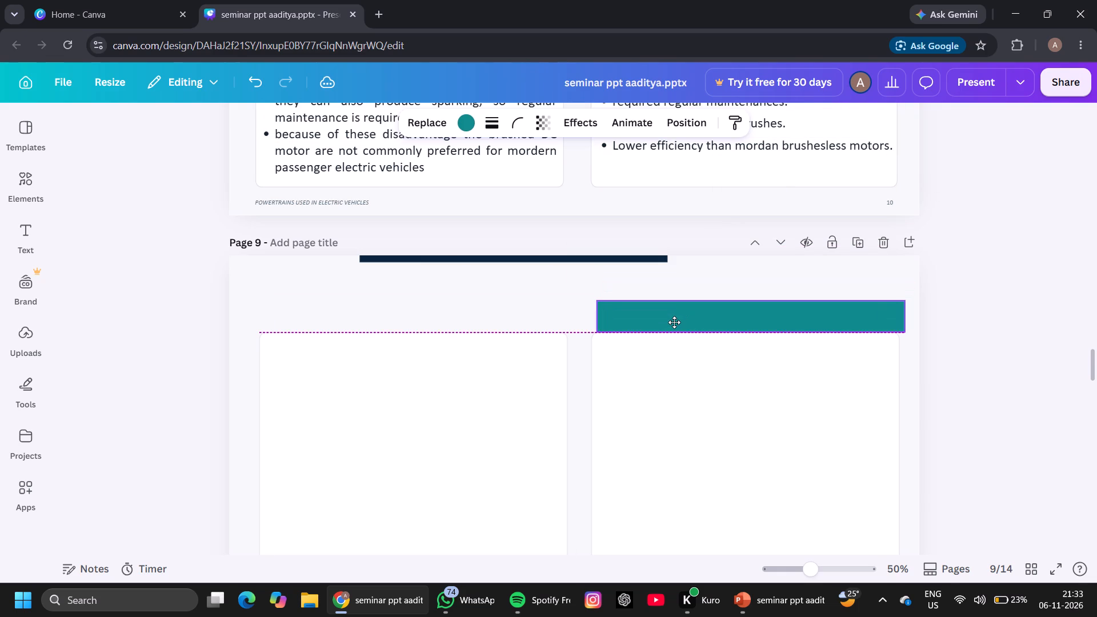
pyautogui.moveTo(674, 322); pyautogui.dragTo(674, 323)
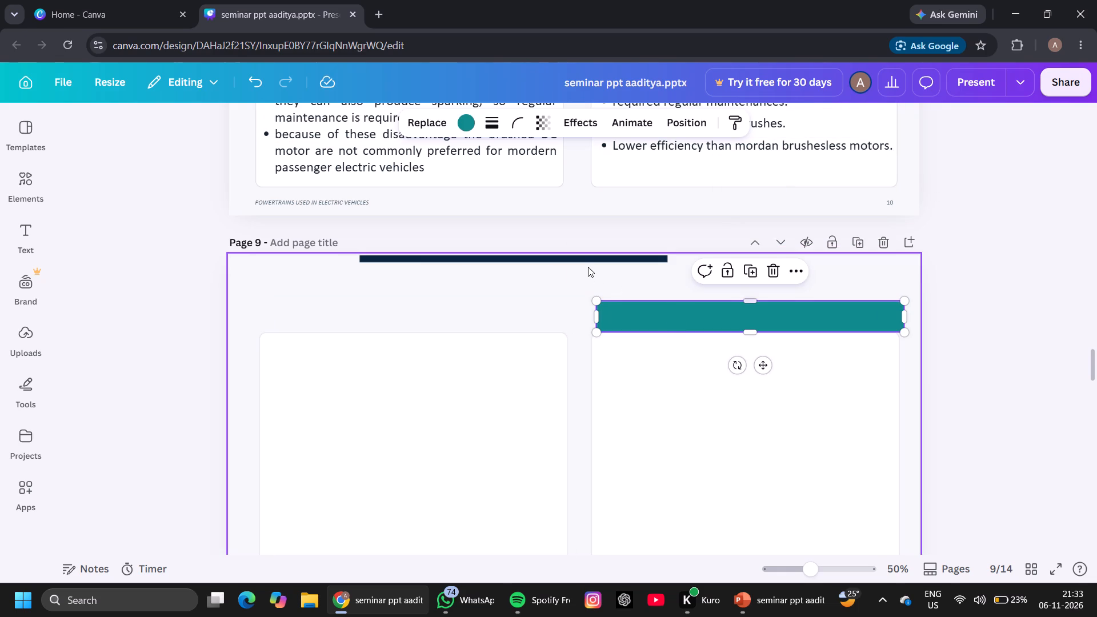
# Move page 9's navy bar over the top edge of the left card, aligned with the card's sides.
pyautogui.moveTo(587, 259); pyautogui.dragTo(509, 346)
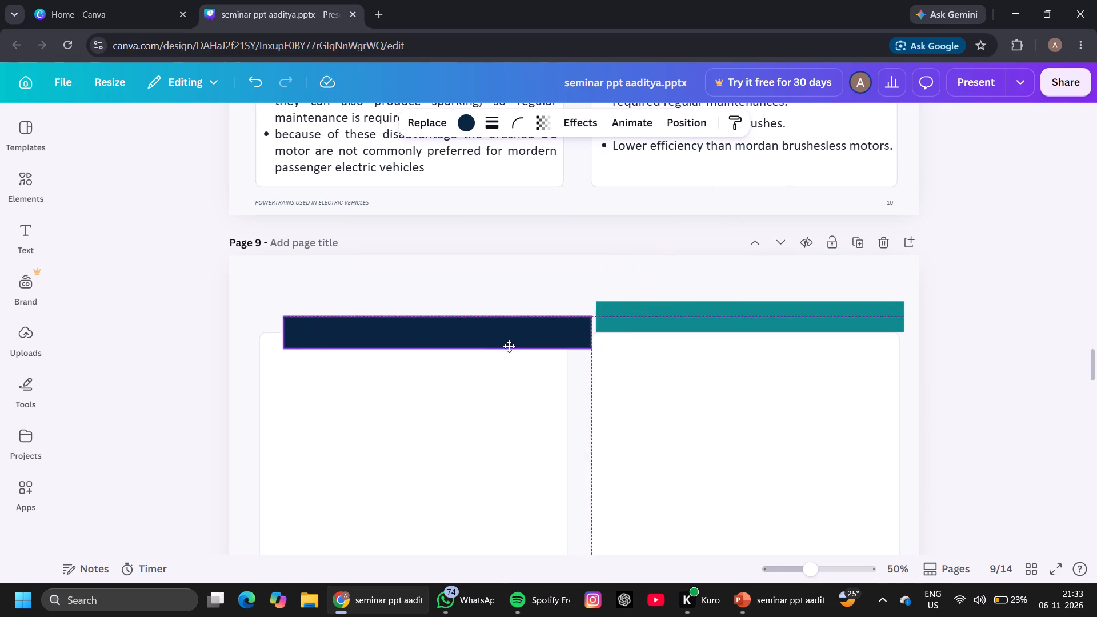
pyautogui.moveTo(509, 346); pyautogui.dragTo(483, 340)
pyautogui.scroll(-2, 483, 340)
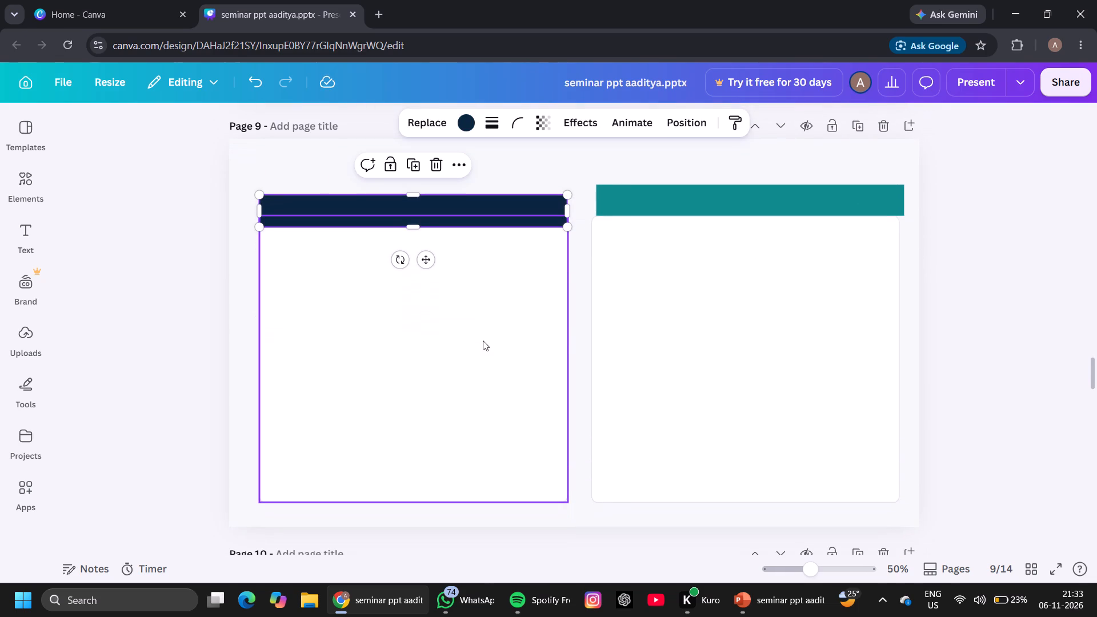
# Move page 9's teal bar over the right card's top edge, aligned with the card's sides and level with the navy bar.
pyautogui.click(675, 364)
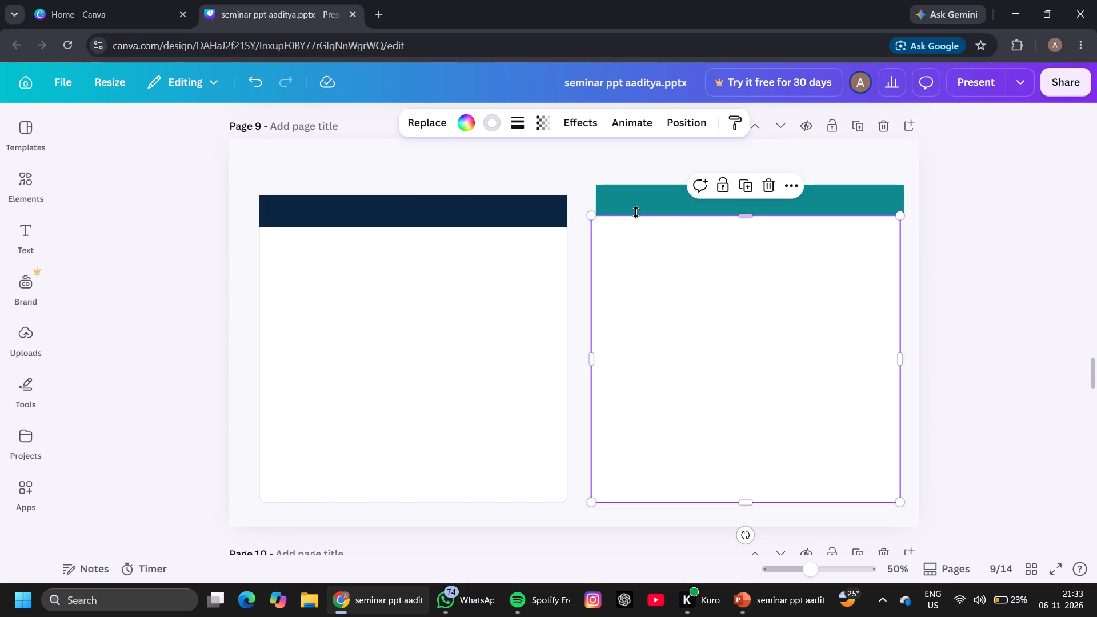
pyautogui.moveTo(635, 208); pyautogui.dragTo(628, 213)
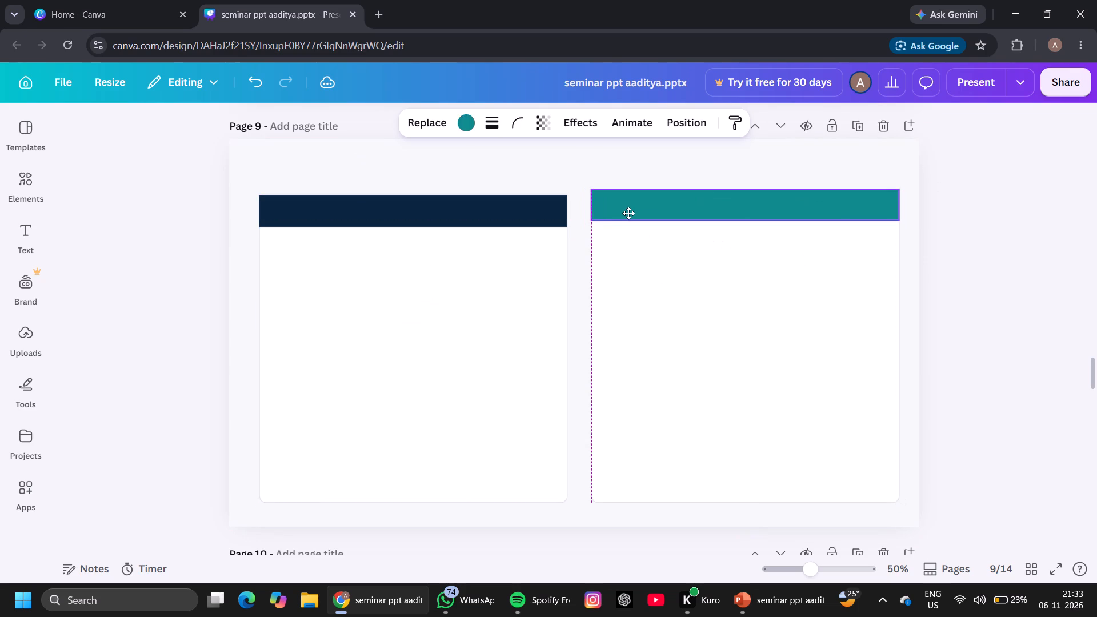
pyautogui.moveTo(628, 213); pyautogui.dragTo(632, 215)
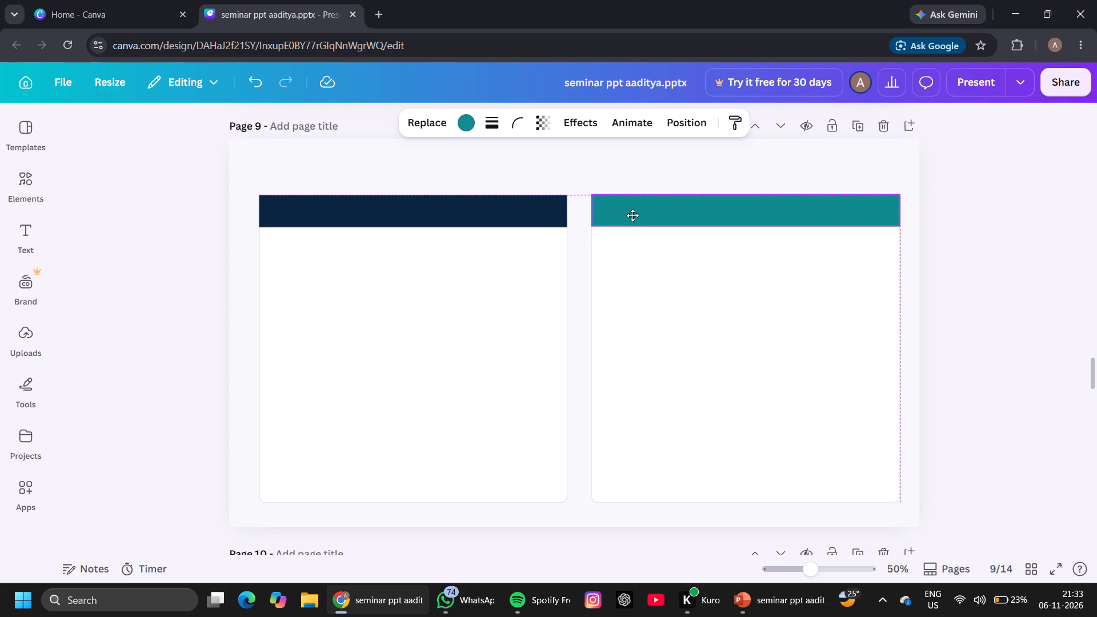
pyautogui.moveTo(632, 215); pyautogui.dragTo(631, 217)
pyautogui.click(635, 274)
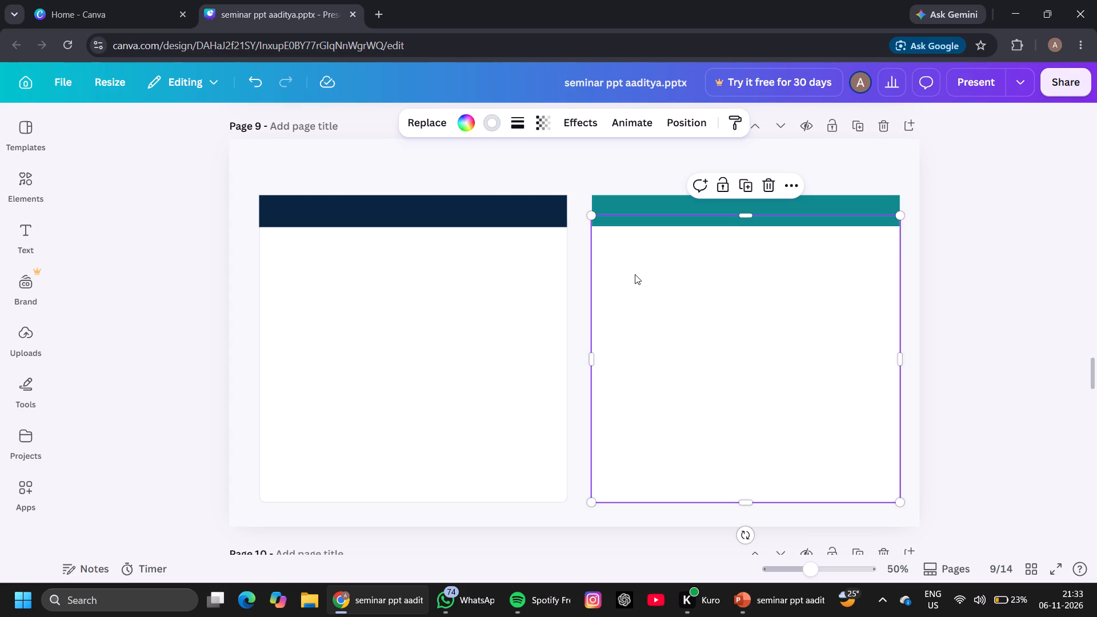
pyautogui.click(579, 279)
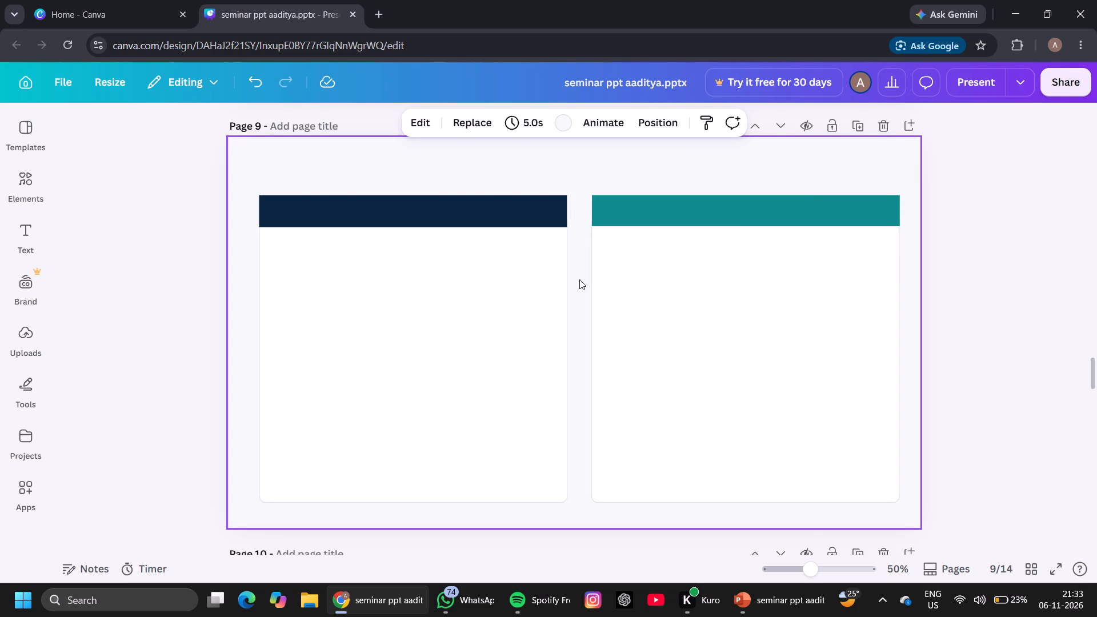
# Duplicate page 8's Brushed DC Motors title and move the copy down to the bottom of page 8.
pyautogui.scroll(6, 579, 279)
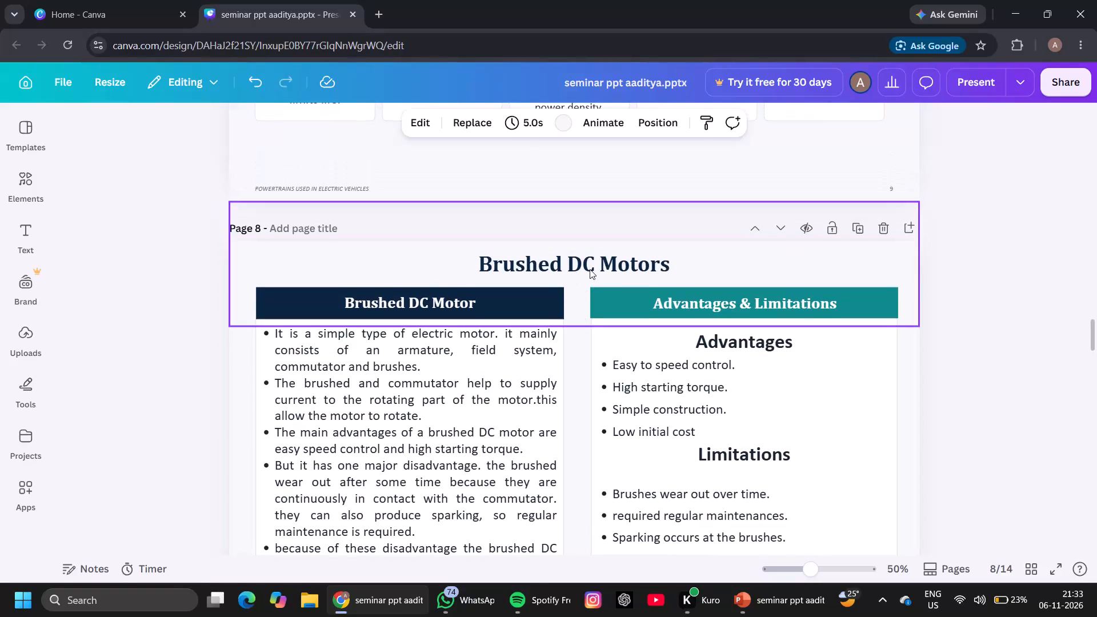
pyautogui.click(591, 269)
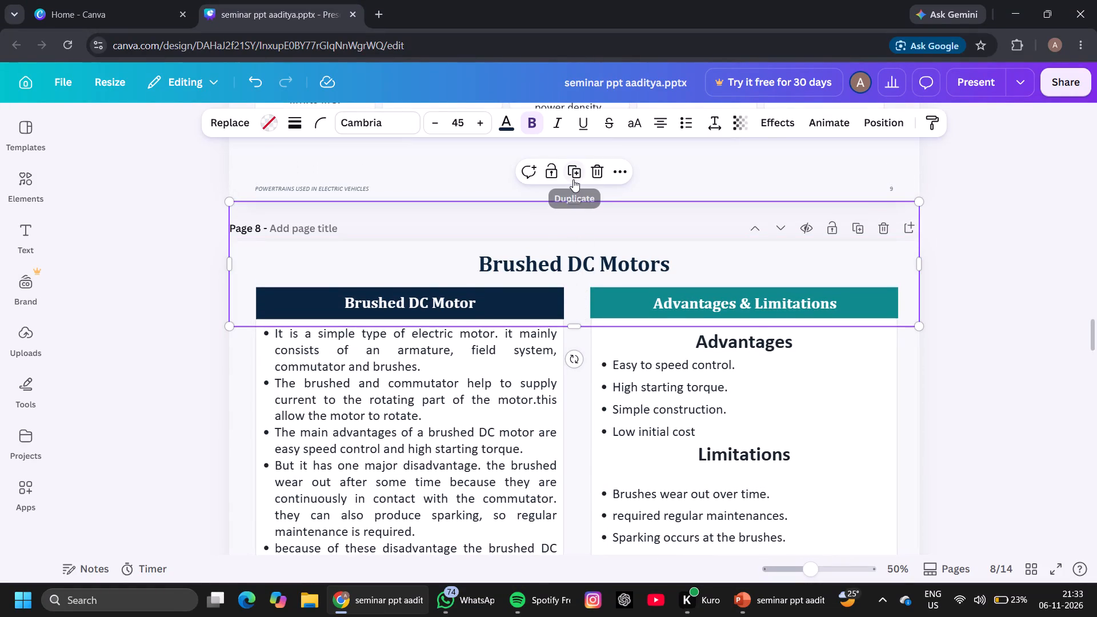
pyautogui.click(573, 179)
pyautogui.moveTo(597, 273); pyautogui.dragTo(598, 324)
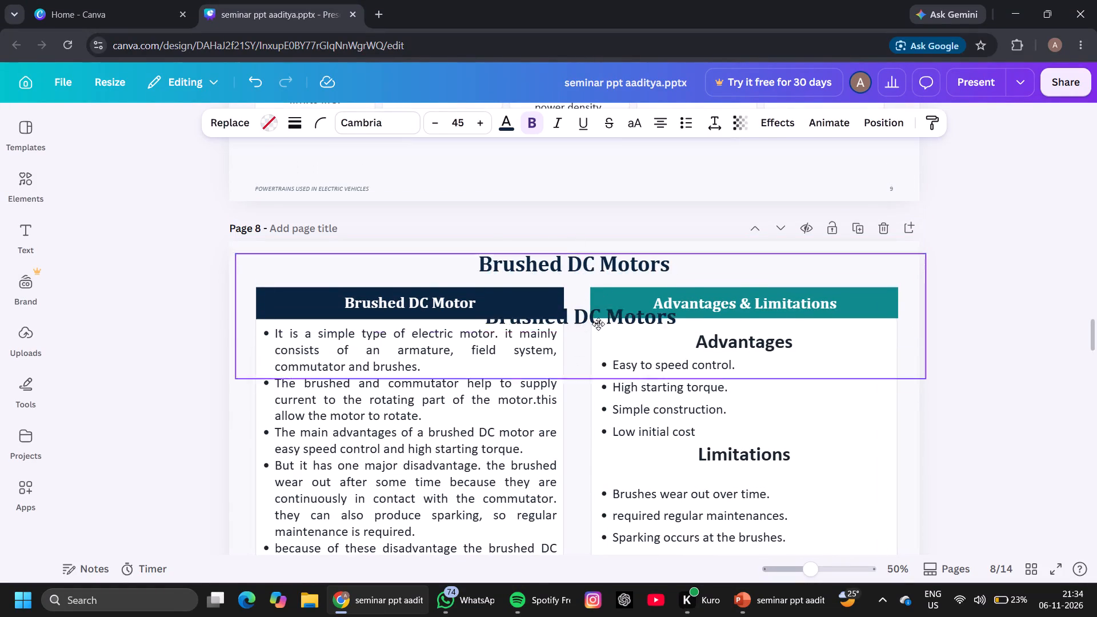
pyautogui.moveTo(598, 324); pyautogui.dragTo(611, 616)
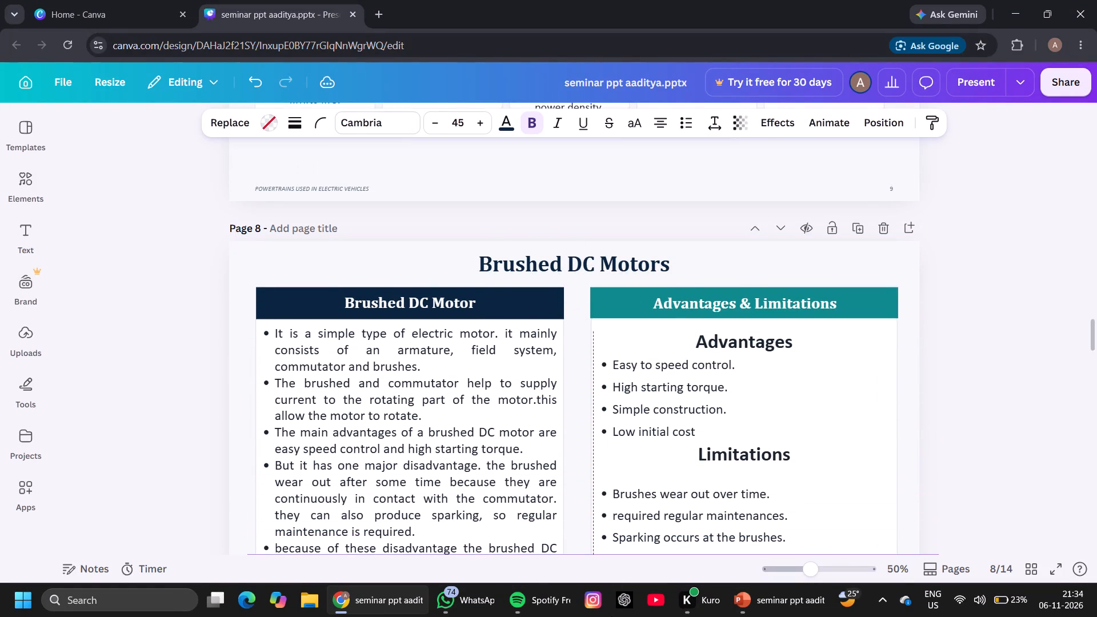
pyautogui.moveTo(611, 616); pyautogui.dragTo(610, 616)
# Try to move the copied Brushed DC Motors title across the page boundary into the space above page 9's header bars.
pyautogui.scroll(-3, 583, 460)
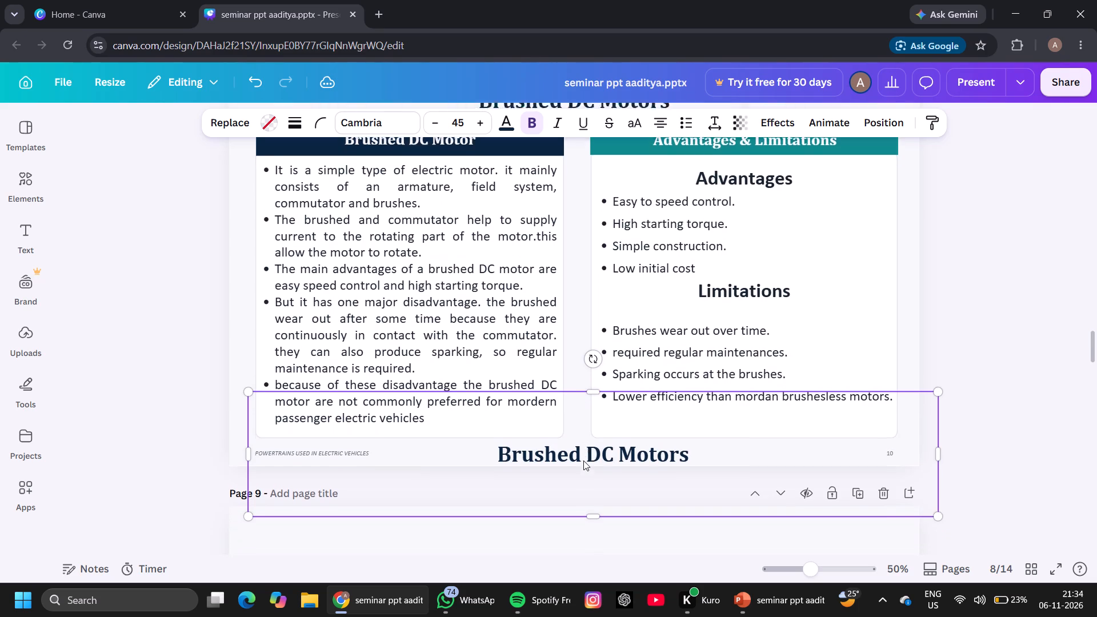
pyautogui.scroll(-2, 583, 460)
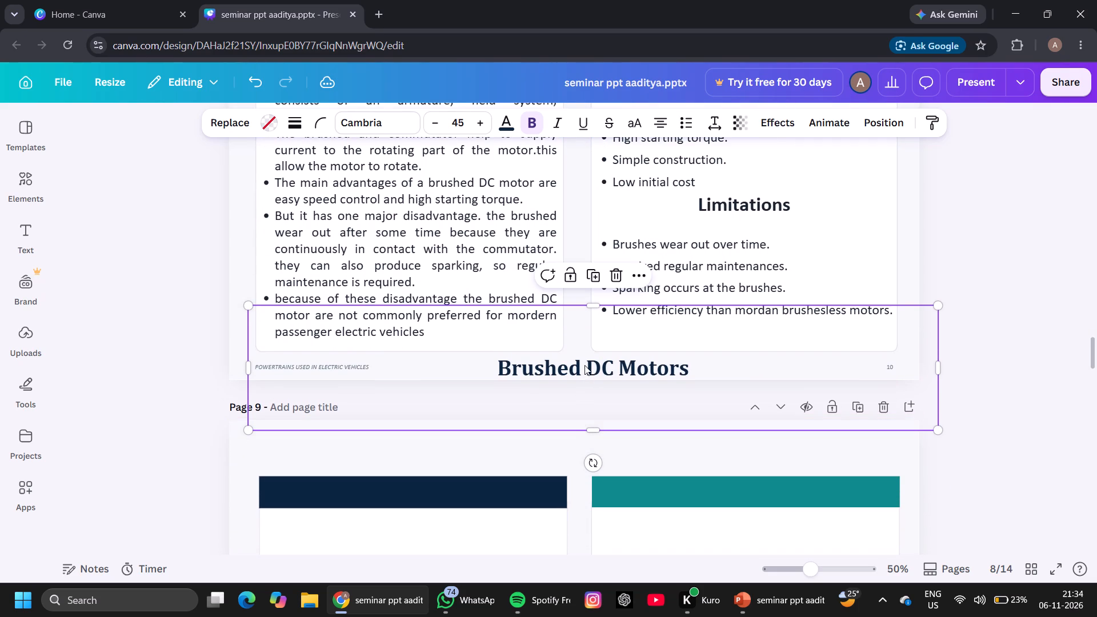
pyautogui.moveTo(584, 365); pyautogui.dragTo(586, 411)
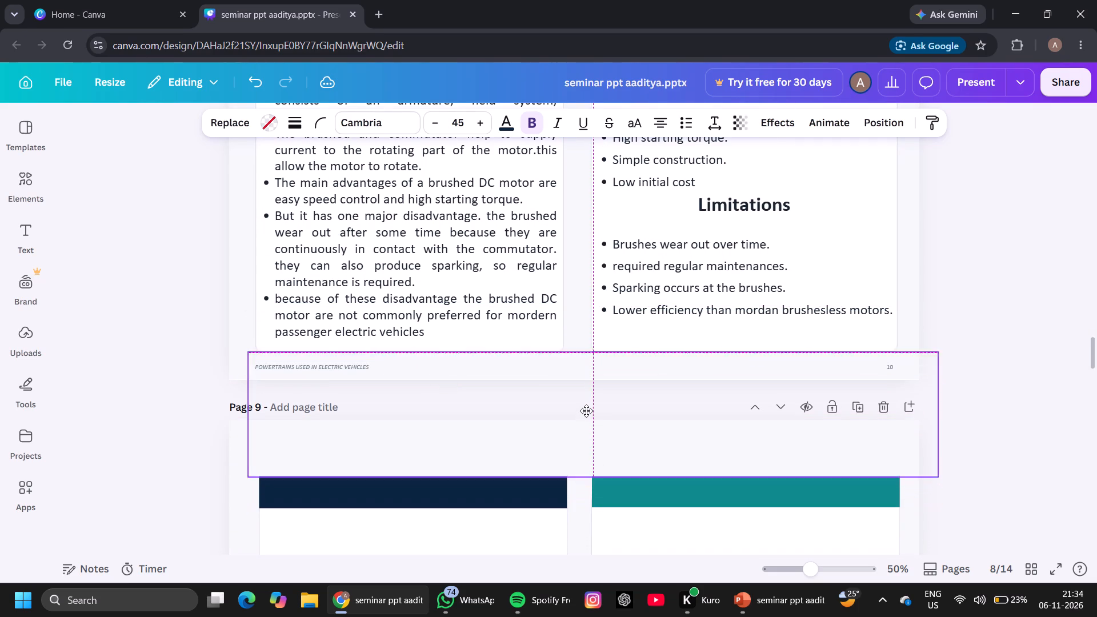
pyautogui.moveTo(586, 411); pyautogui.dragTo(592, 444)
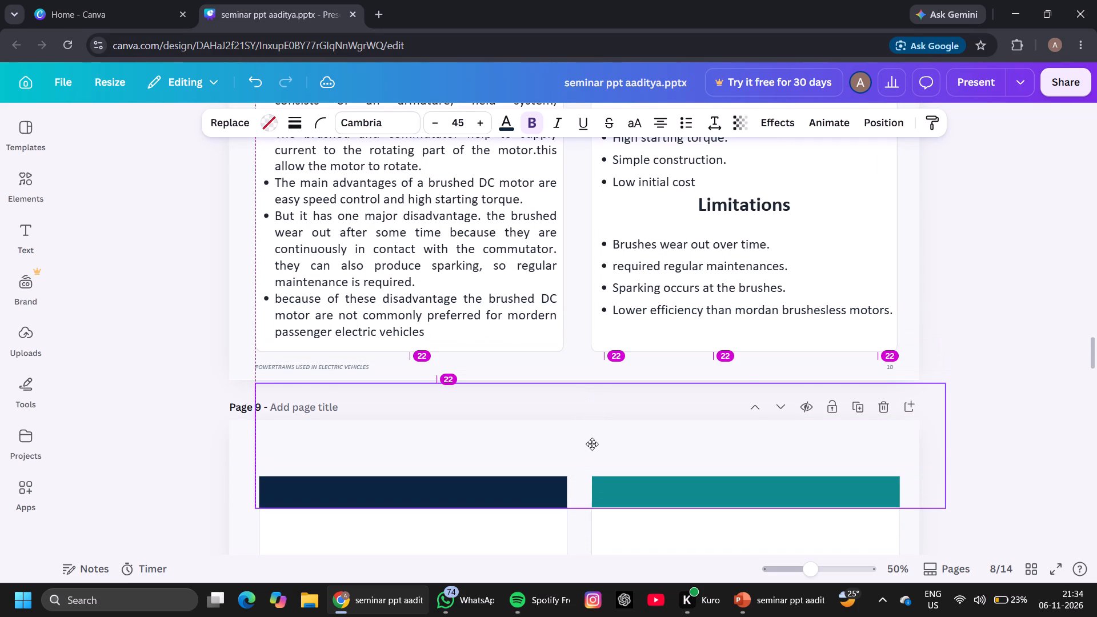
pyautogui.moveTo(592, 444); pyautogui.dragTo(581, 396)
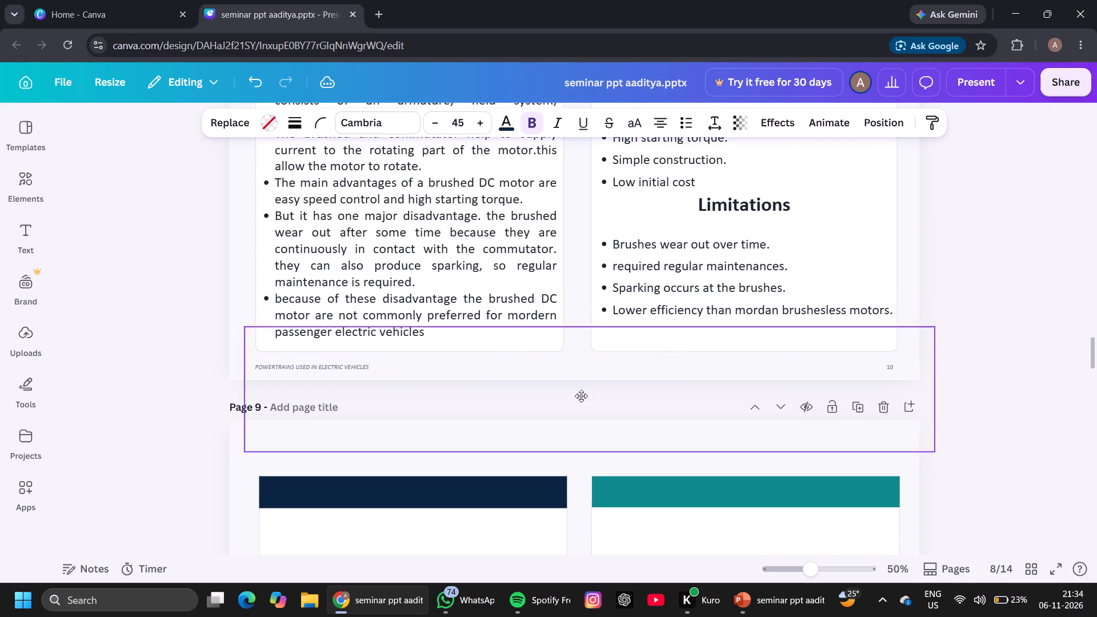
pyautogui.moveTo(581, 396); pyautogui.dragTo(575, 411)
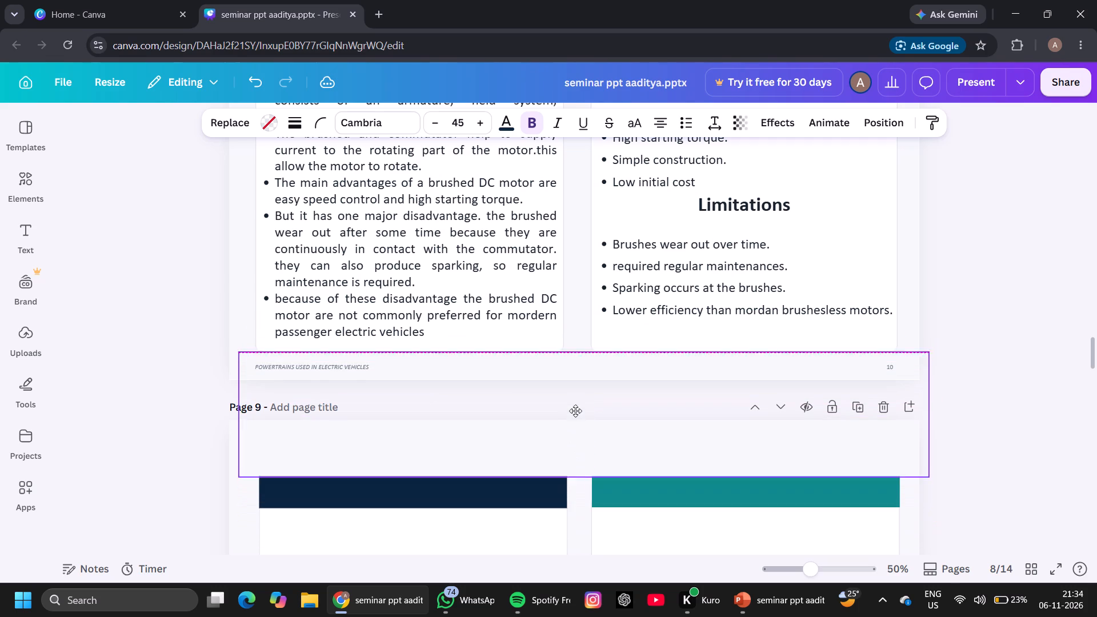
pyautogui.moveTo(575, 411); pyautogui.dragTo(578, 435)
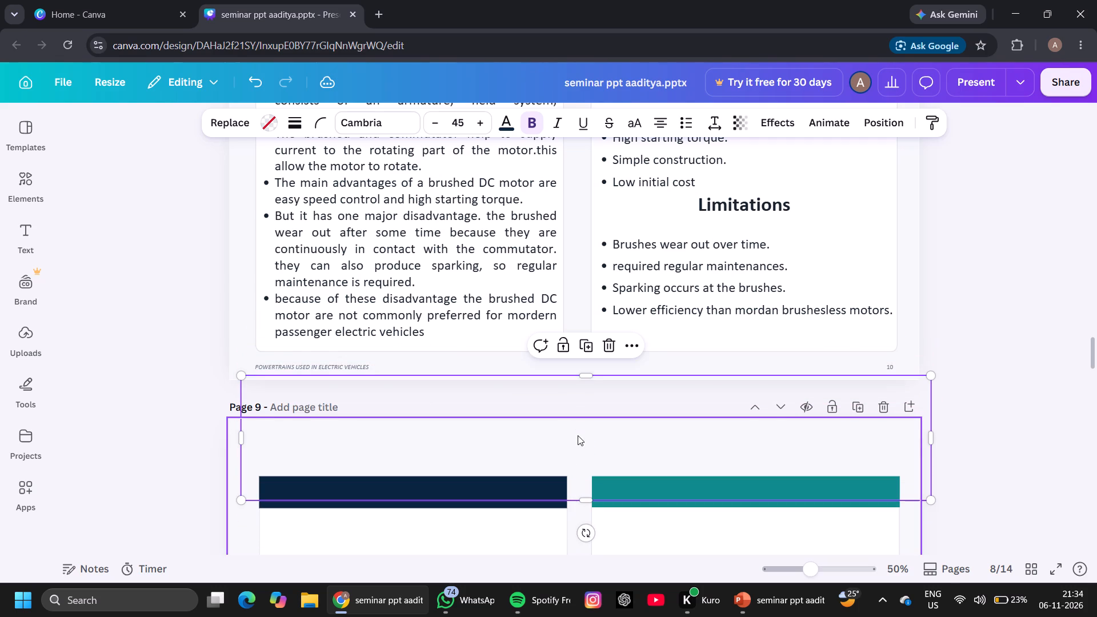
# Examine the copied title's element options, page alignment settings and place in page 8's layer list.
pyautogui.scroll(-1, 578, 435)
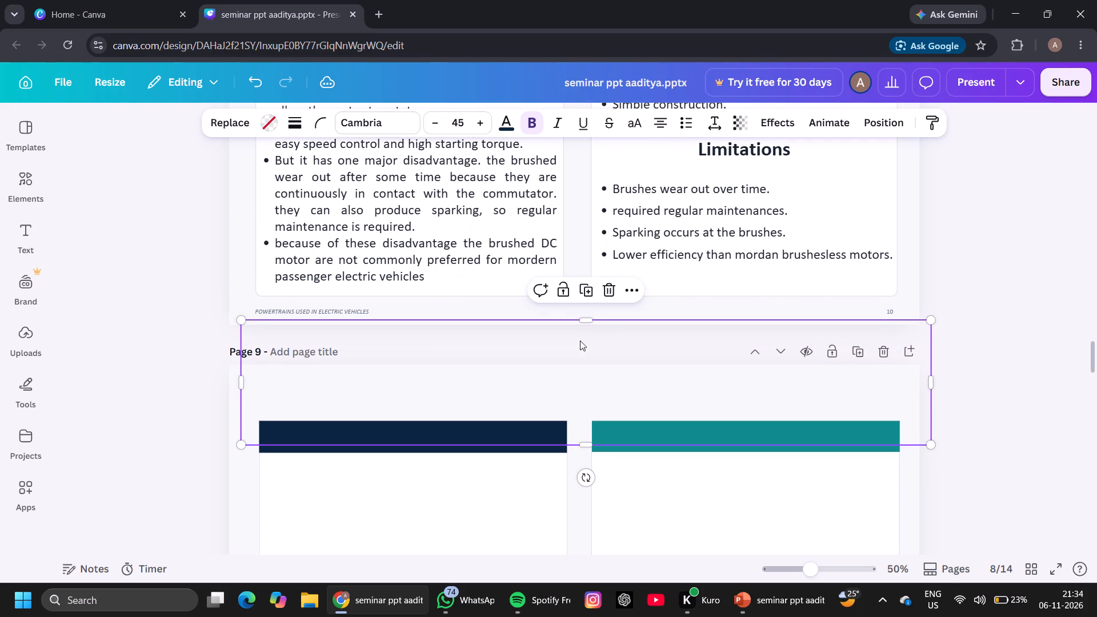
pyautogui.click(625, 297)
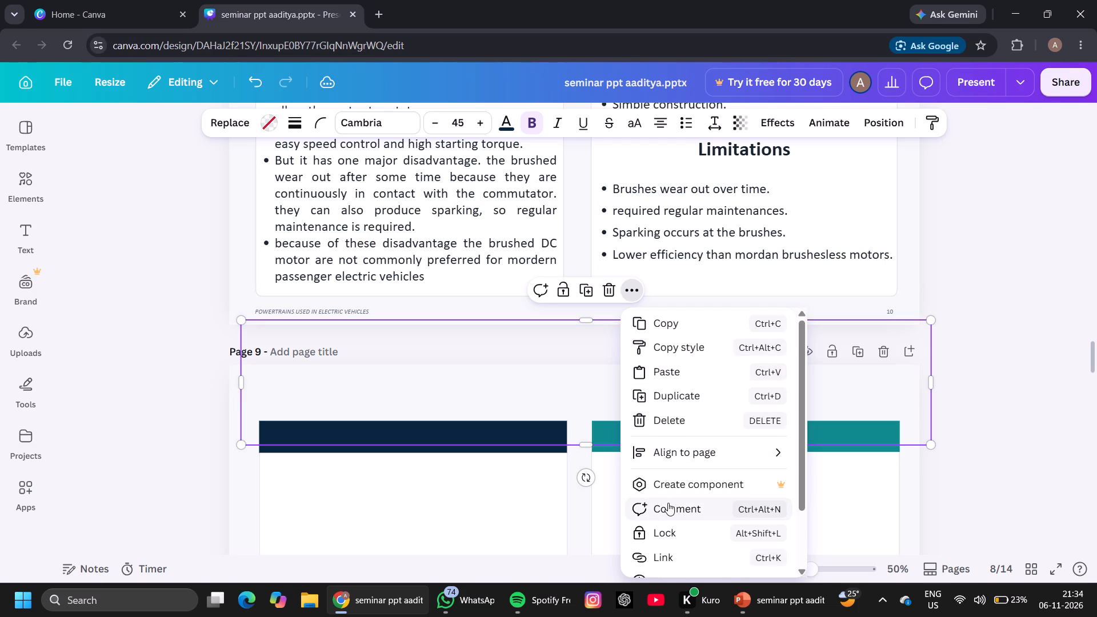
pyautogui.scroll(-4, 668, 503)
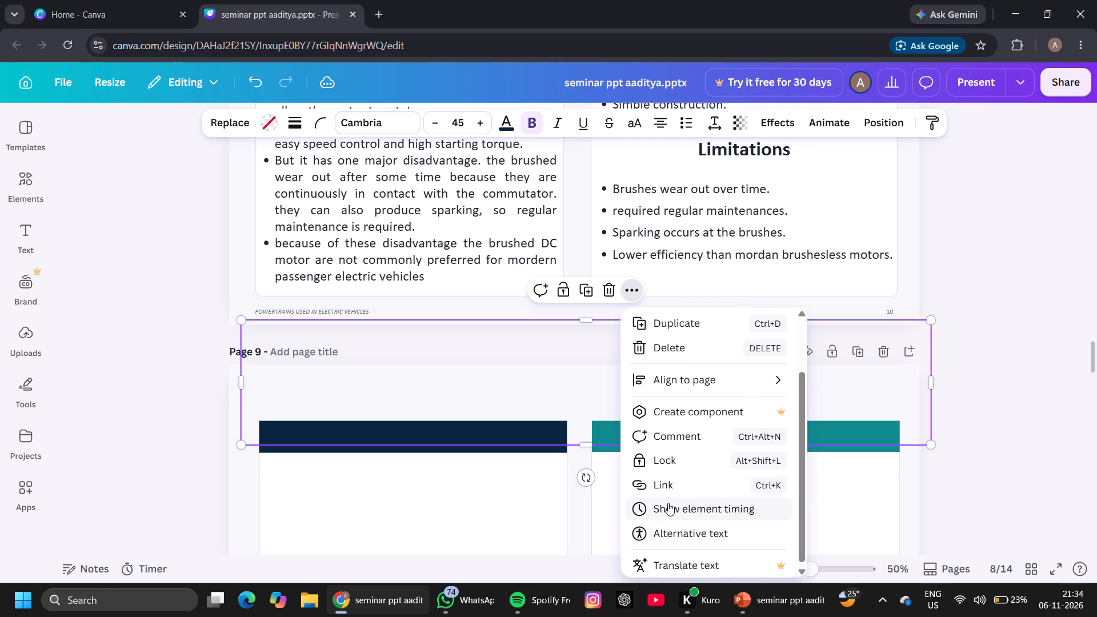
pyautogui.scroll(2, 668, 503)
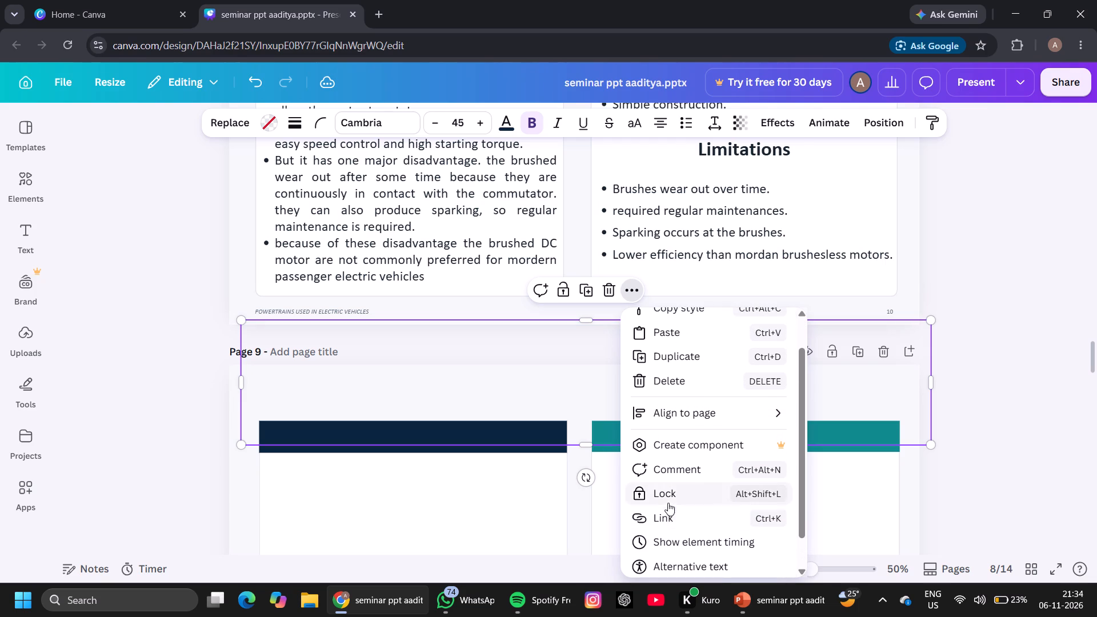
pyautogui.click(754, 406)
pyautogui.click(894, 126)
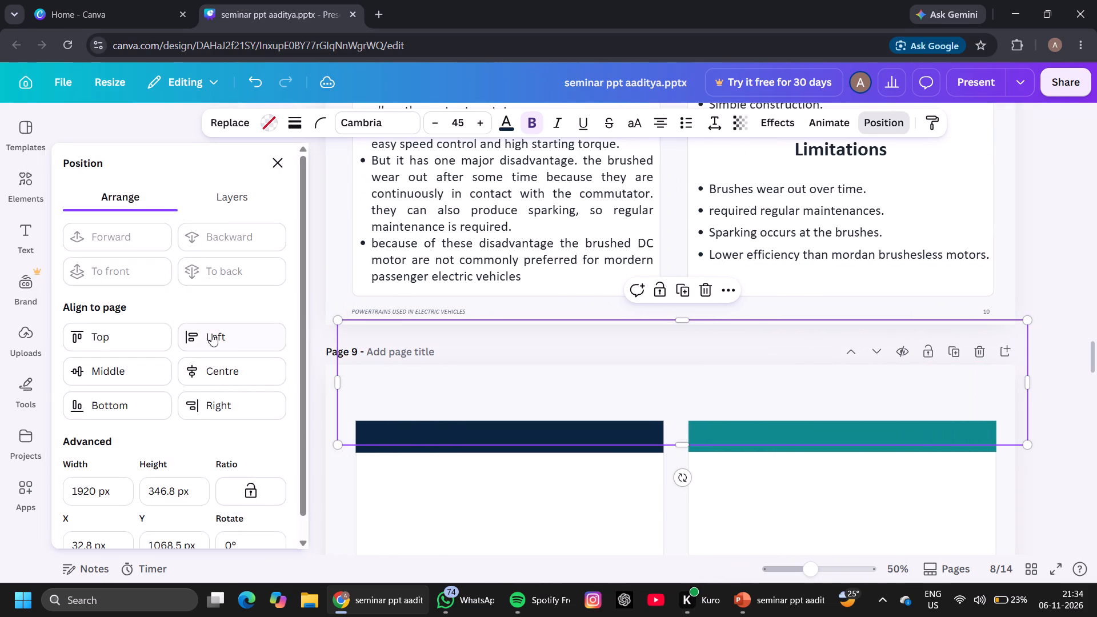
pyautogui.click(238, 188)
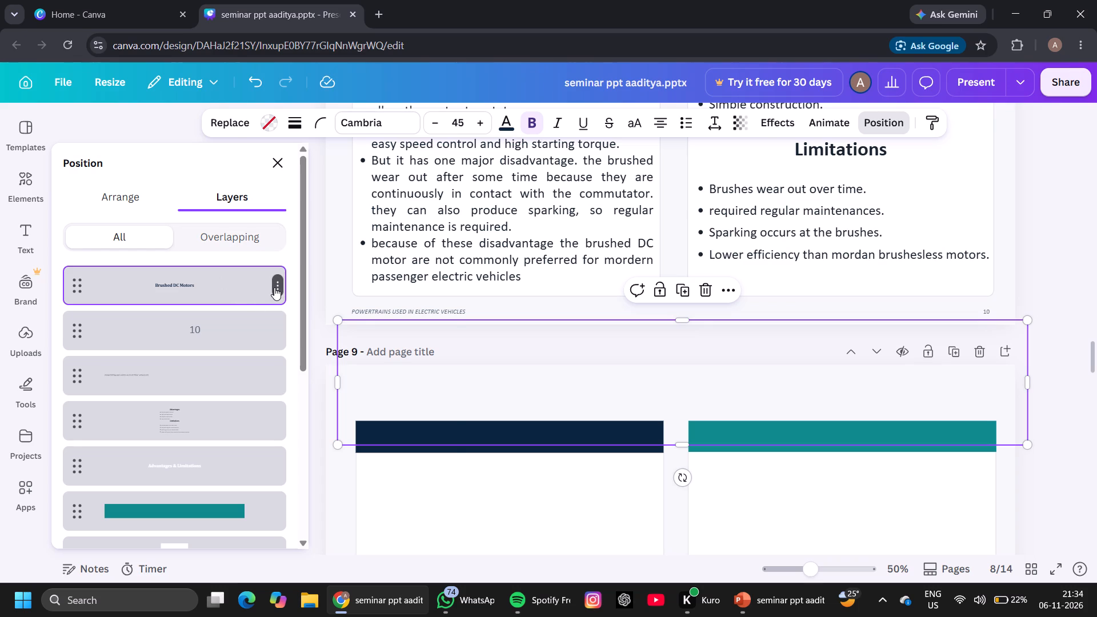
pyautogui.click(274, 287)
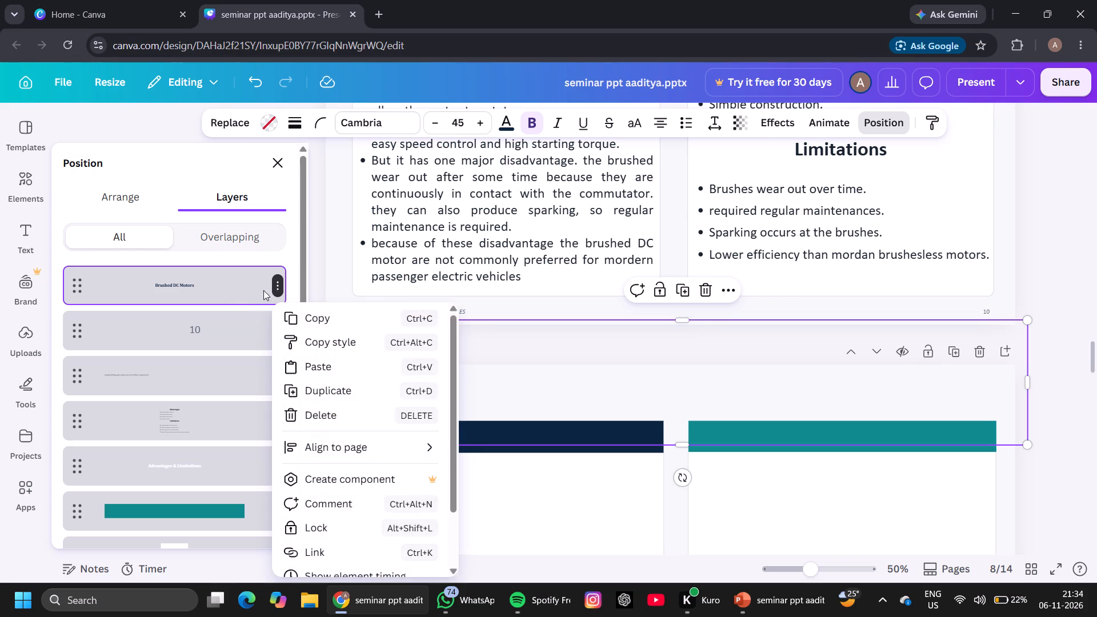
pyautogui.click(223, 298)
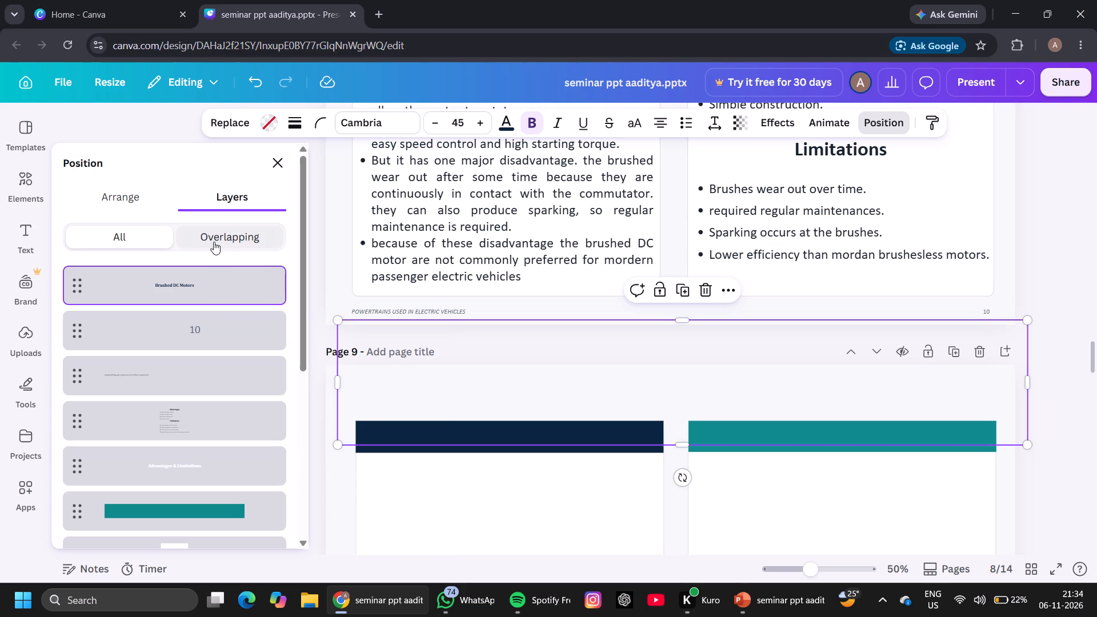
pyautogui.click(206, 282)
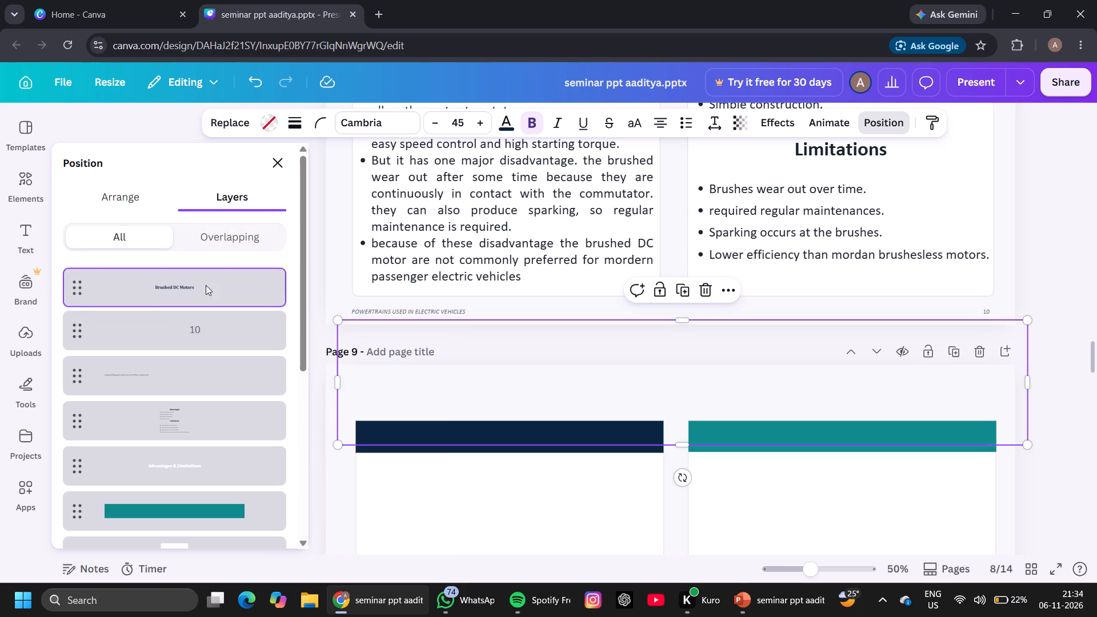
pyautogui.click(78, 289)
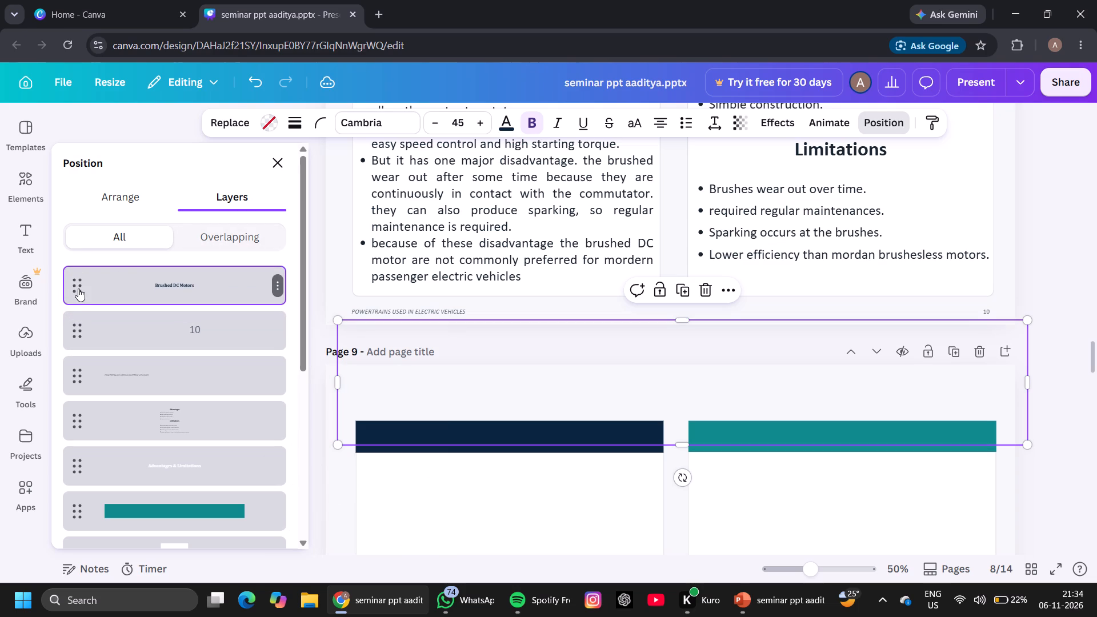
pyautogui.click(276, 283)
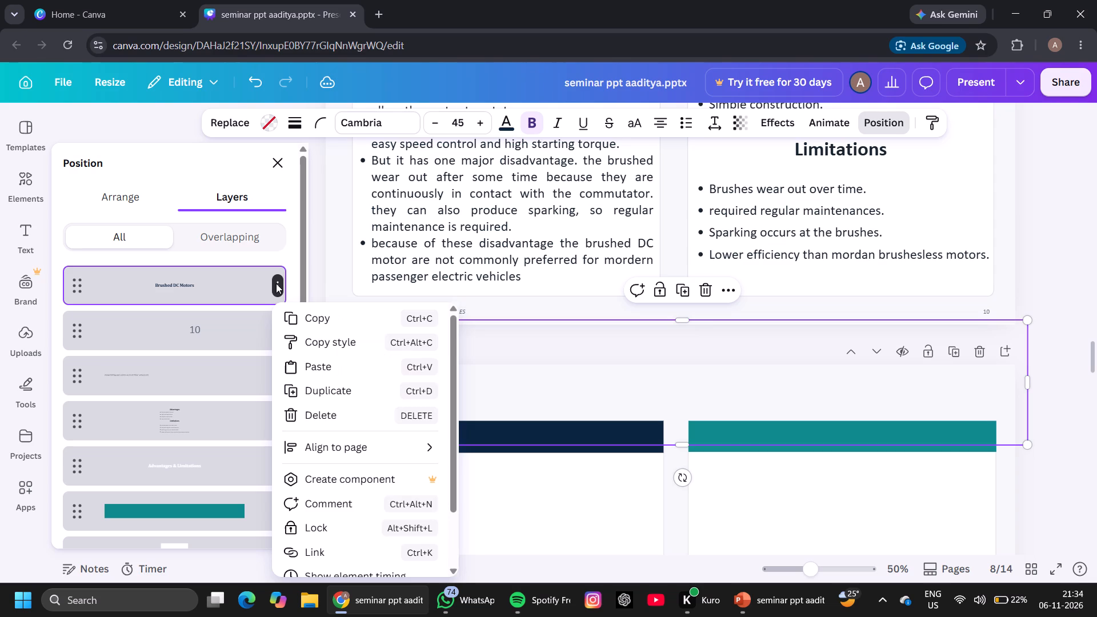
pyautogui.click(270, 274)
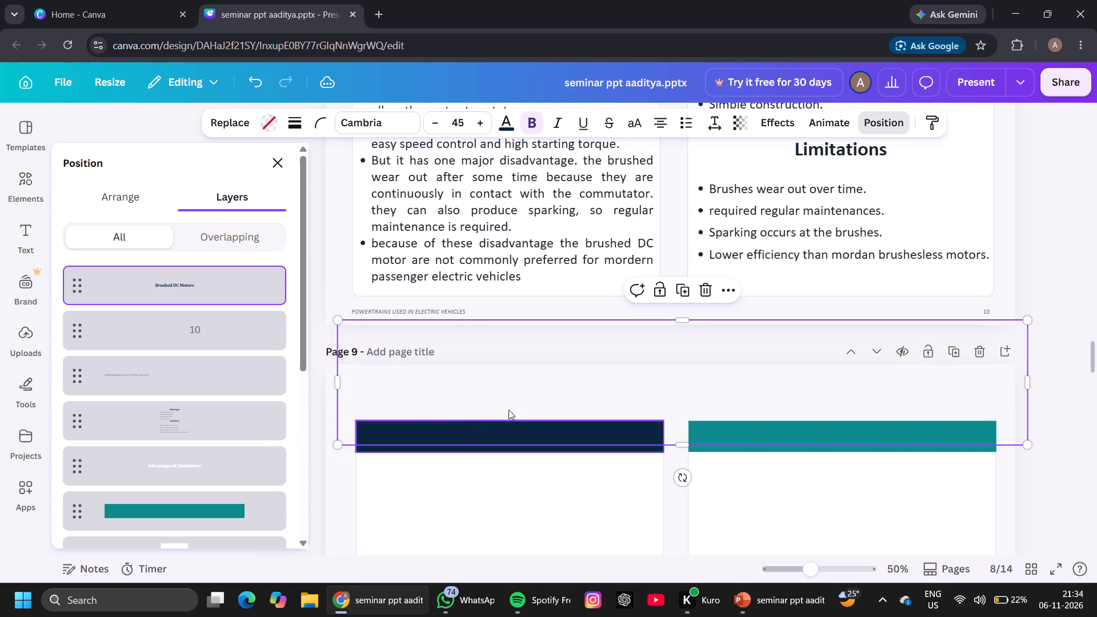
# Move the copied Brushed DC Motors title back up onto page 8, level with the footer text.
pyautogui.moveTo(668, 330); pyautogui.dragTo(670, 290)
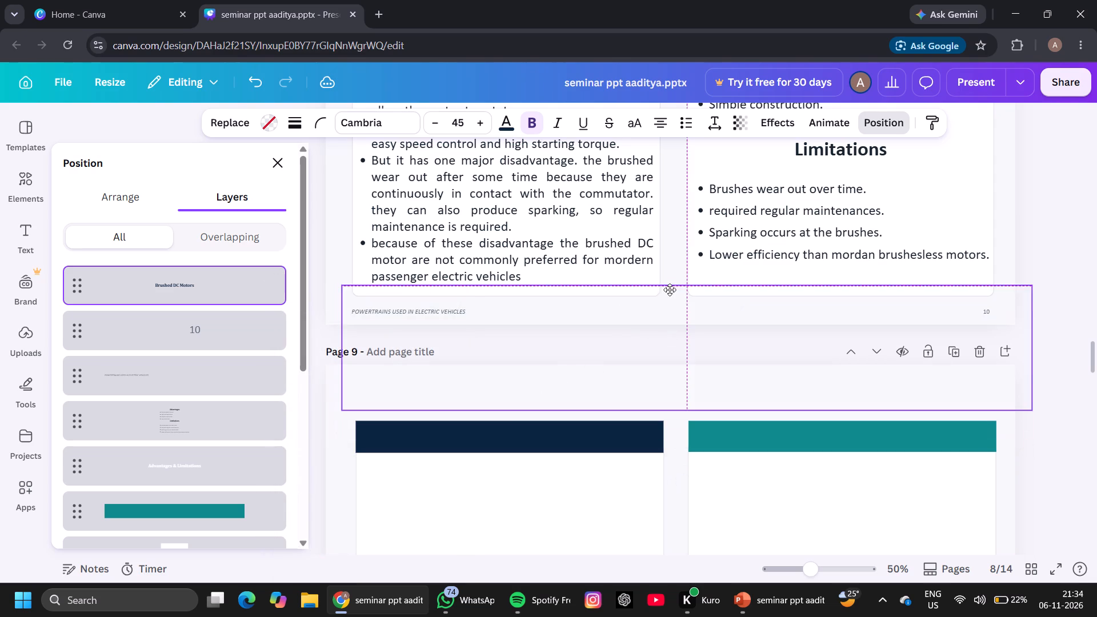
pyautogui.moveTo(670, 290); pyautogui.dragTo(636, 370)
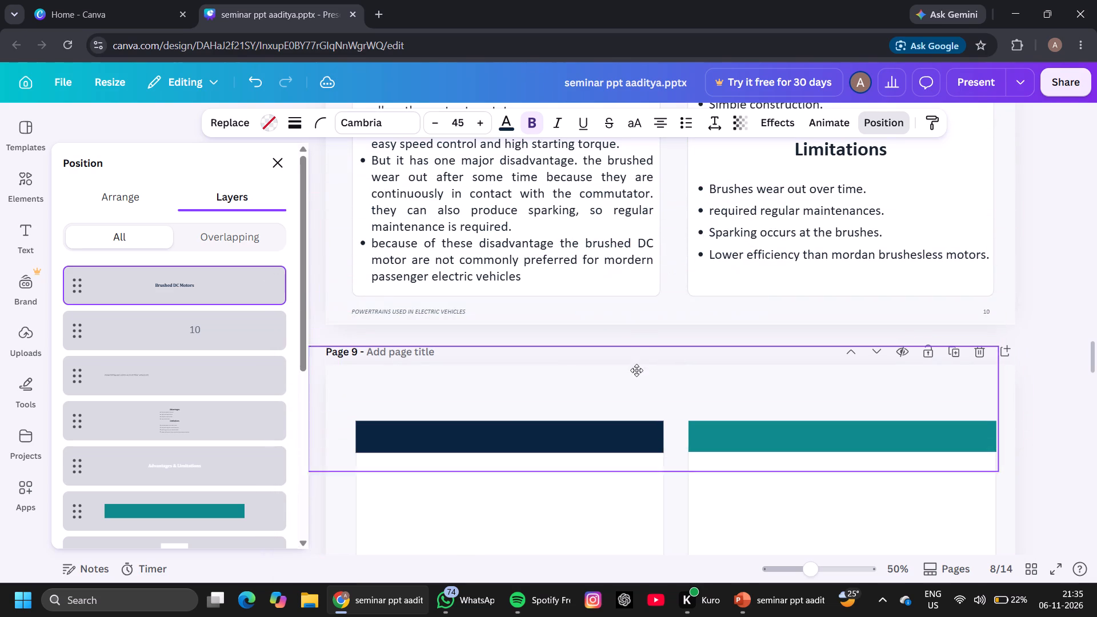
pyautogui.moveTo(636, 370); pyautogui.dragTo(647, 252)
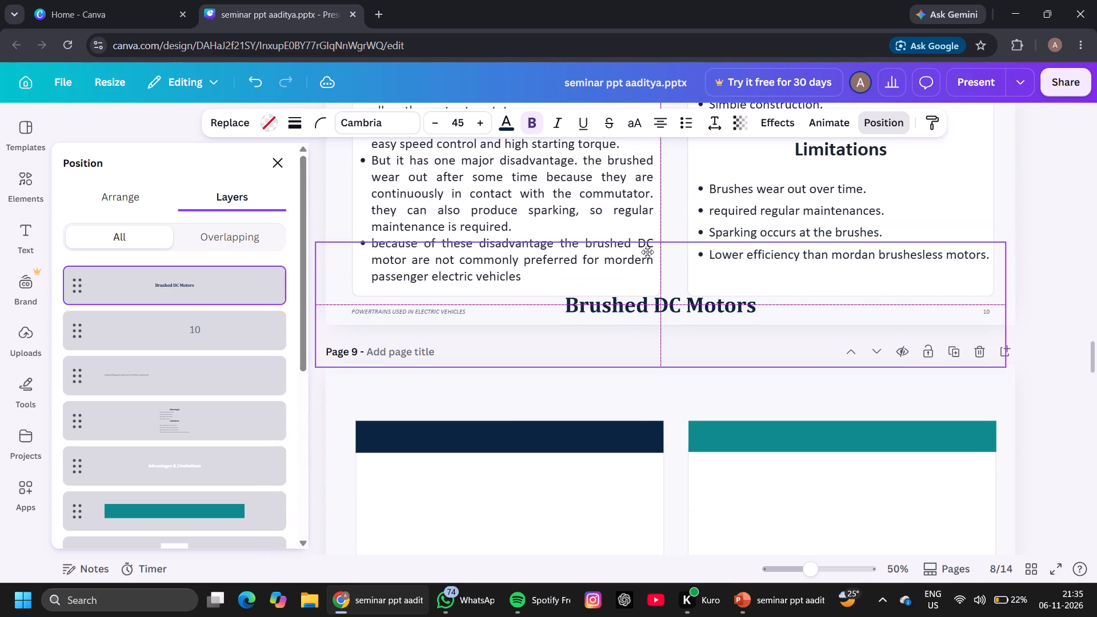
pyautogui.moveTo(647, 252); pyautogui.dragTo(638, 275)
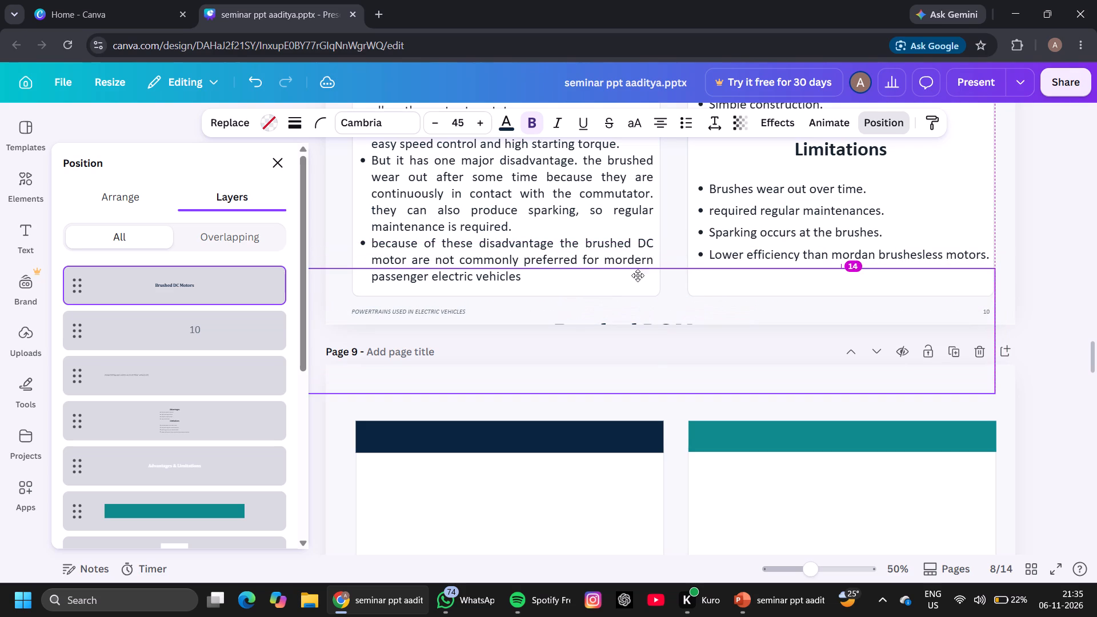
pyautogui.moveTo(638, 275); pyautogui.dragTo(641, 256)
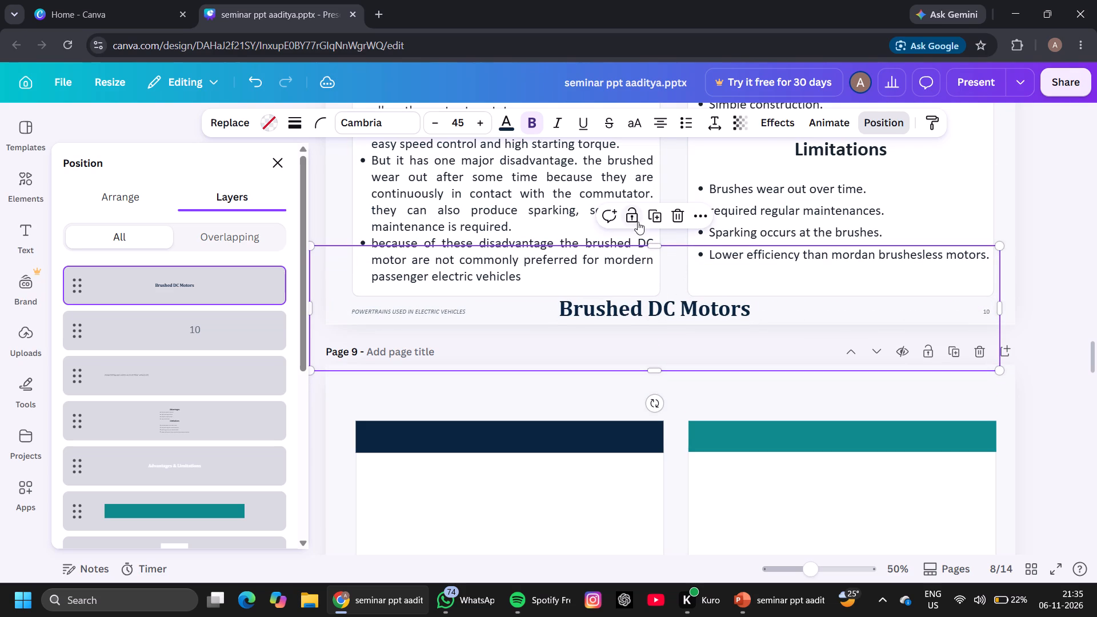
# Move the copied Brushed DC Motors title onto page 9, centred horizontally in the space above the two header bars.
pyautogui.click(701, 217)
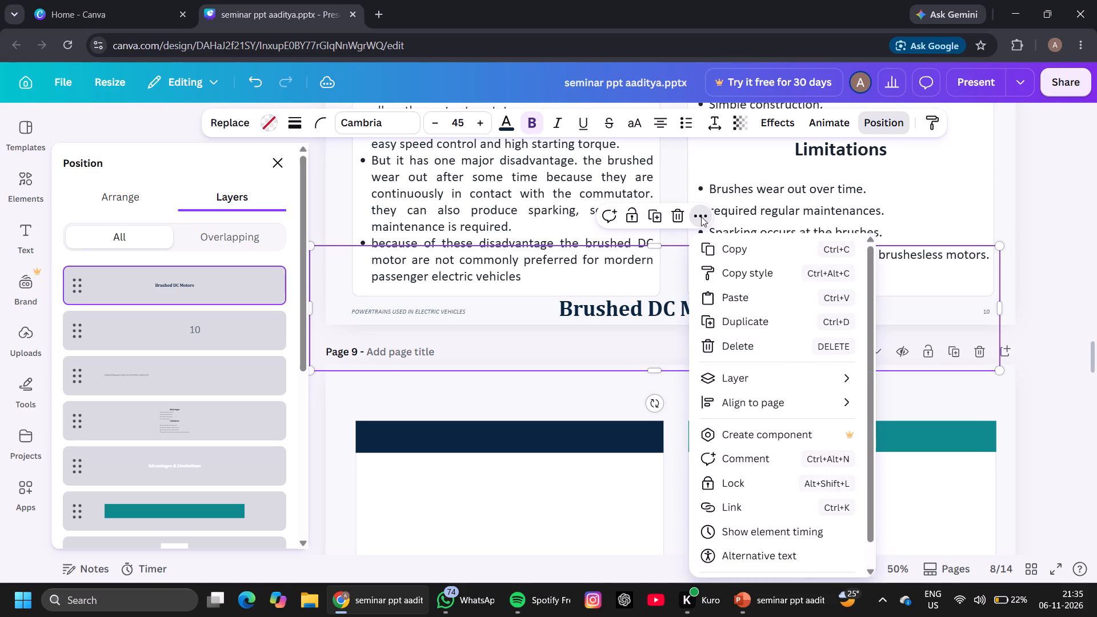
pyautogui.click(751, 377)
pyautogui.moveTo(655, 320); pyautogui.dragTo(682, 442)
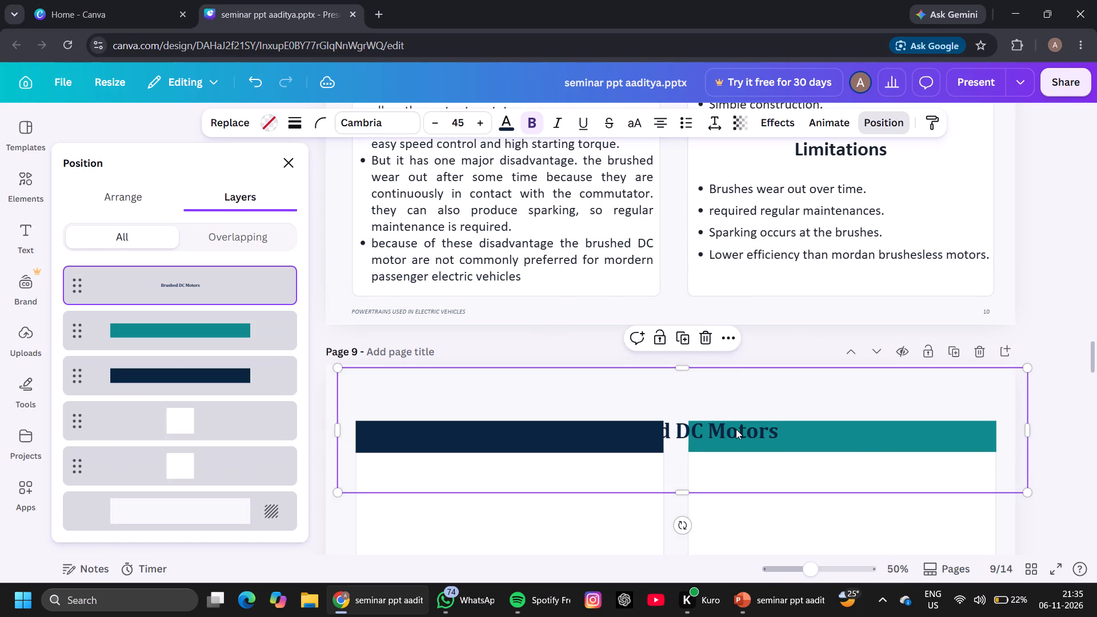
pyautogui.moveTo(736, 430); pyautogui.dragTo(763, 392)
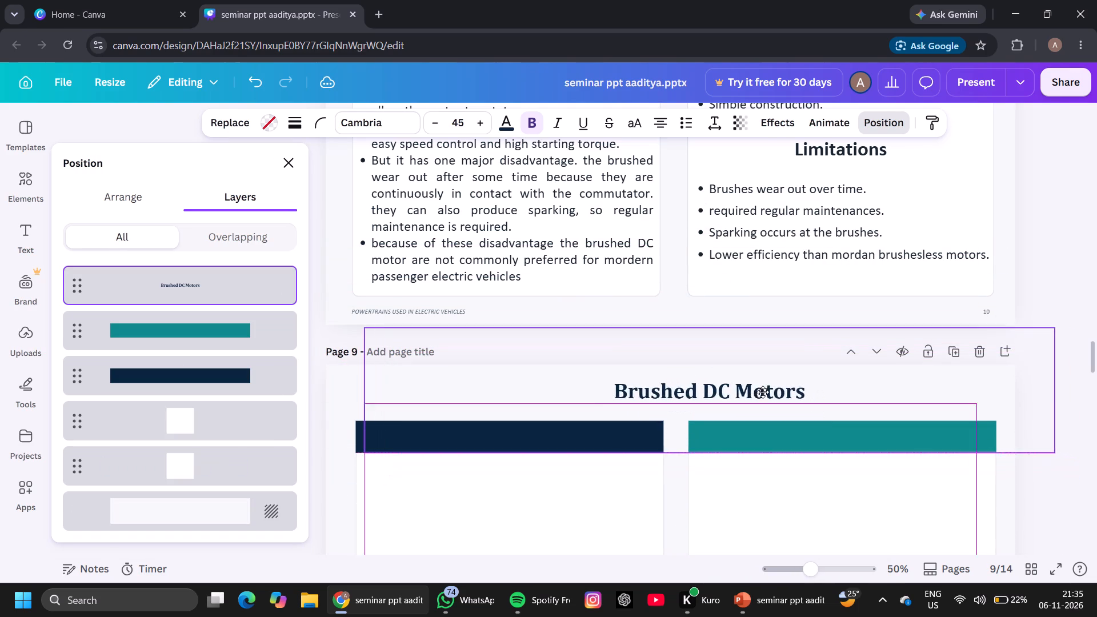
pyautogui.moveTo(763, 392); pyautogui.dragTo(744, 394)
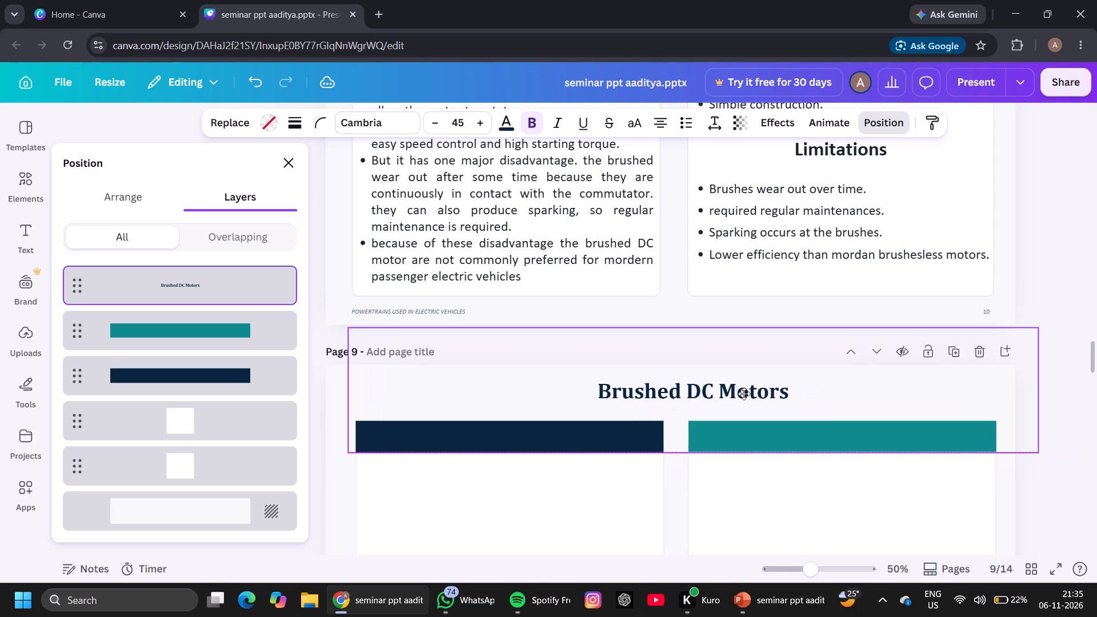
pyautogui.moveTo(744, 394); pyautogui.dragTo(741, 392)
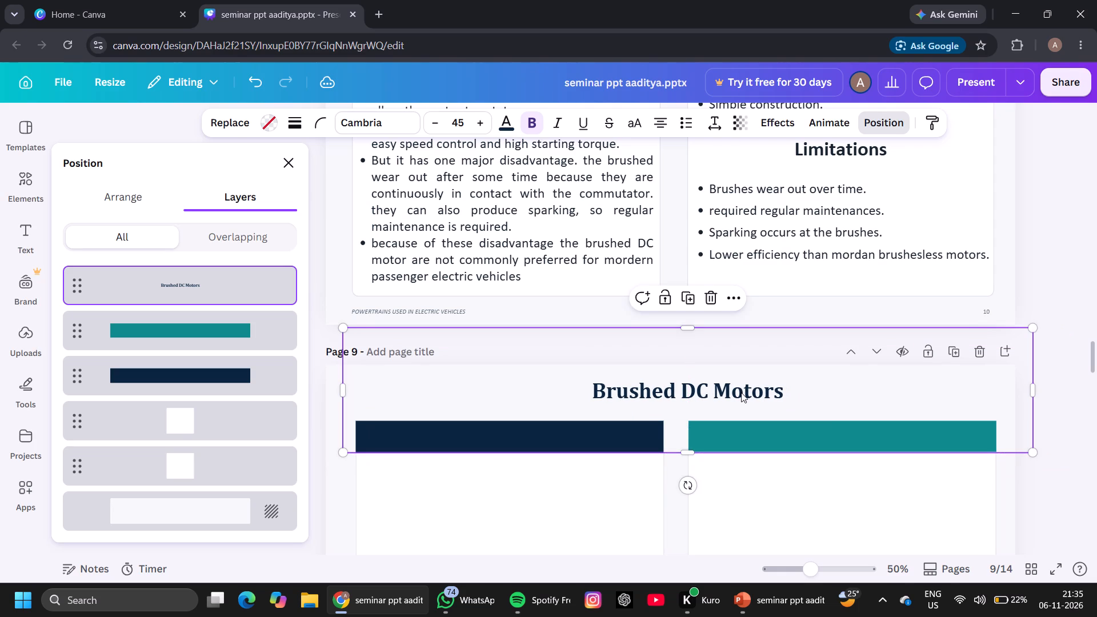
pyautogui.moveTo(741, 392); pyautogui.dragTo(723, 394)
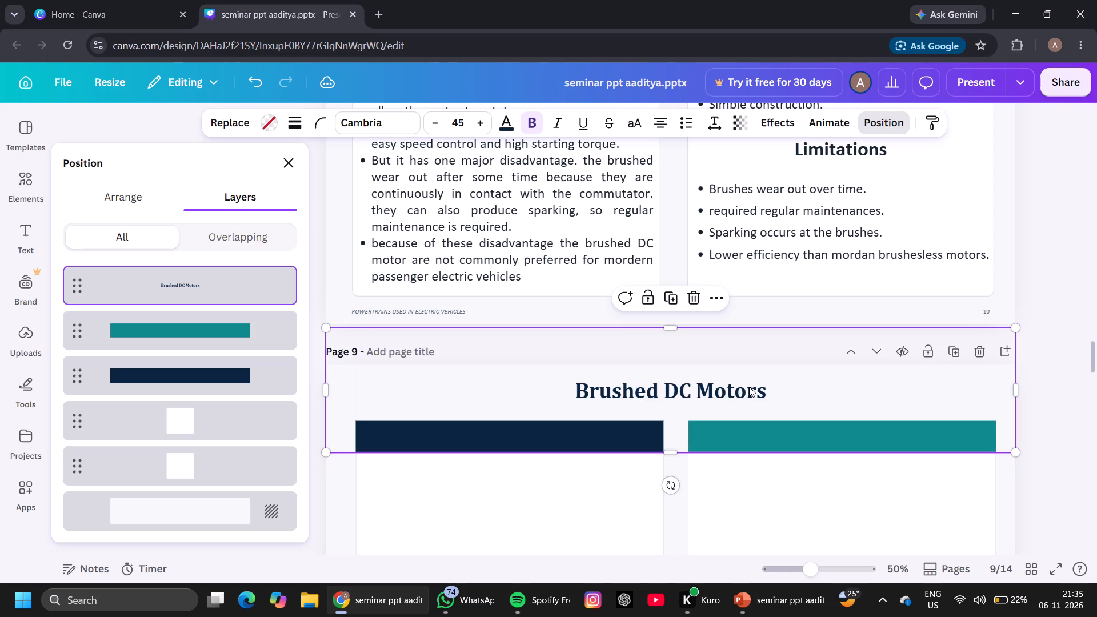
# Change page 9's title text to "Brushless DC Motors (BLDC)".
pyautogui.click(685, 388)
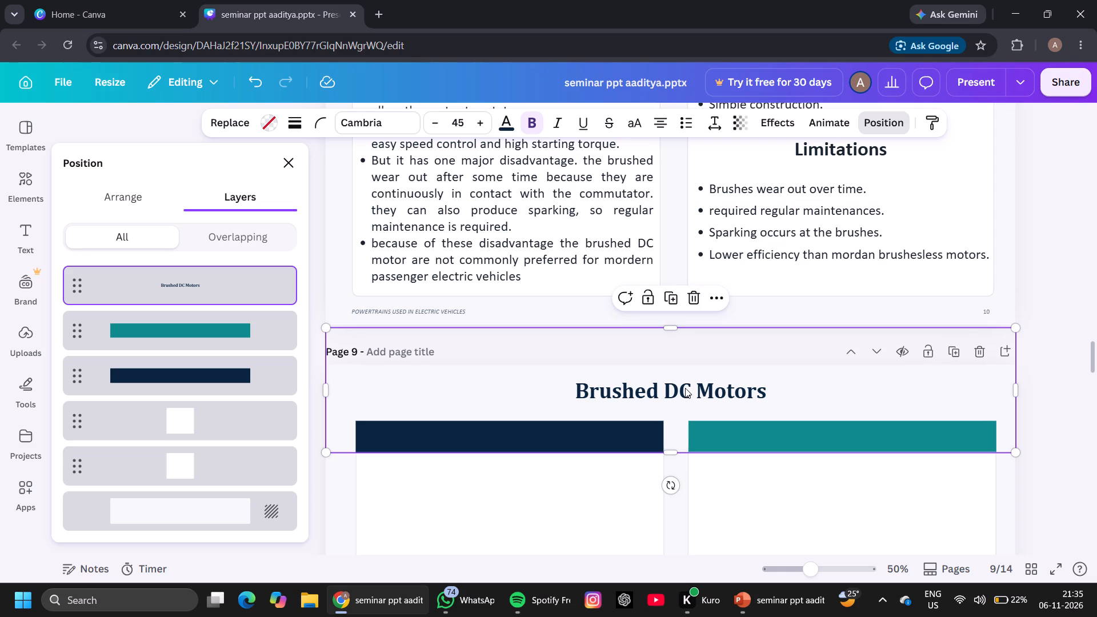
pyautogui.click(656, 390)
pyautogui.click(656, 390)
pyautogui.press('BackSpace')
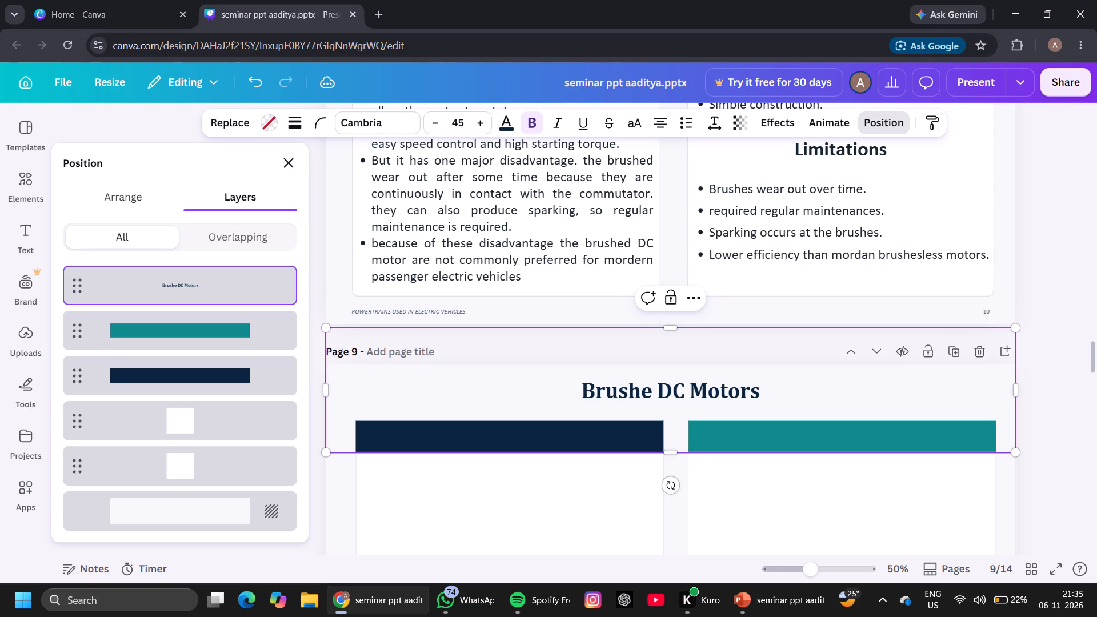
pyautogui.press('BackSpace')
pyautogui.press('l')
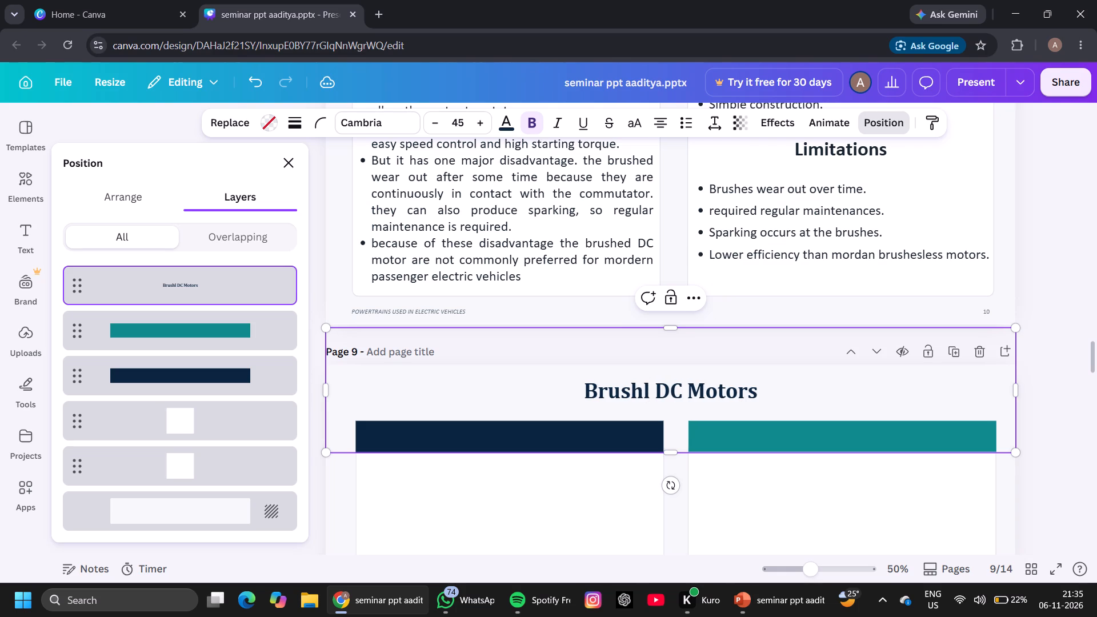
pyautogui.write('ess')
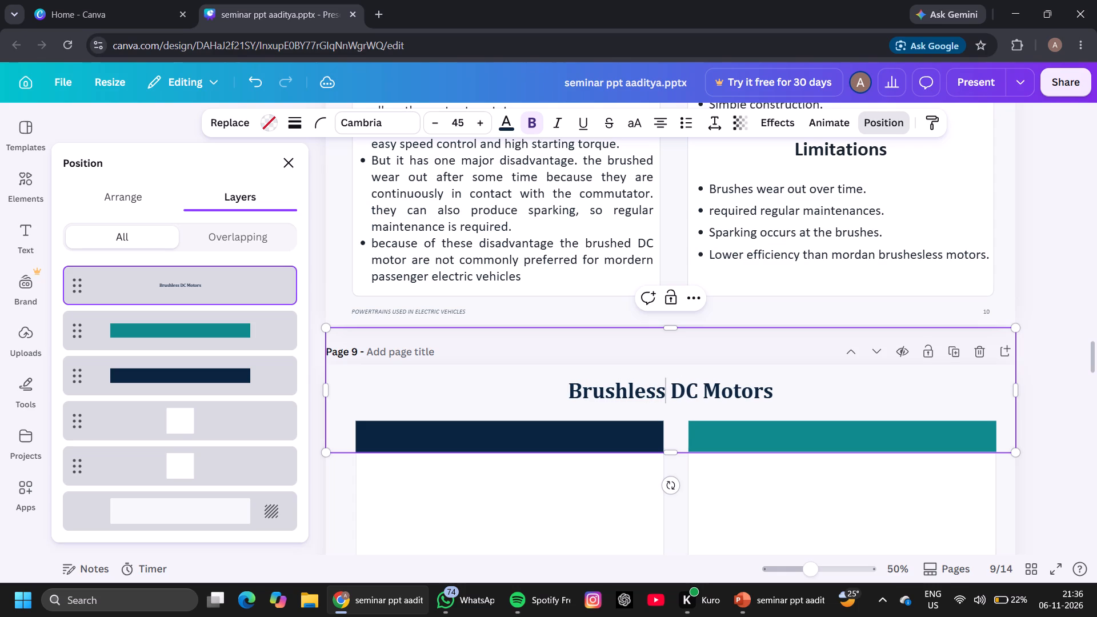
pyautogui.click(793, 390)
pyautogui.press('space')
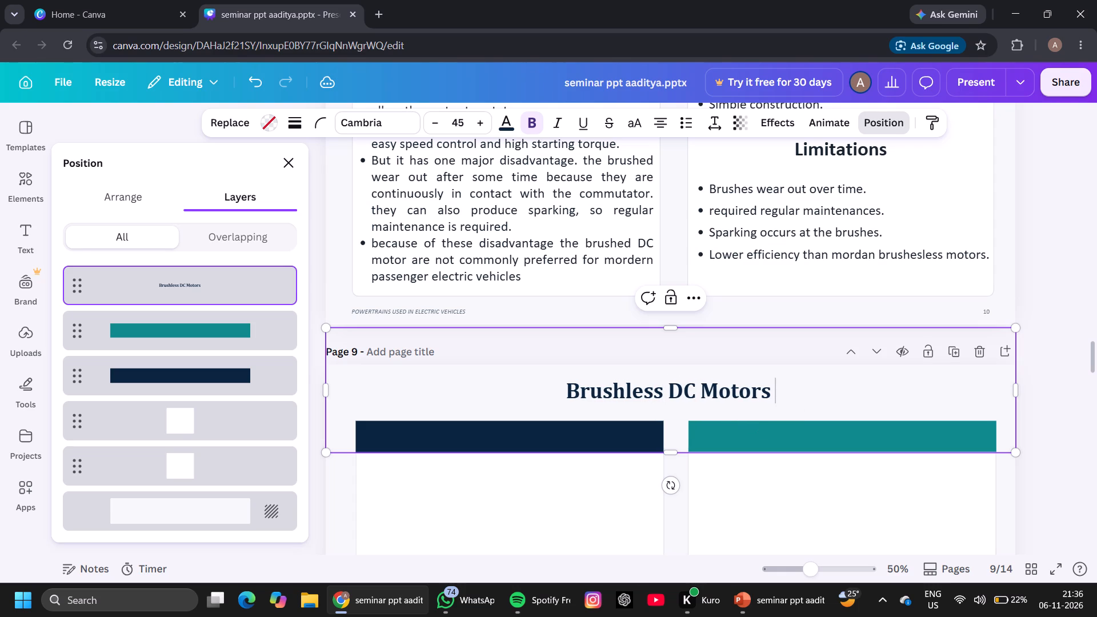
pyautogui.hotkey('shift', '(')
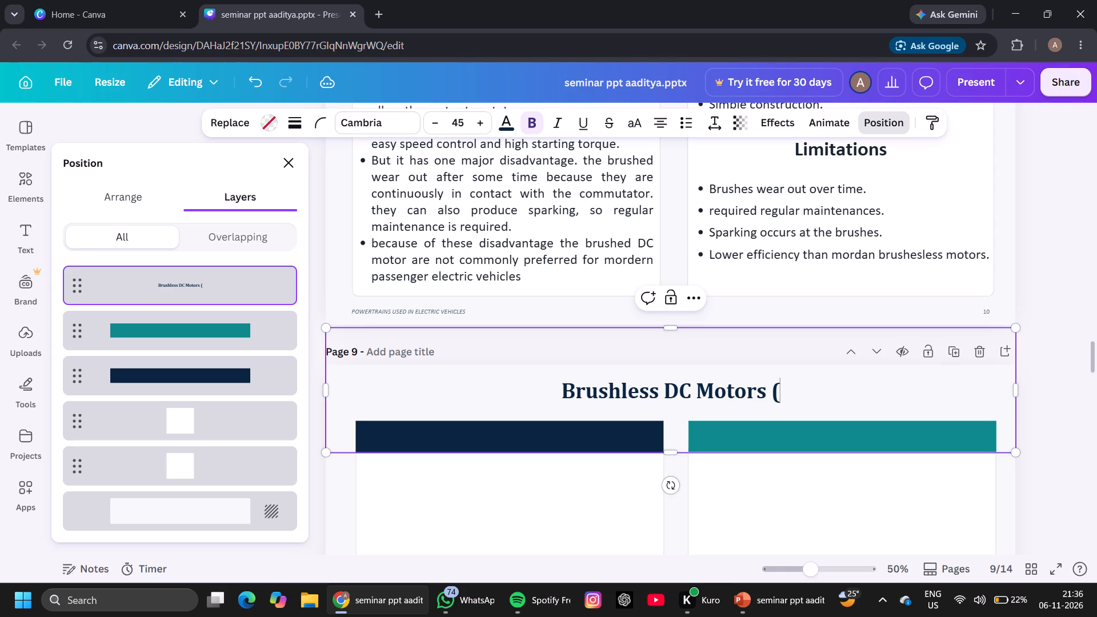
pyautogui.write('BL')
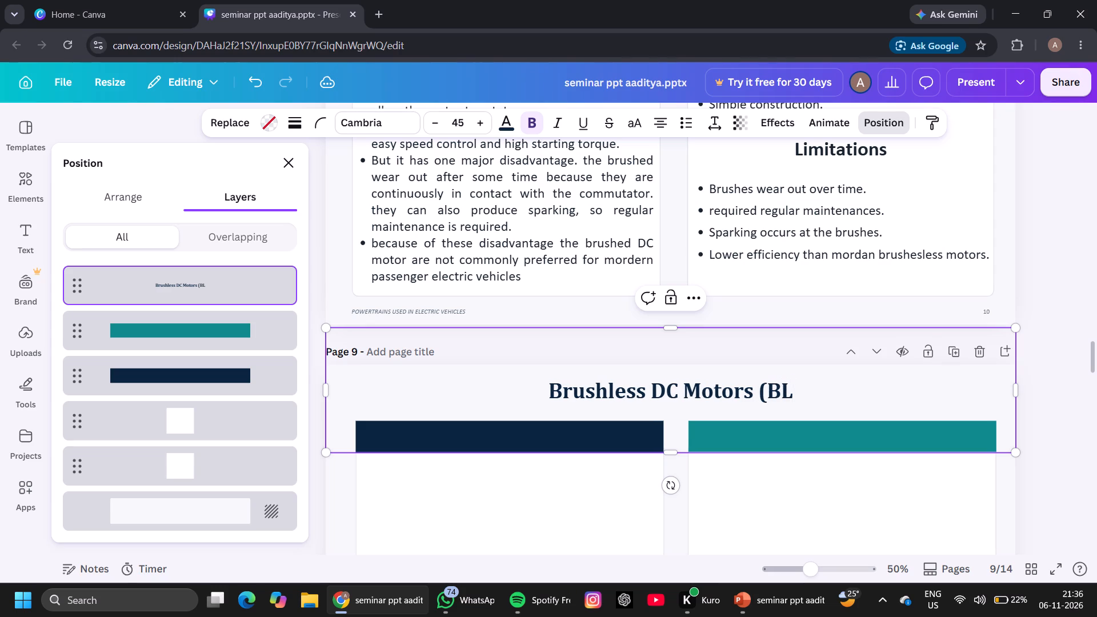
pyautogui.write('DC')
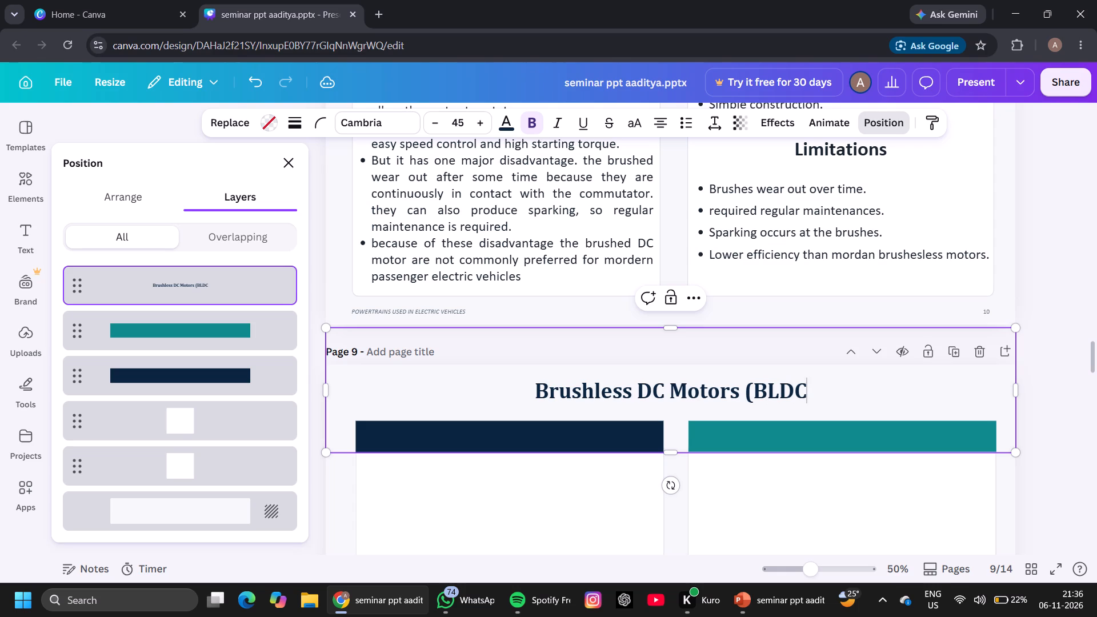
pyautogui.hotkey('shift', ')')
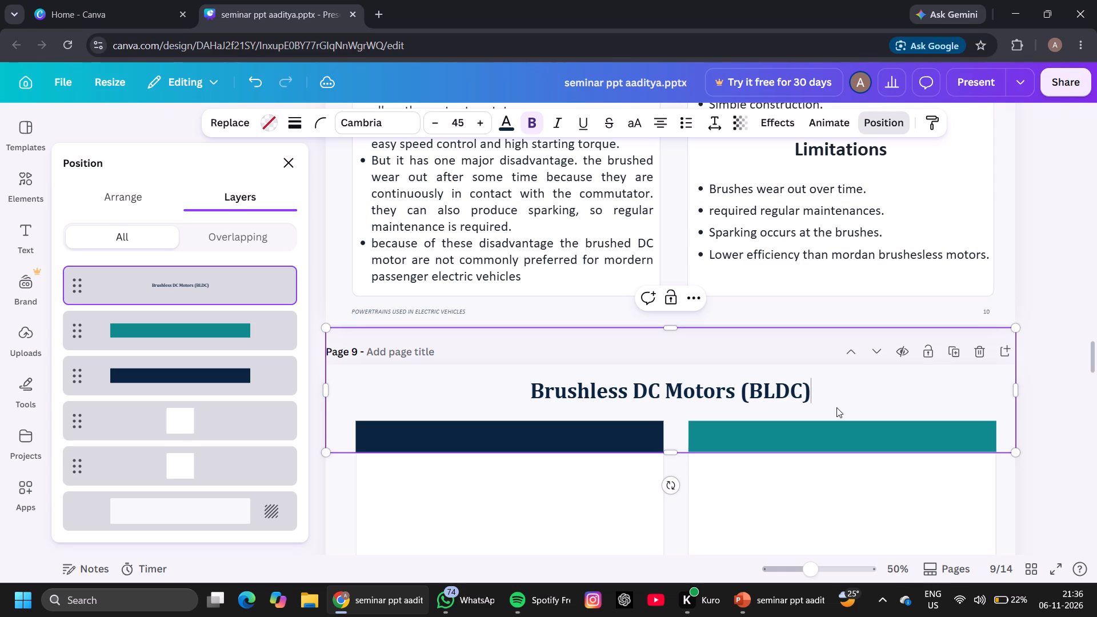
# Duplicate page 8's white Brushed DC Motor card heading and place the copy centred on page 9's navy header bar.
pyautogui.scroll(-1, 836, 407)
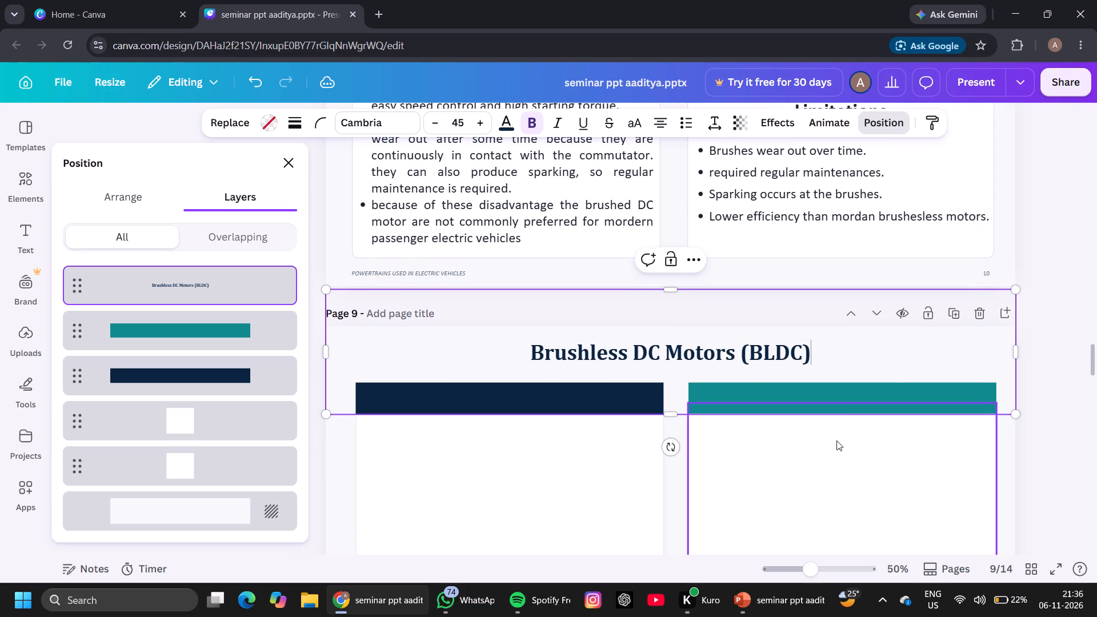
pyautogui.click(836, 440)
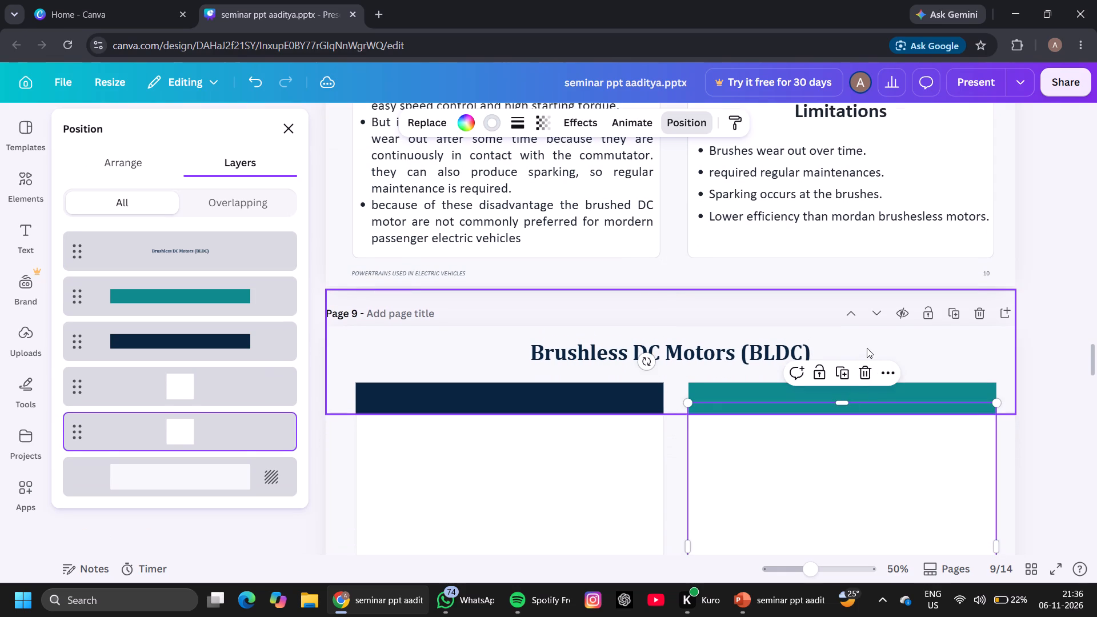
pyautogui.scroll(-1, 867, 348)
pyautogui.click(668, 404)
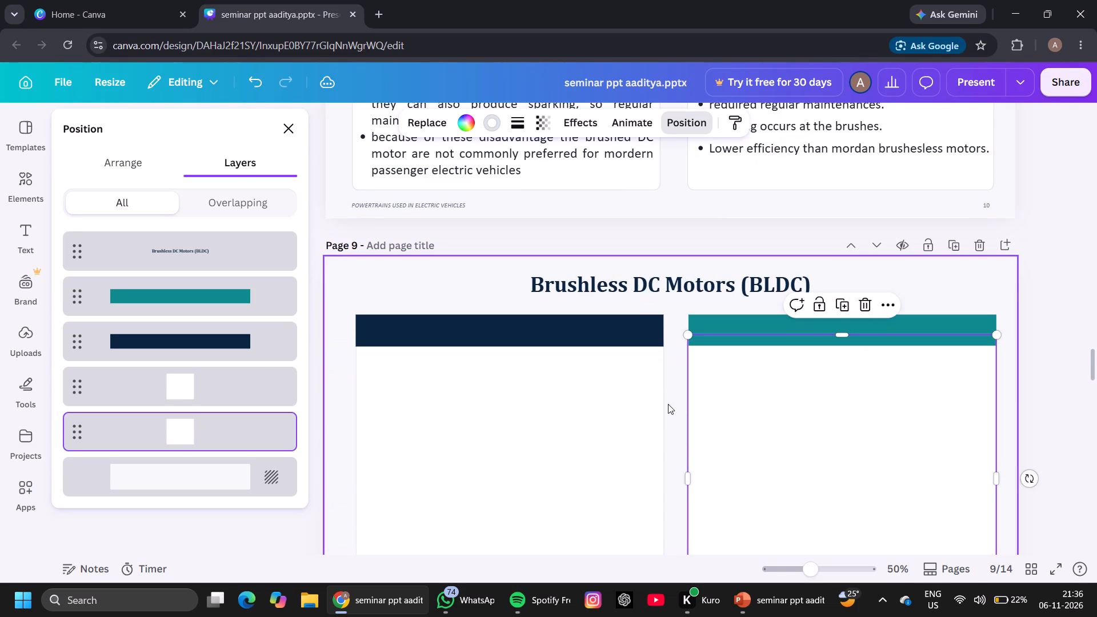
pyautogui.scroll(4, 668, 404)
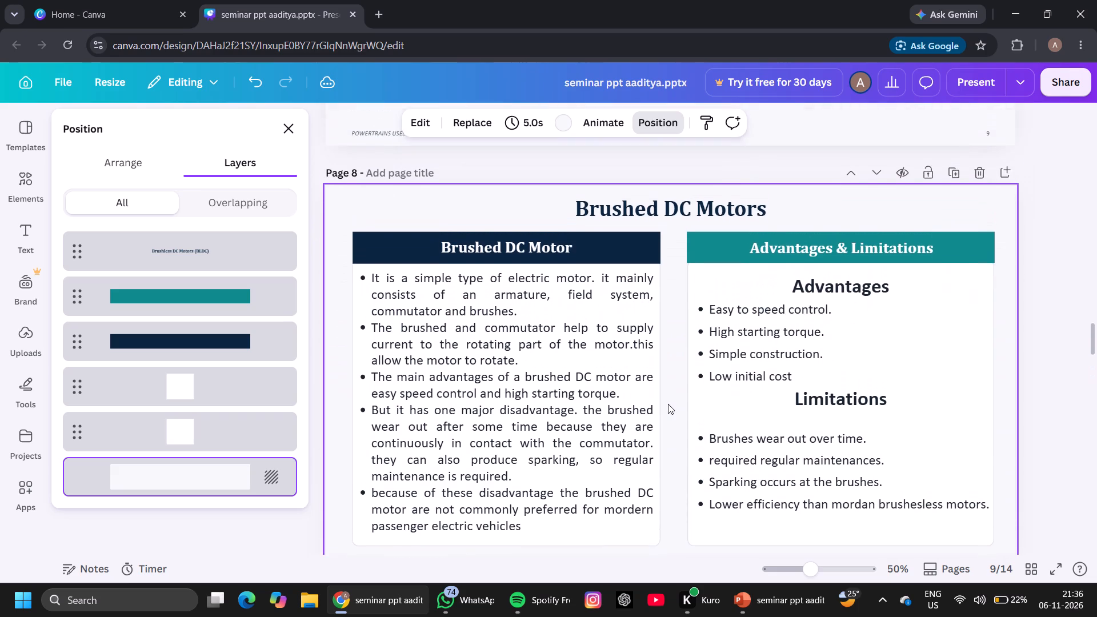
pyautogui.rightClick(542, 272)
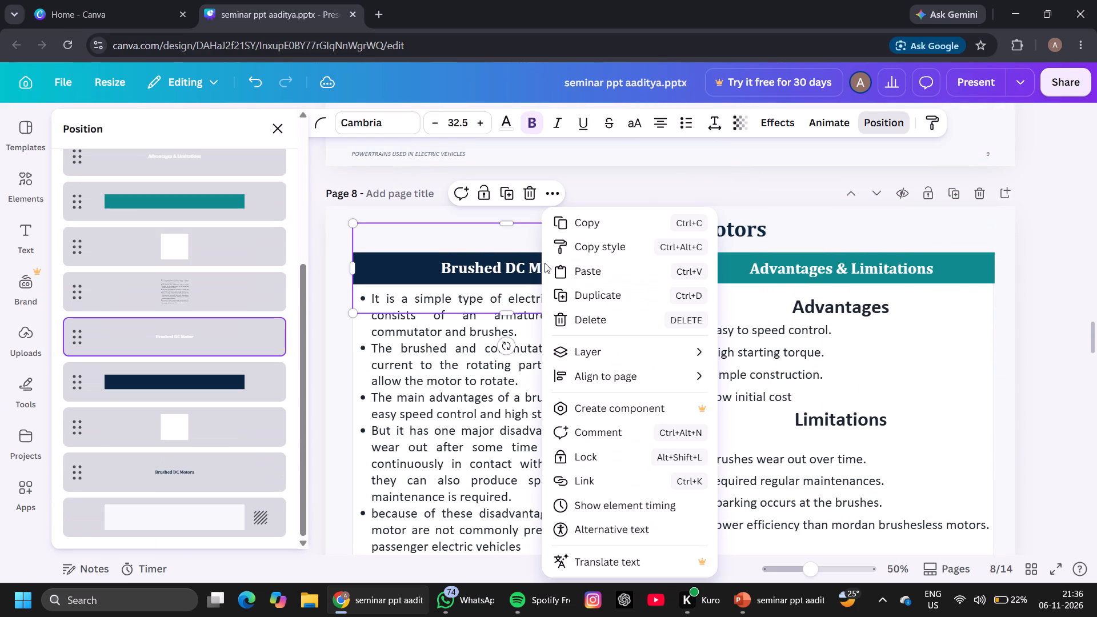
pyautogui.click(511, 200)
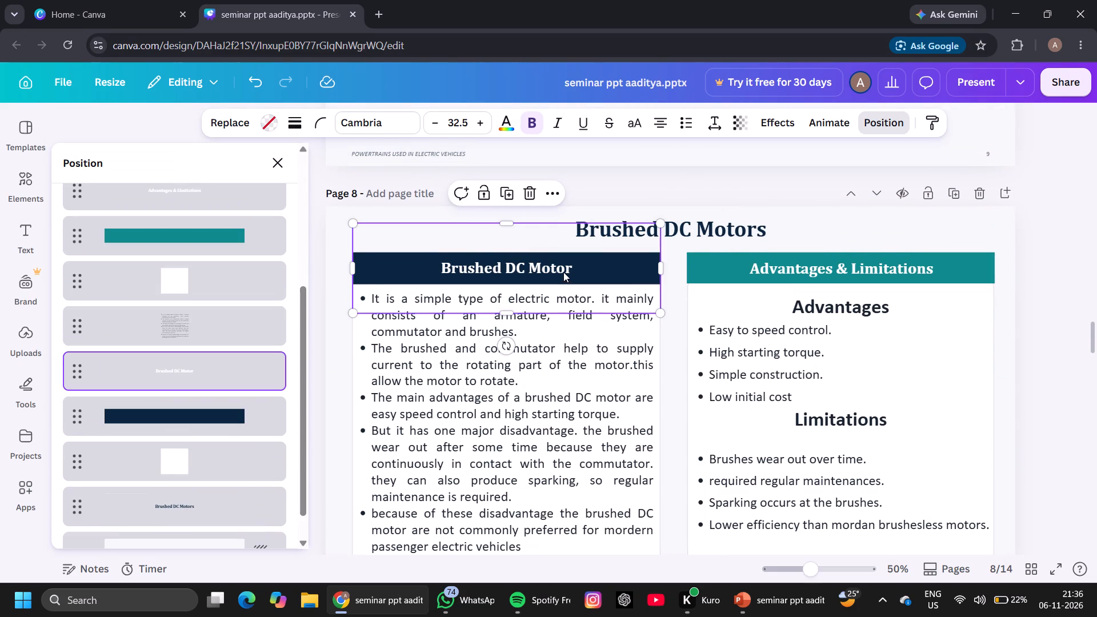
pyautogui.click(510, 196)
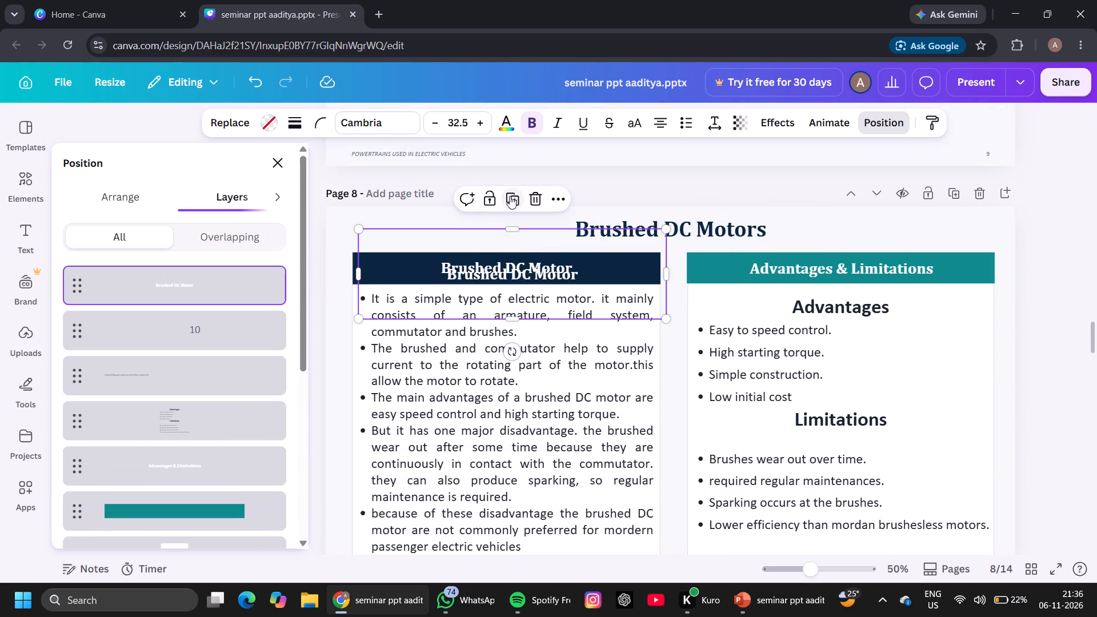
pyautogui.moveTo(537, 285); pyautogui.dragTo(546, 305)
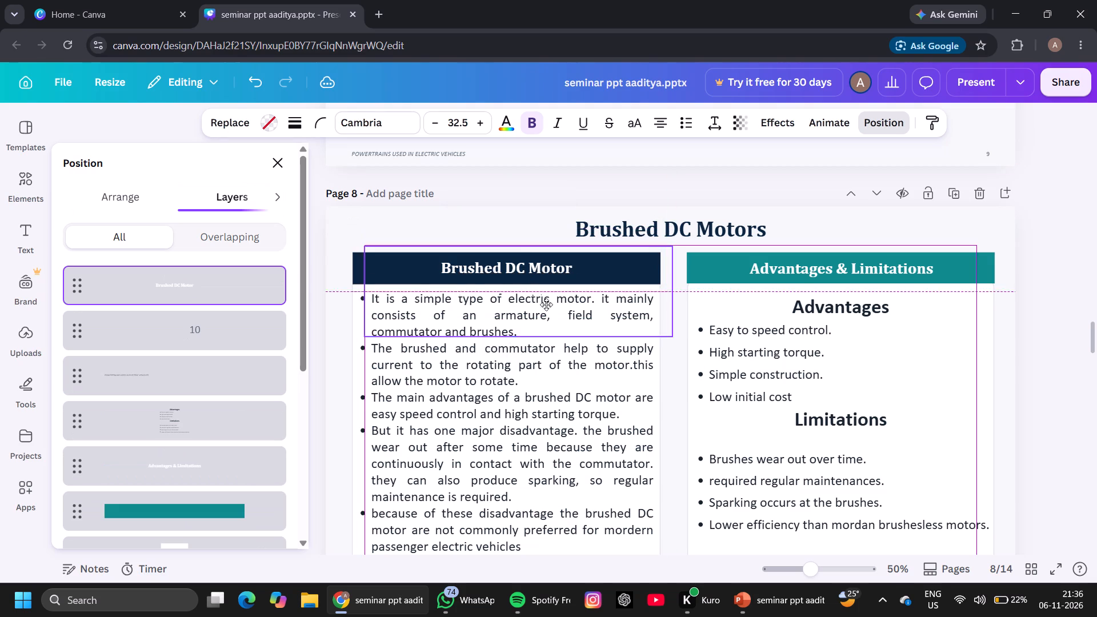
pyautogui.moveTo(546, 305); pyautogui.dragTo(648, 611)
pyautogui.scroll(-3, 648, 611)
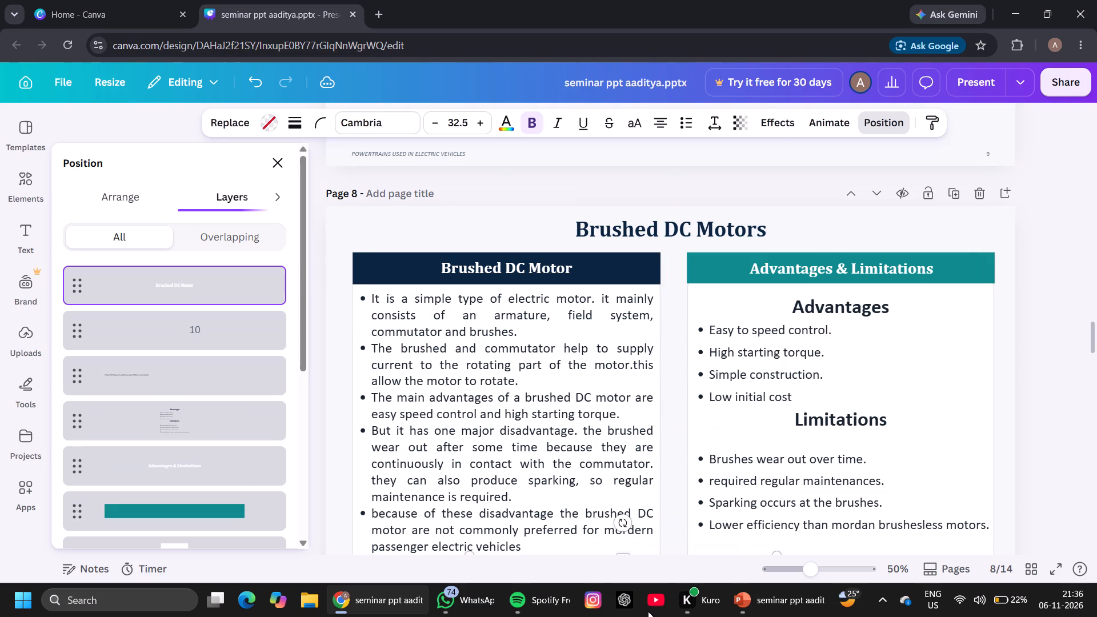
pyautogui.scroll(-2, 639, 487)
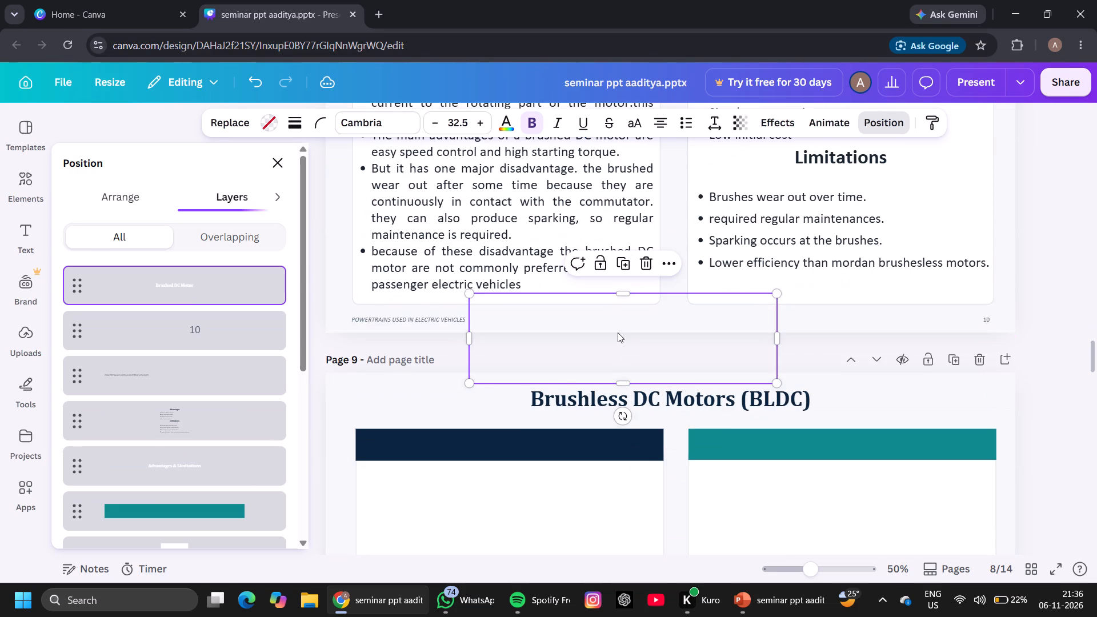
pyautogui.moveTo(615, 328); pyautogui.dragTo(580, 438)
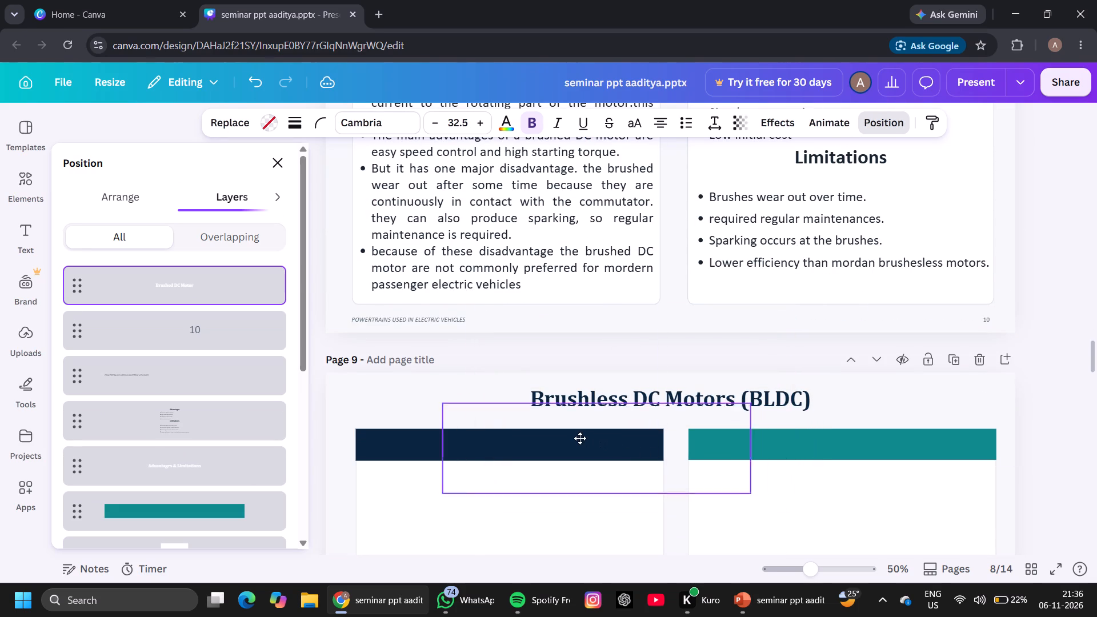
pyautogui.moveTo(580, 438); pyautogui.dragTo(533, 448)
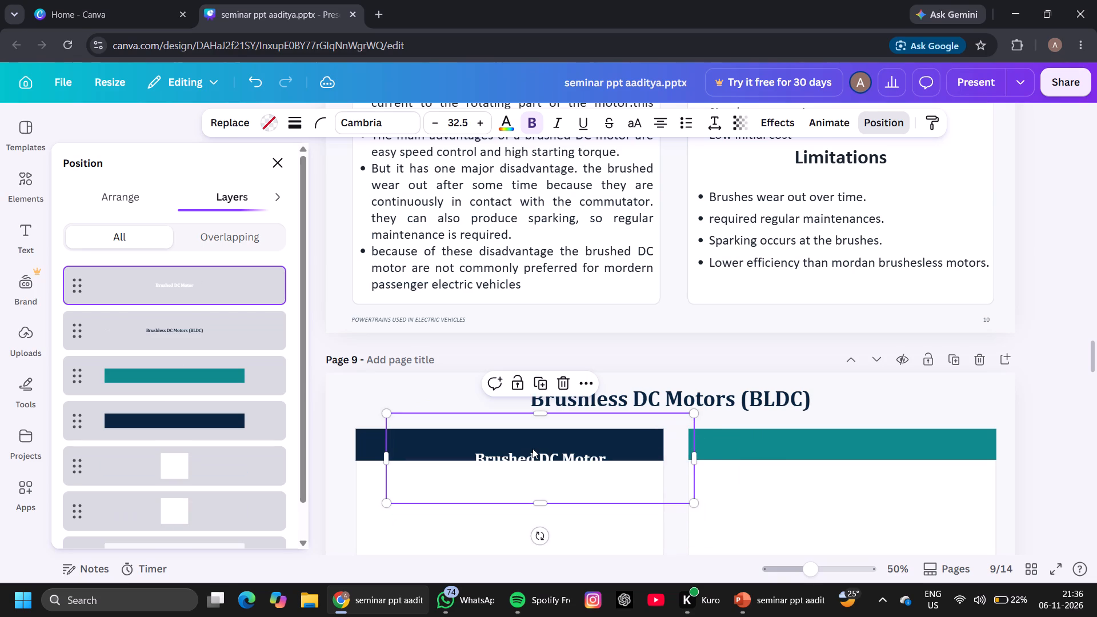
pyautogui.moveTo(542, 457); pyautogui.dragTo(513, 446)
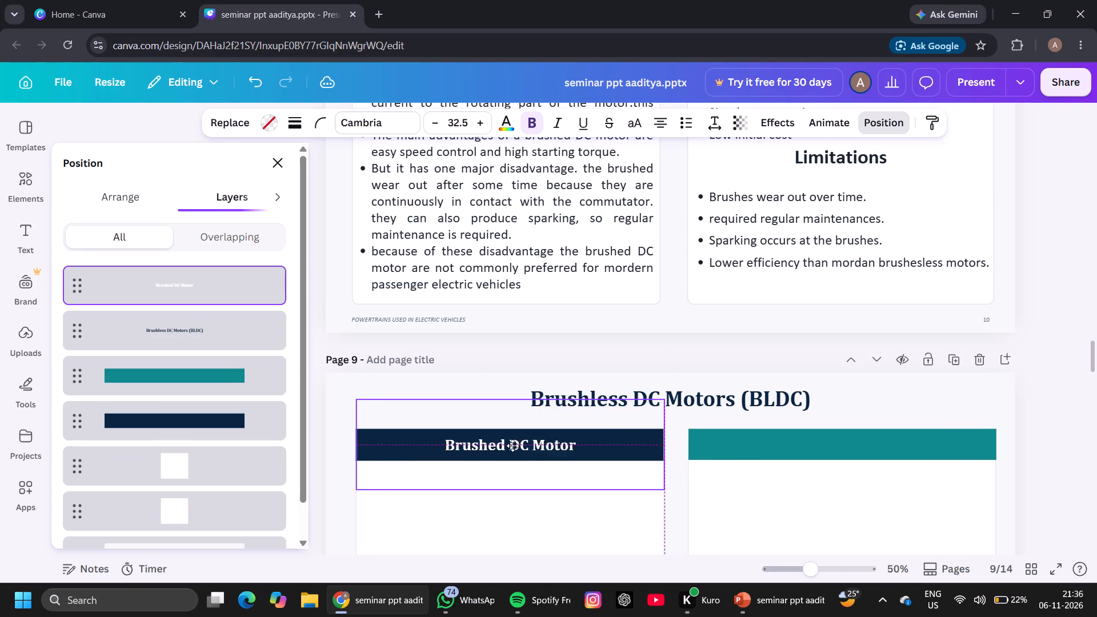
pyautogui.moveTo(513, 446); pyautogui.dragTo(508, 446)
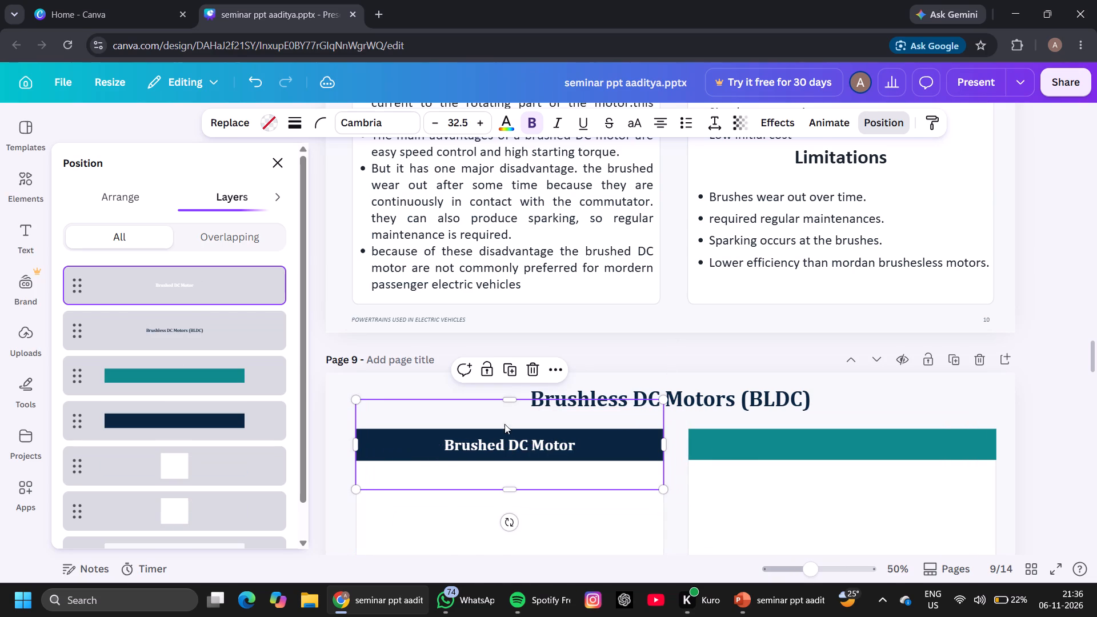
# Duplicate the heading on page 9's navy bar and place the copy centred on the teal header bar.
pyautogui.click(507, 375)
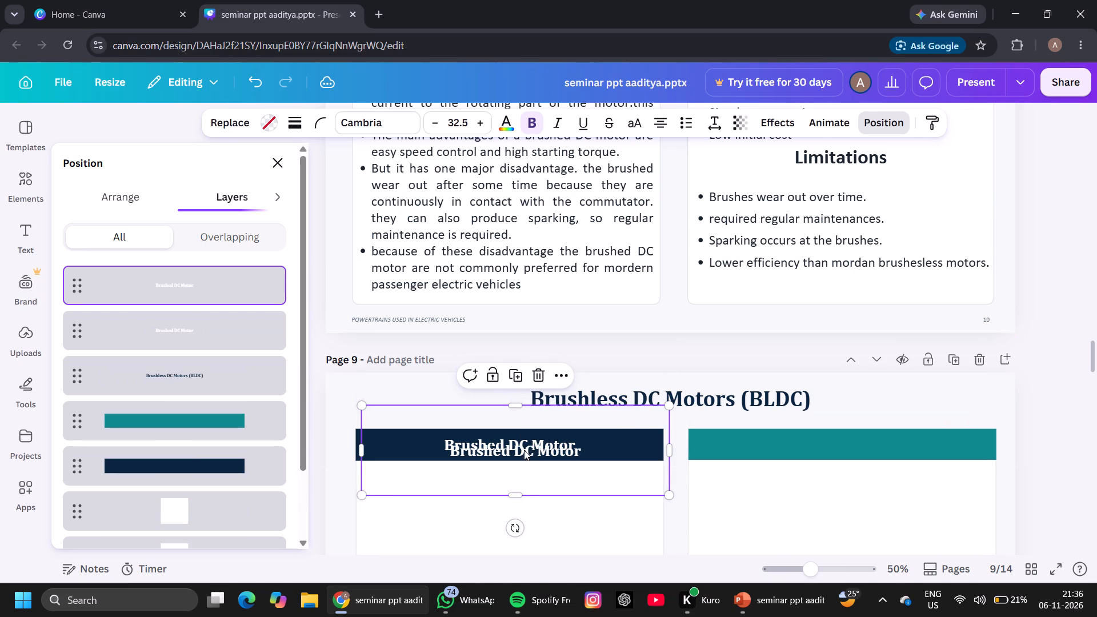
pyautogui.moveTo(525, 451); pyautogui.dragTo(831, 436)
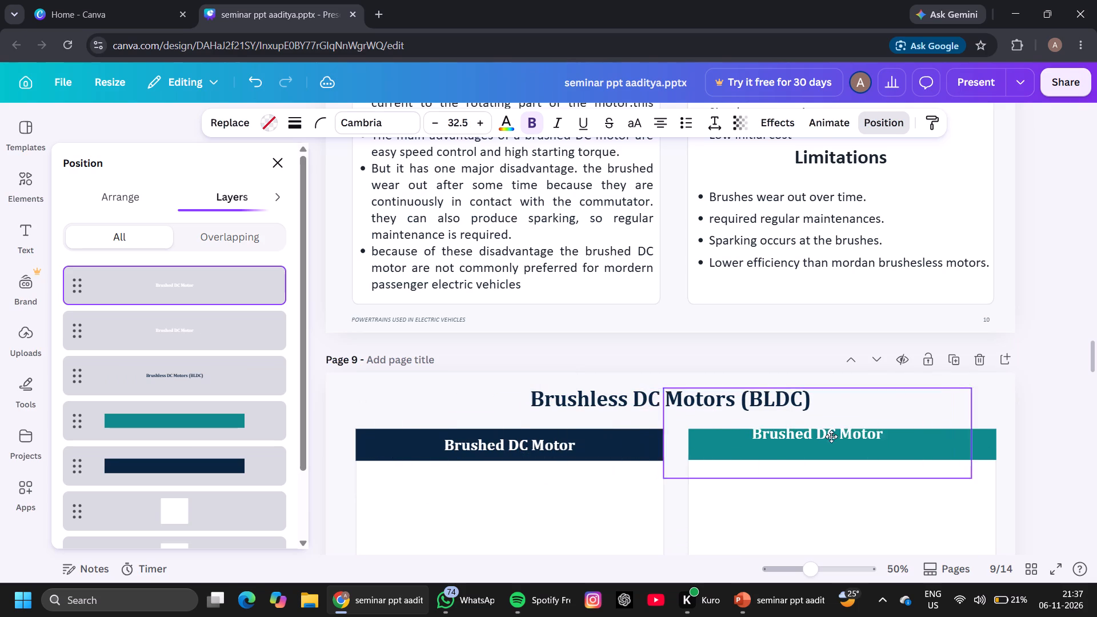
pyautogui.moveTo(831, 436); pyautogui.dragTo(855, 440)
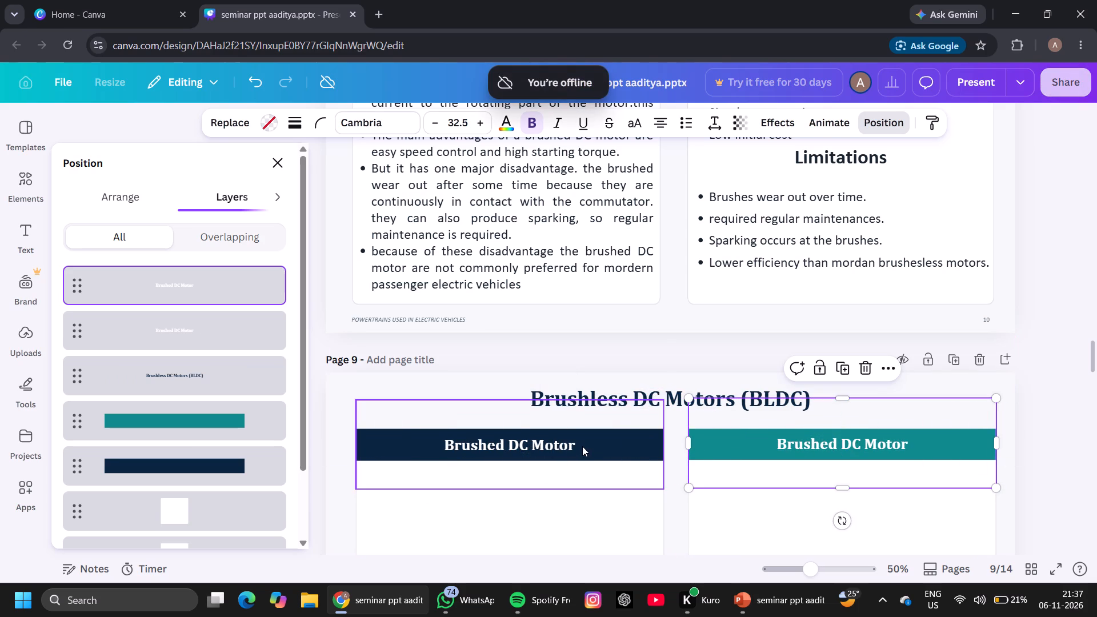
# Change the heading on page 9's navy bar to "Brushless DC Motor".
pyautogui.click(581, 444)
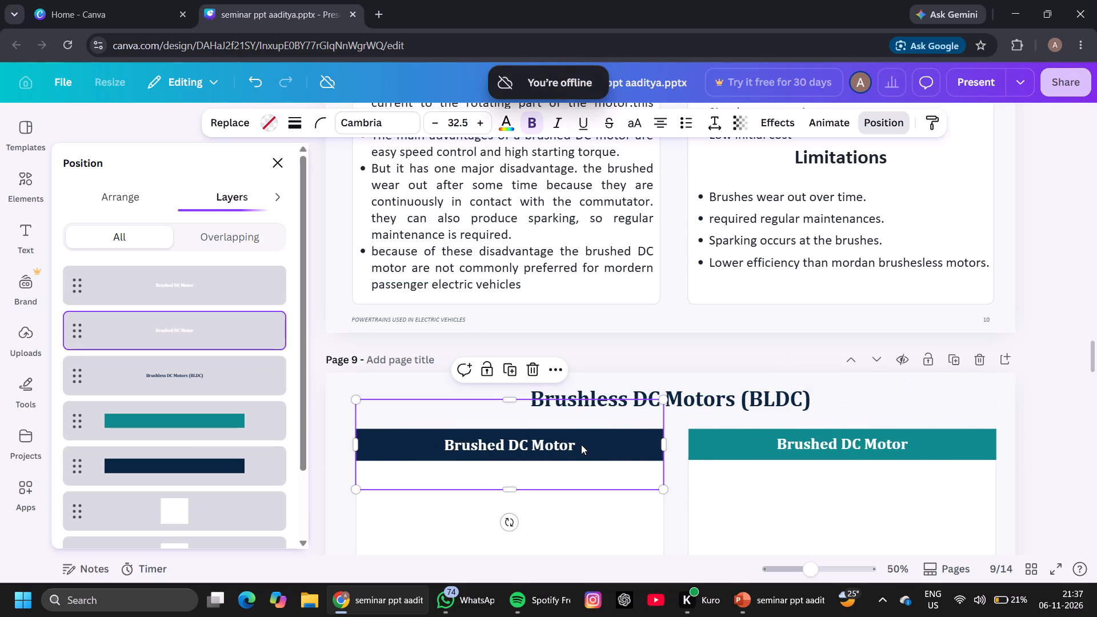
pyautogui.click(495, 441)
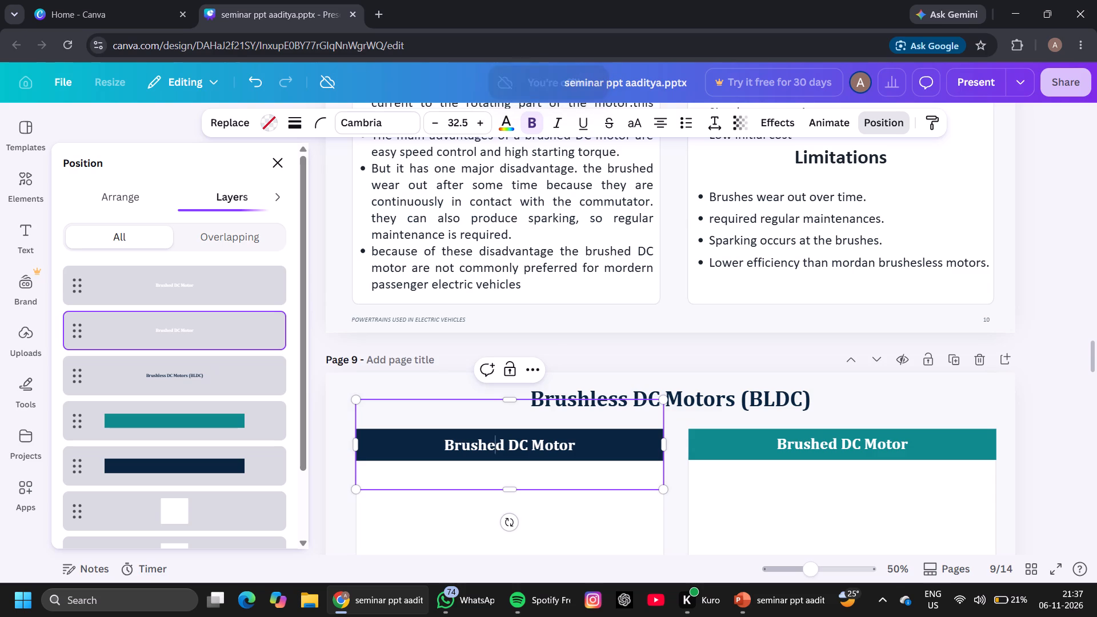
pyautogui.click(506, 442)
pyautogui.press('BackSpace')
pyautogui.press('BackSpace')
pyautogui.press('l')
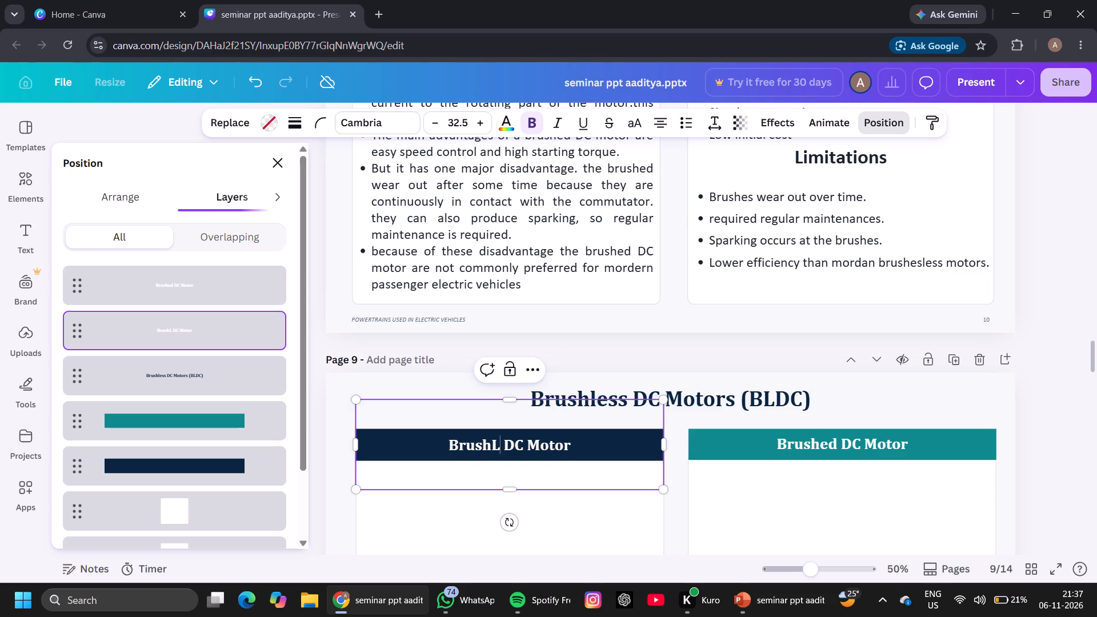
pyautogui.press('BackSpace')
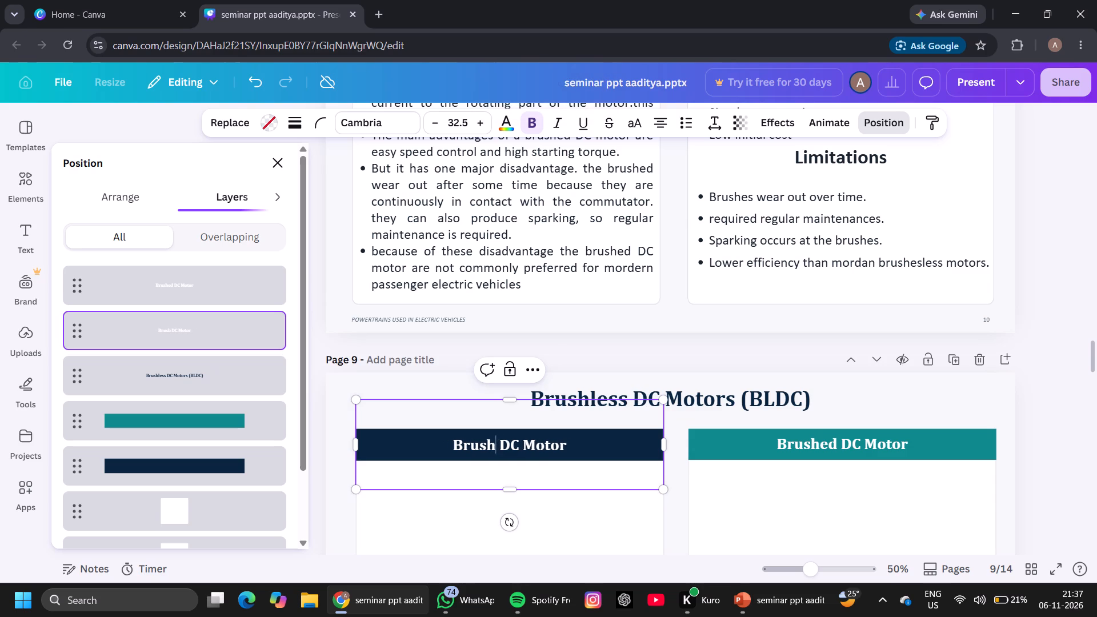
pyautogui.write('less')
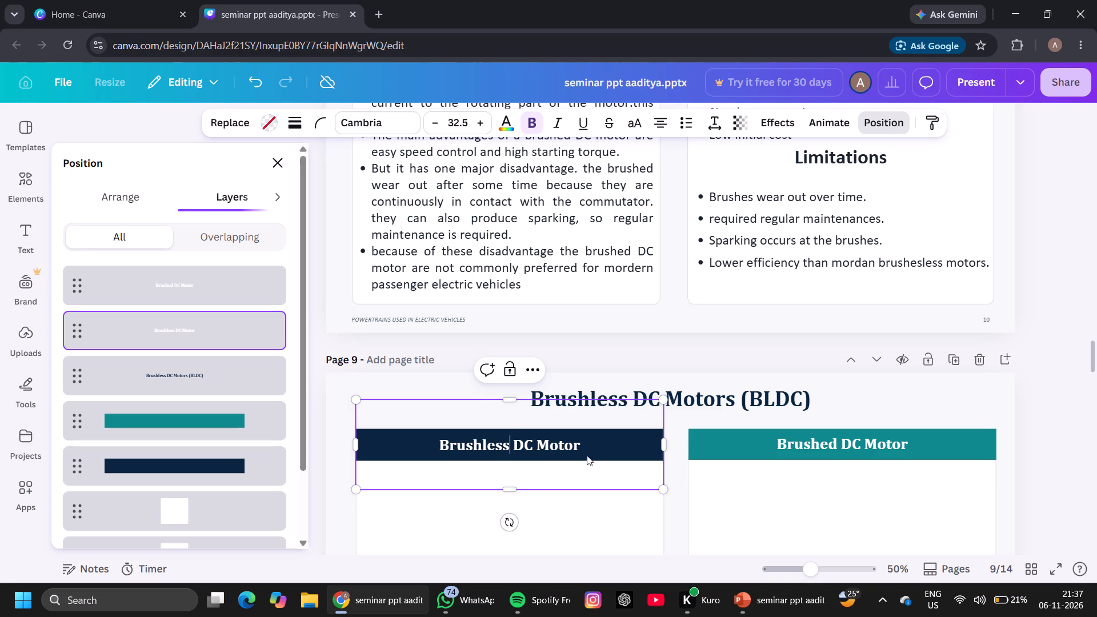
# Replace the heading text on page 9's teal bar with "Advantages & Limitations".
pyautogui.click(811, 448)
pyautogui.click(910, 440)
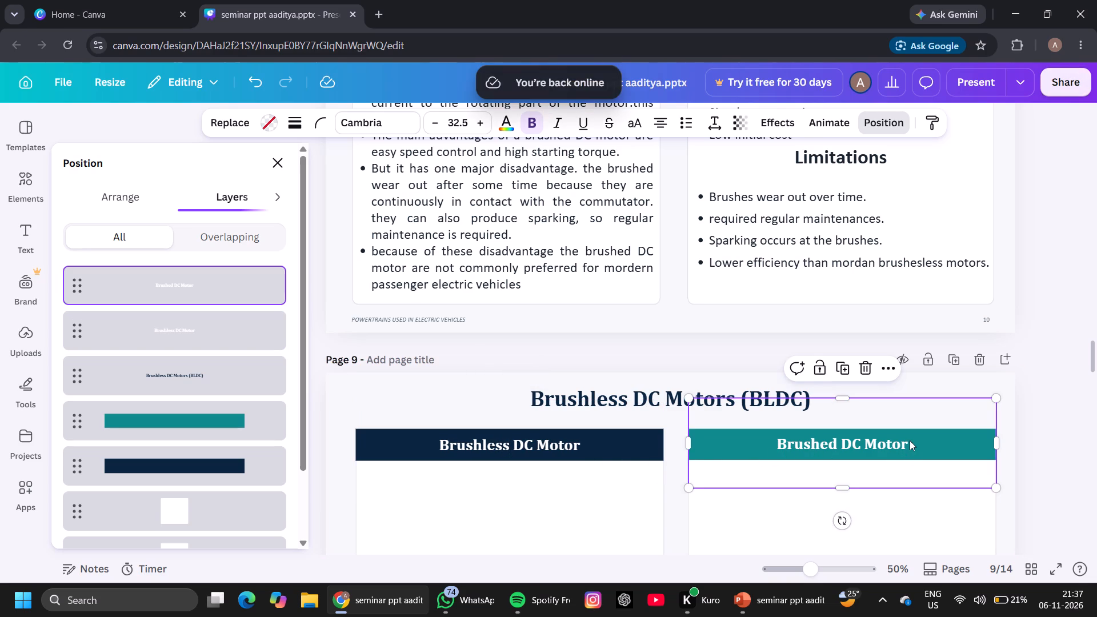
pyautogui.press('BackSpace')
pyautogui.press('BackSpace')
pyautogui.press('BackSpace')
pyautogui.press('BackSpace')
pyautogui.press('BackSpace')
pyautogui.press('BackSpace')
pyautogui.press('BackSpace')
pyautogui.press('BackSpace')
pyautogui.press('BackSpace')
pyautogui.press('BackSpace')
pyautogui.press('BackSpace')
pyautogui.press('BackSpace')
pyautogui.press('BackSpace')
pyautogui.press('BackSpace')
pyautogui.press('BackSpace')
pyautogui.press('BackSpace')
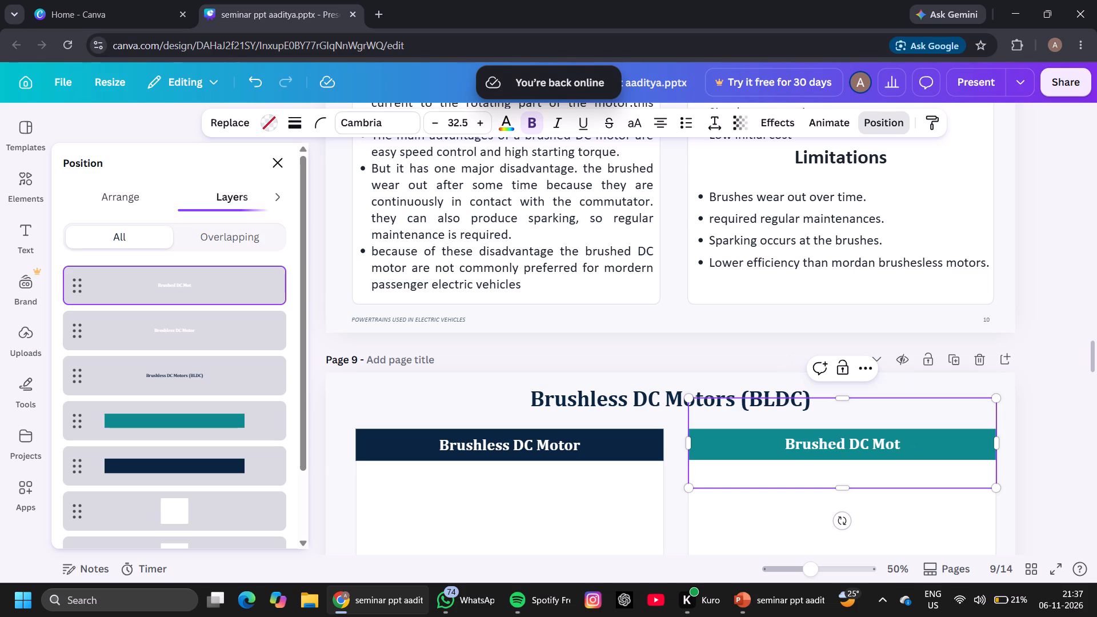
pyautogui.press('a')
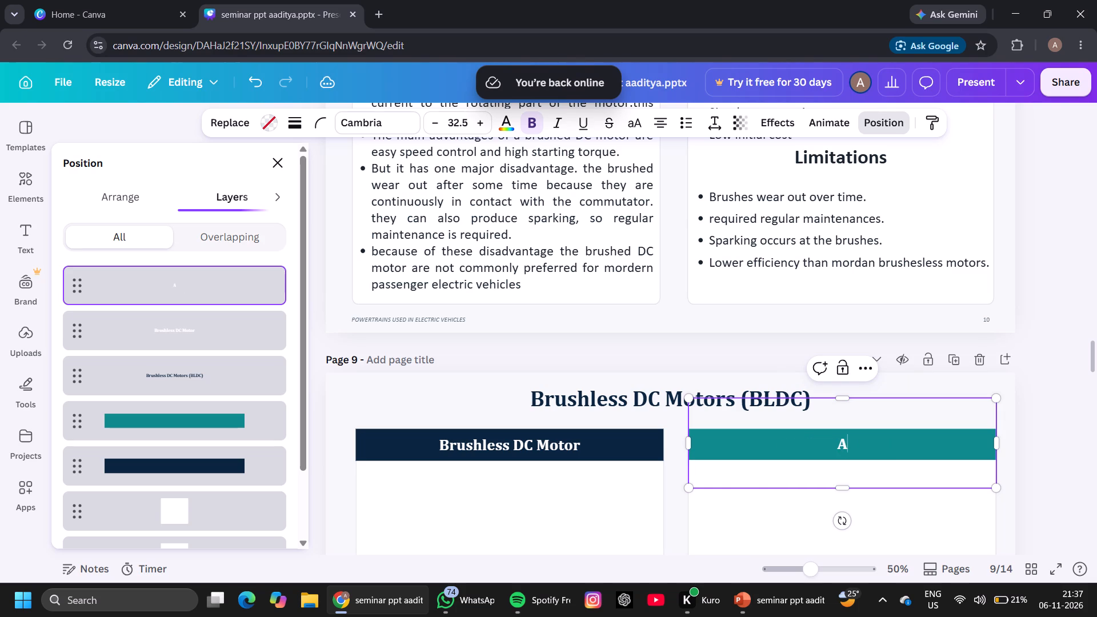
pyautogui.write('dvantages')
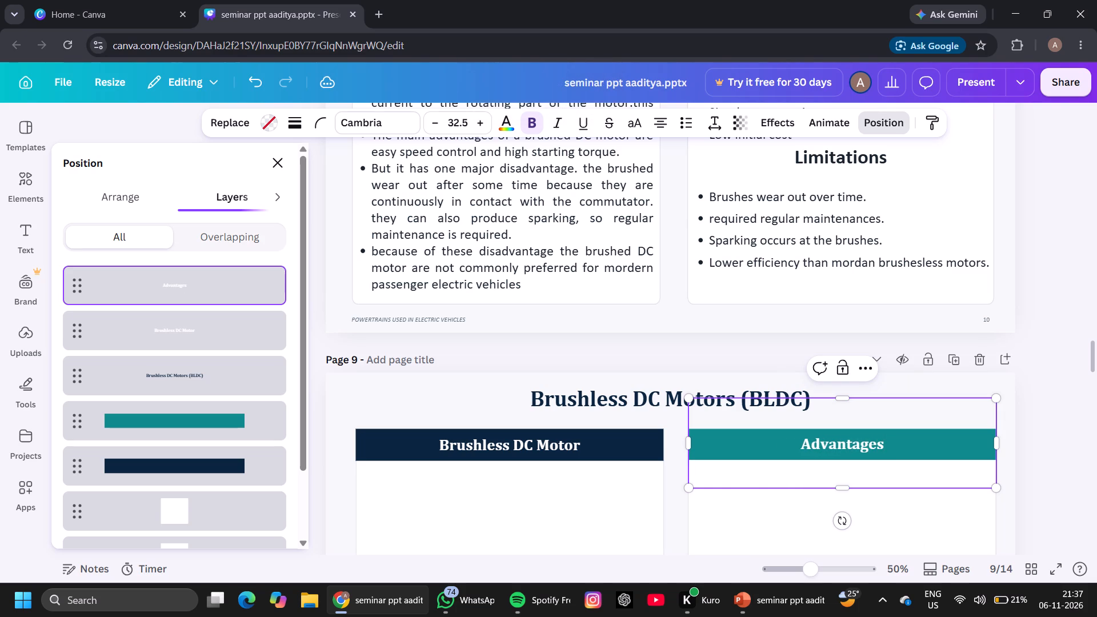
pyautogui.press('space')
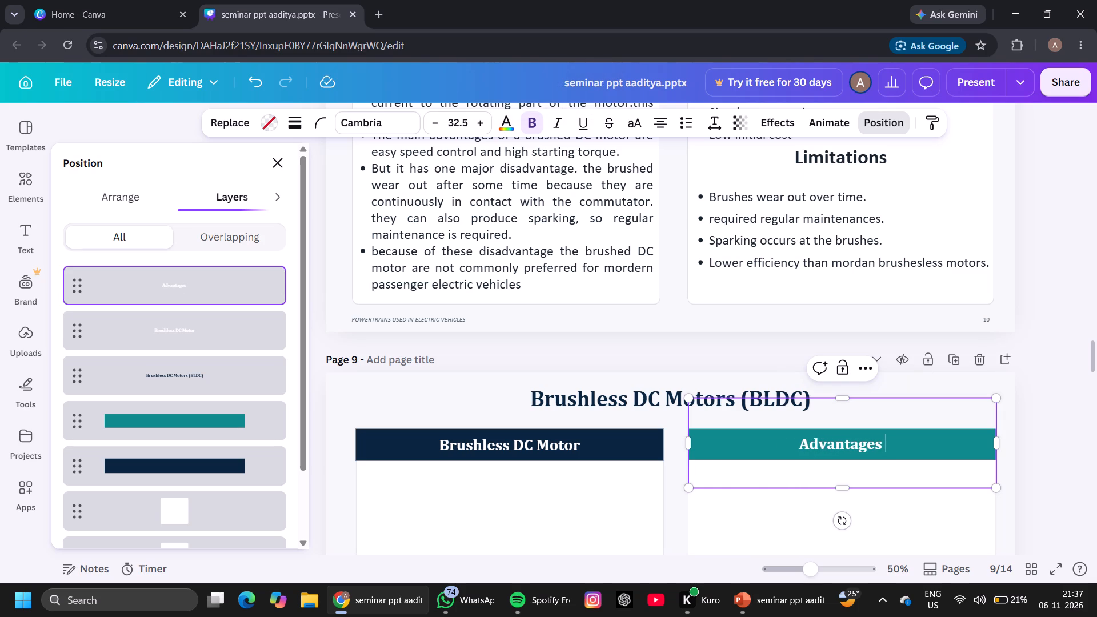
pyautogui.hotkey('shift', '&')
pyautogui.press('space')
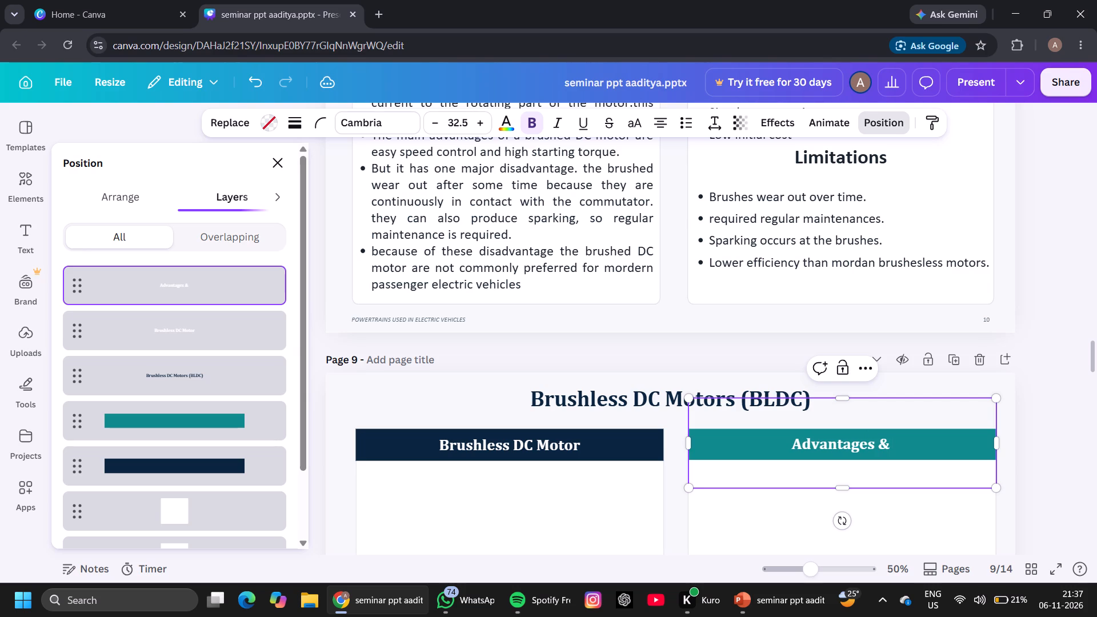
pyautogui.press('l')
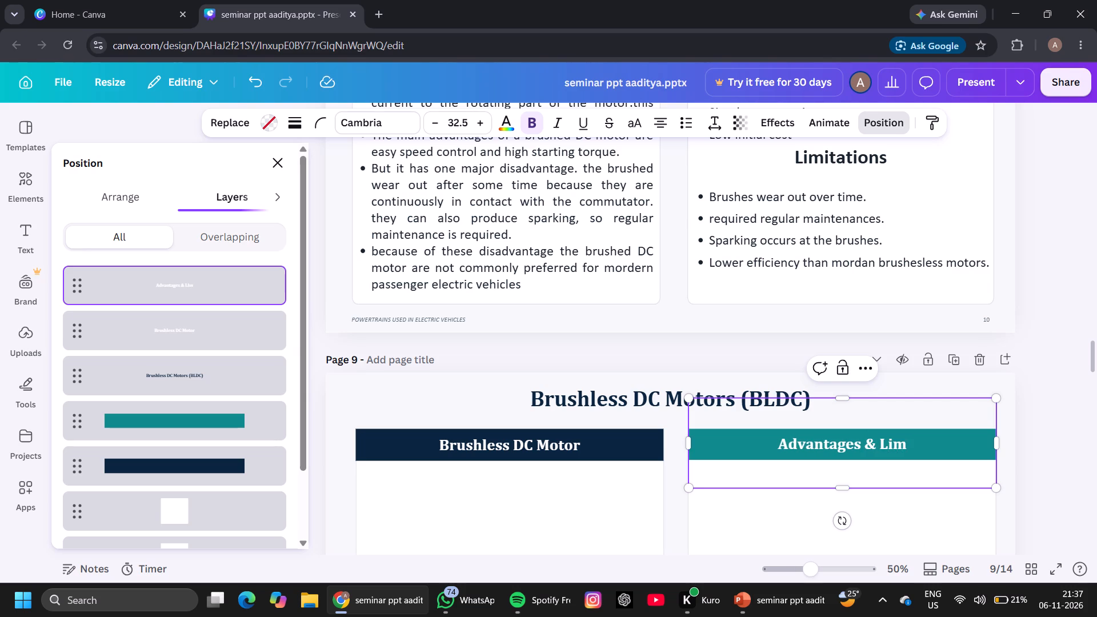
pyautogui.press('i')
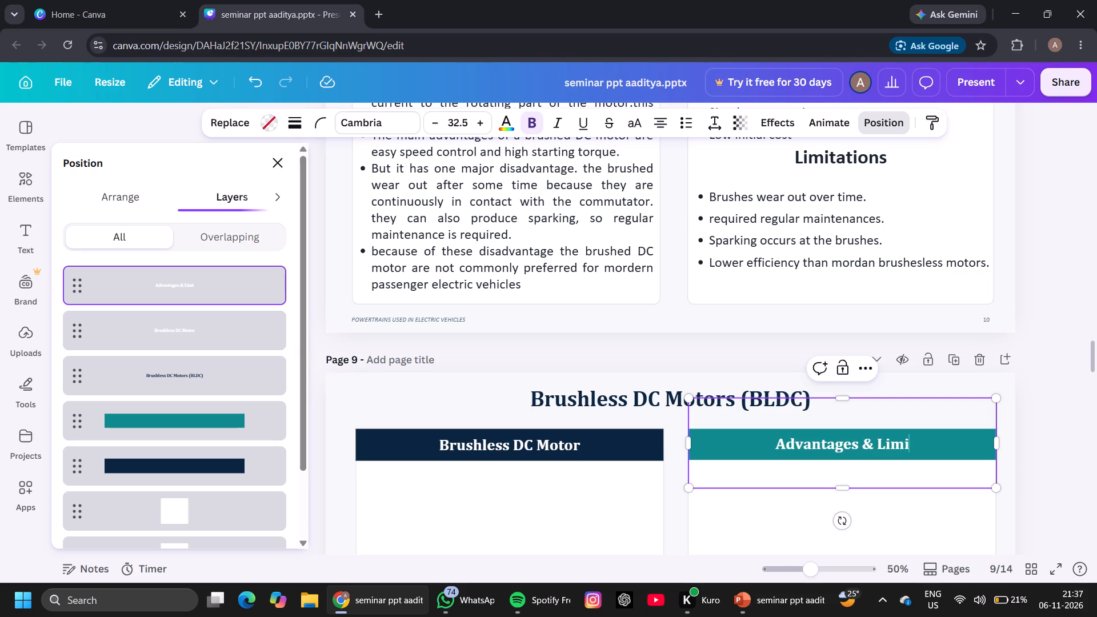
pyautogui.write('tations')
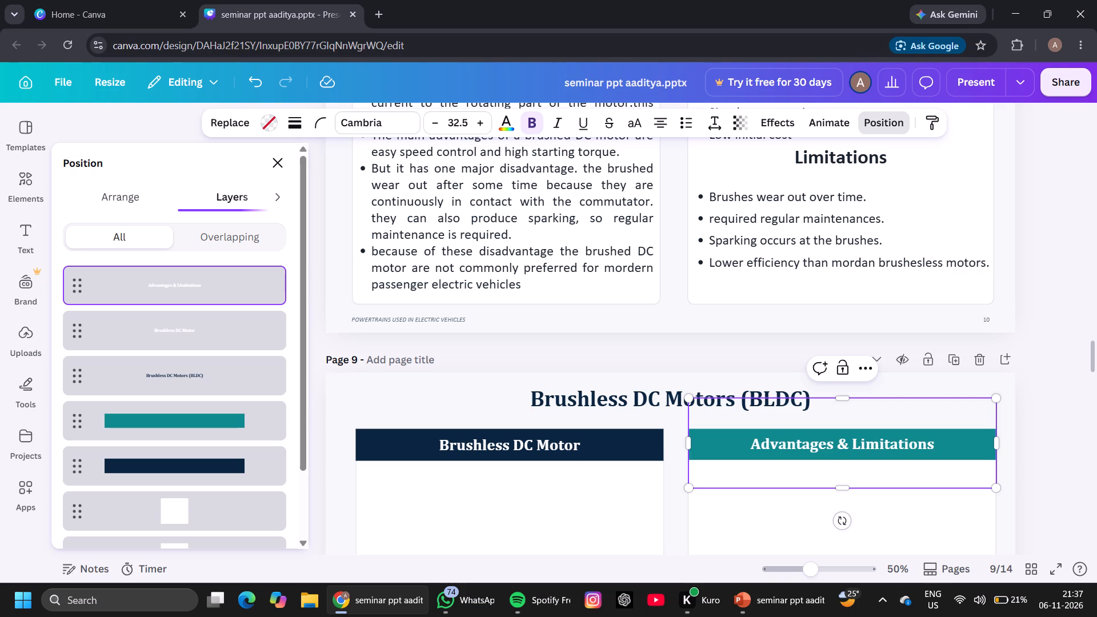
pyautogui.doubleClick(968, 496)
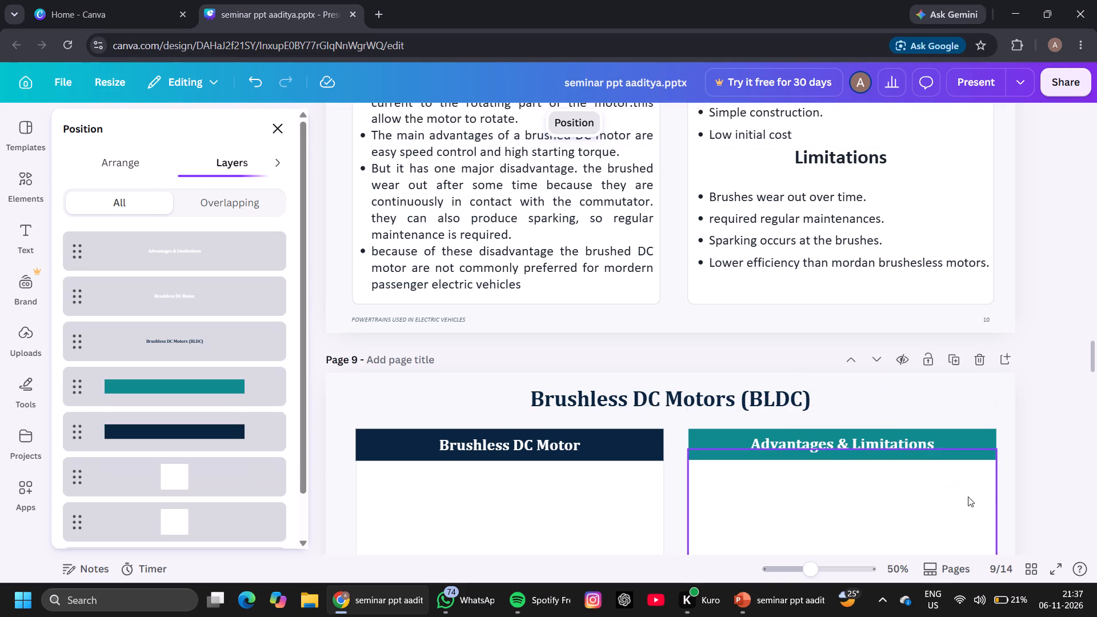
# Duplicate the bulleted description text in page 8's Brushed DC Motor card.
pyautogui.scroll(-3, 968, 496)
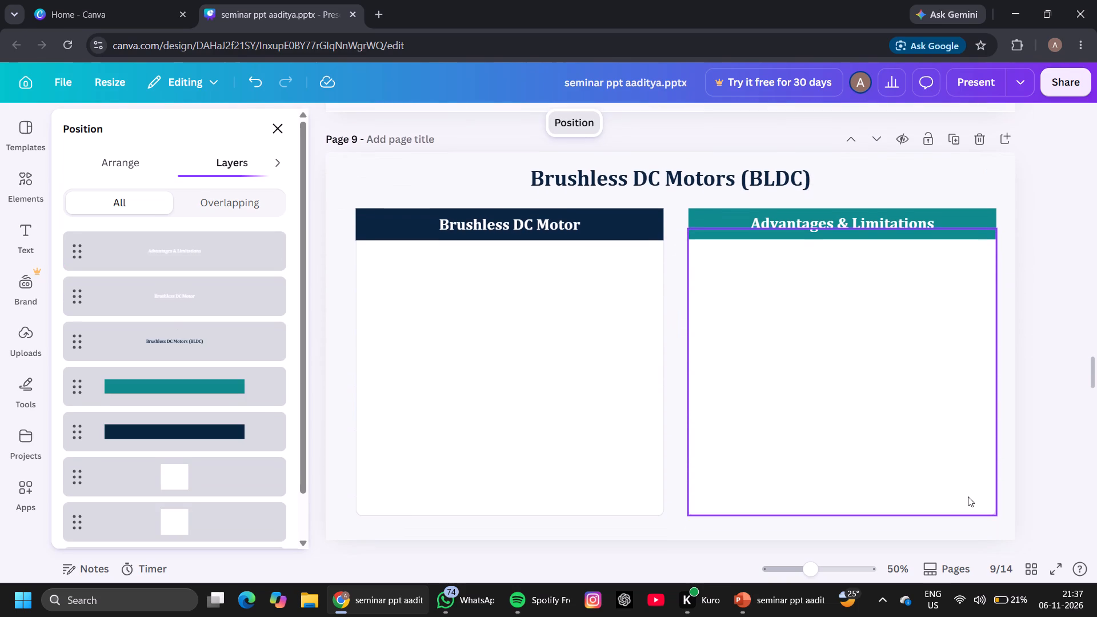
pyautogui.scroll(-1, 968, 496)
pyautogui.scroll(3, 759, 502)
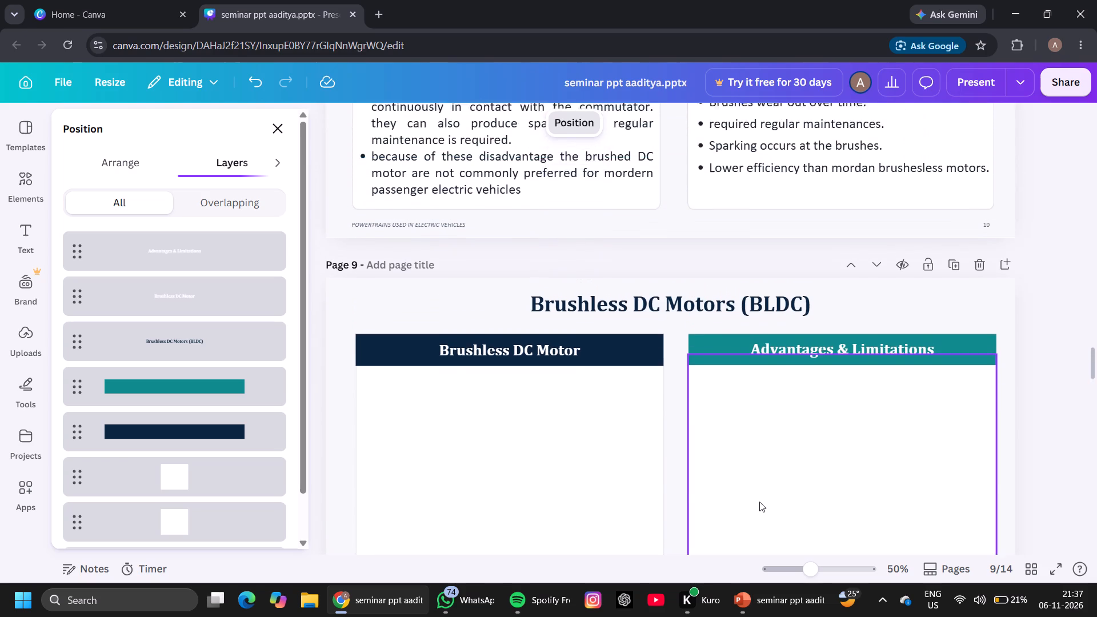
pyautogui.scroll(1, 759, 502)
pyautogui.scroll(1, 744, 306)
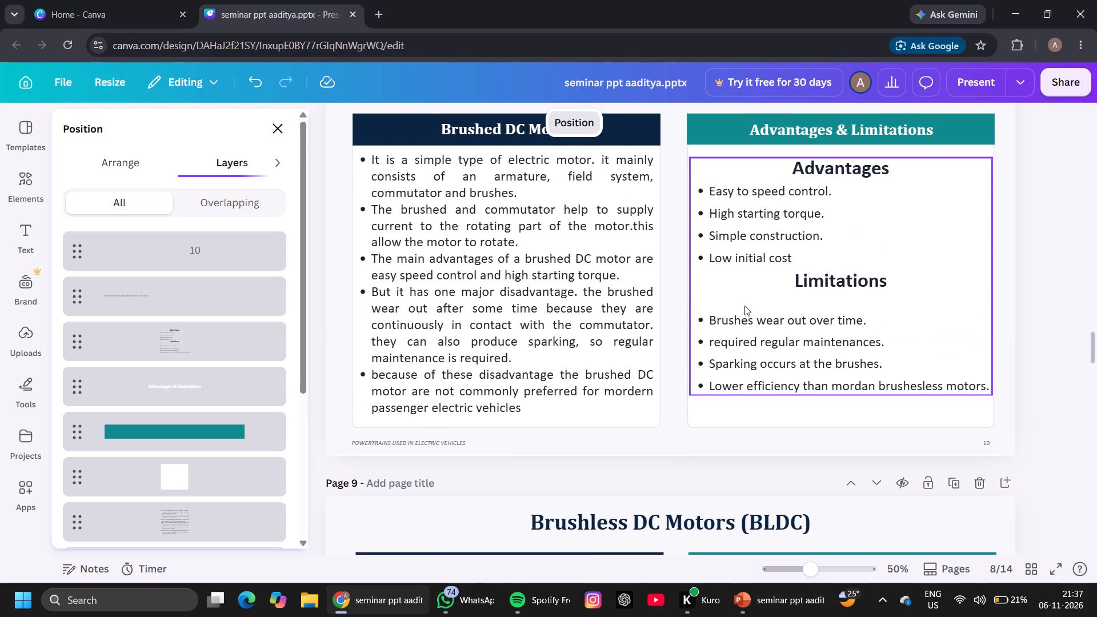
pyautogui.rightClick(572, 303)
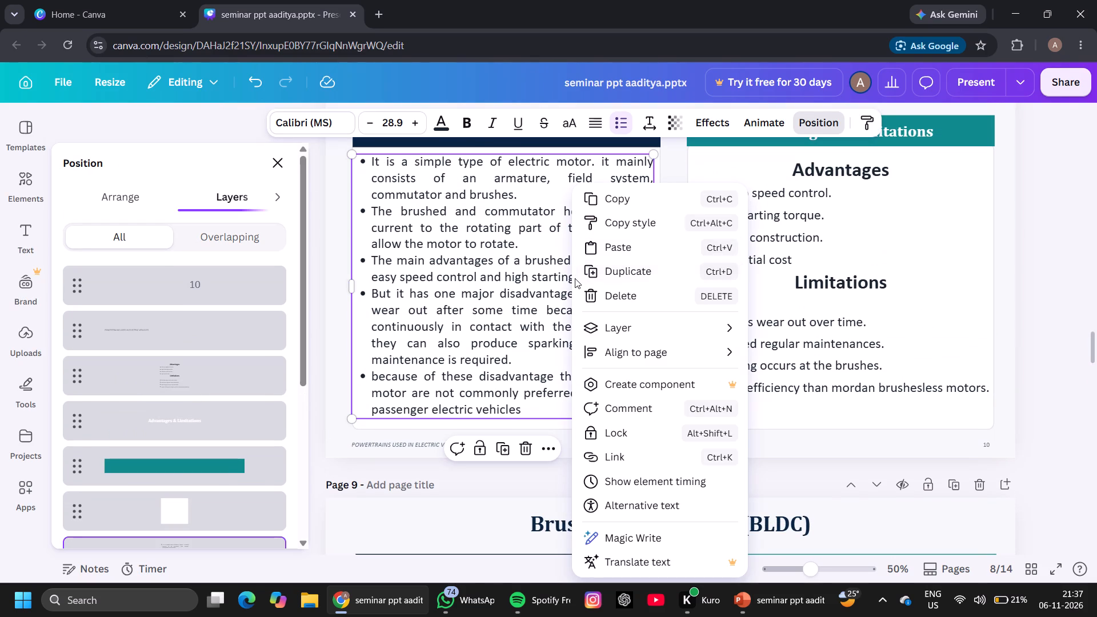
pyautogui.click(498, 448)
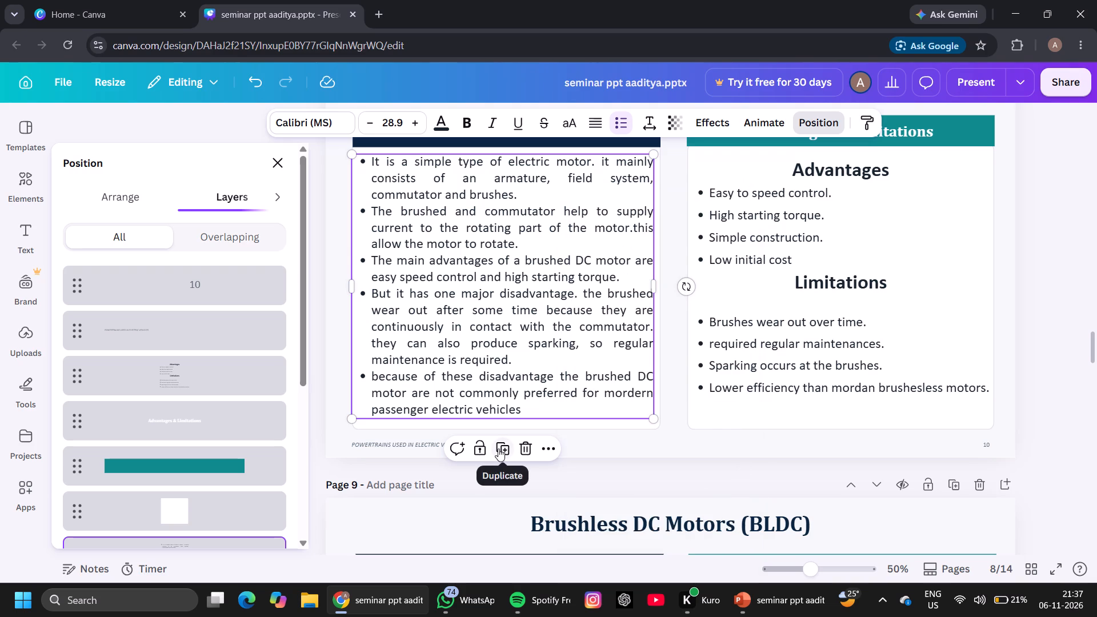
pyautogui.click(498, 448)
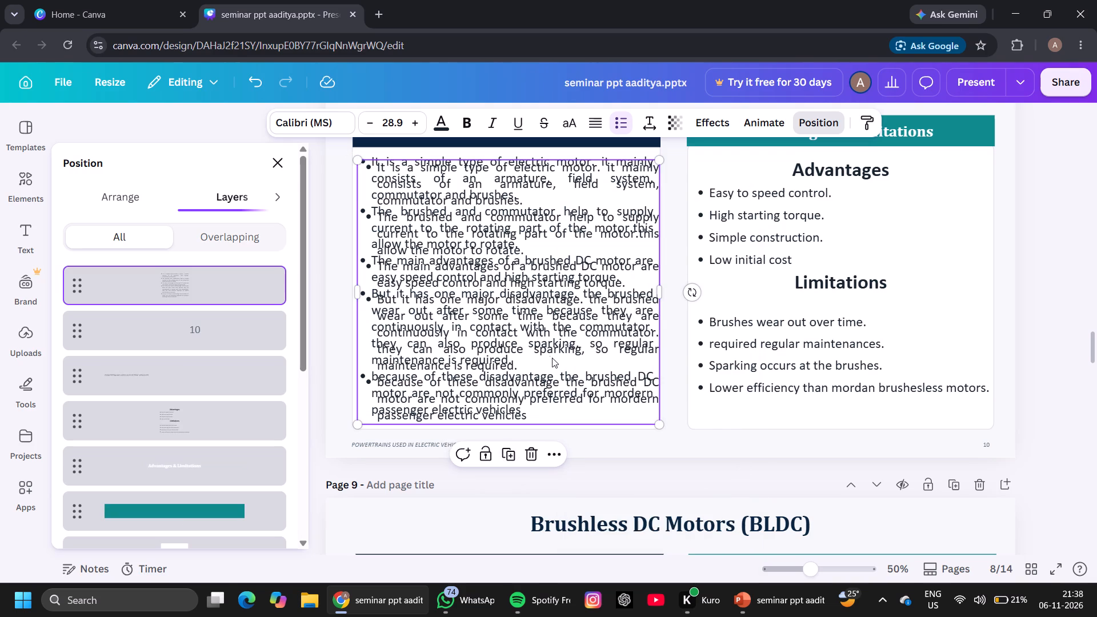
# Move the copied bullet text onto page 9, inside the white card below the navy Brushless DC Motor bar, aligned with the card's left edge.
pyautogui.moveTo(558, 380); pyautogui.dragTo(575, 438)
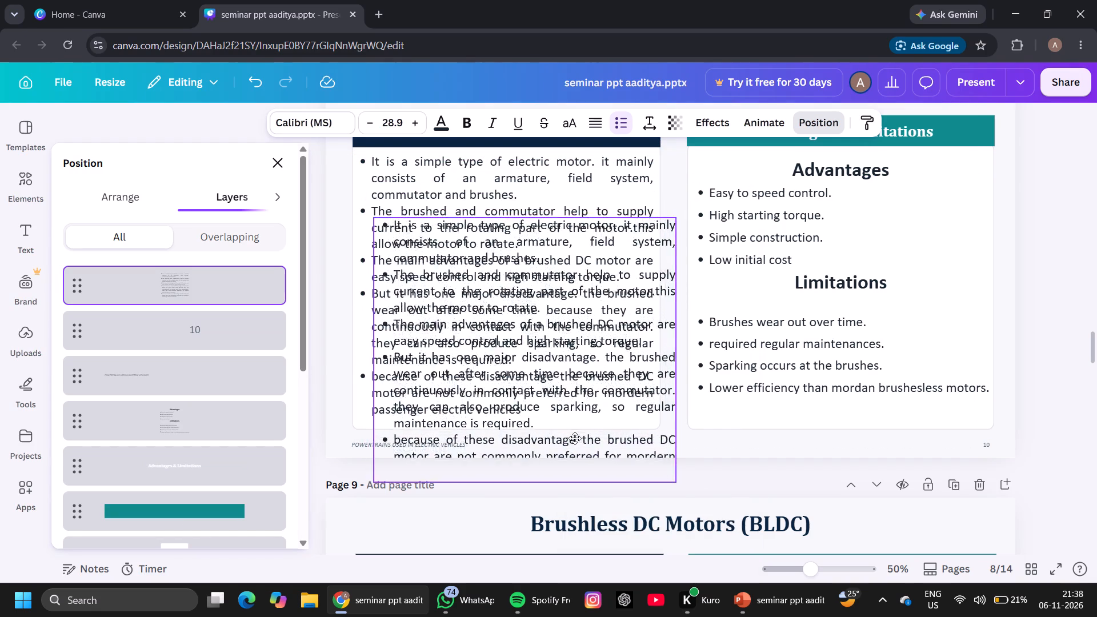
pyautogui.moveTo(575, 438); pyautogui.dragTo(638, 616)
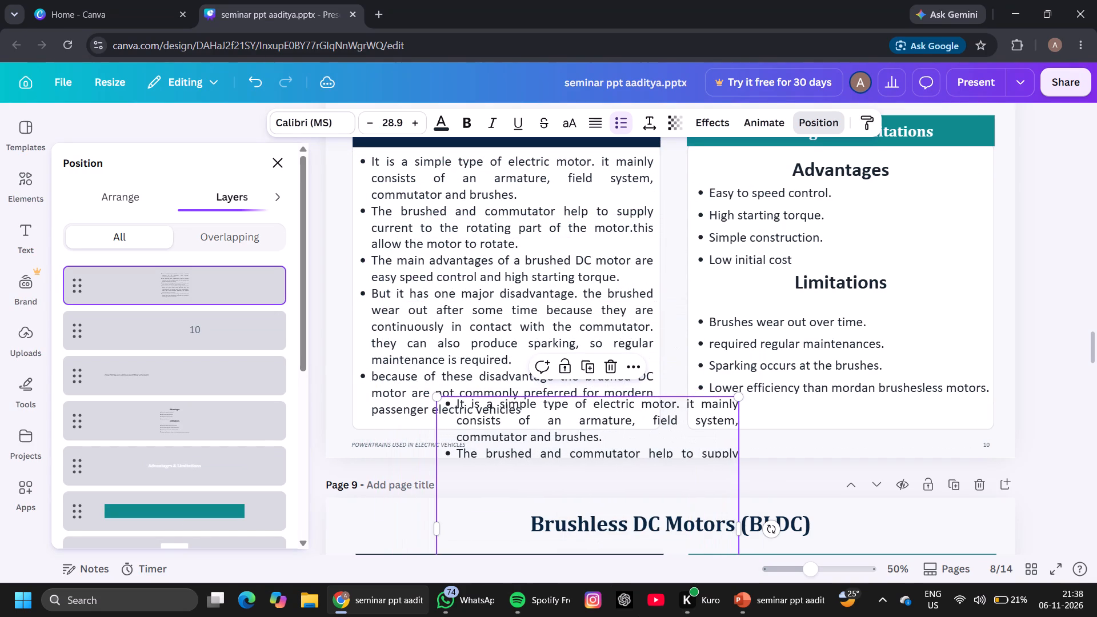
pyautogui.scroll(-2, 638, 616)
pyautogui.scroll(-3, 793, 465)
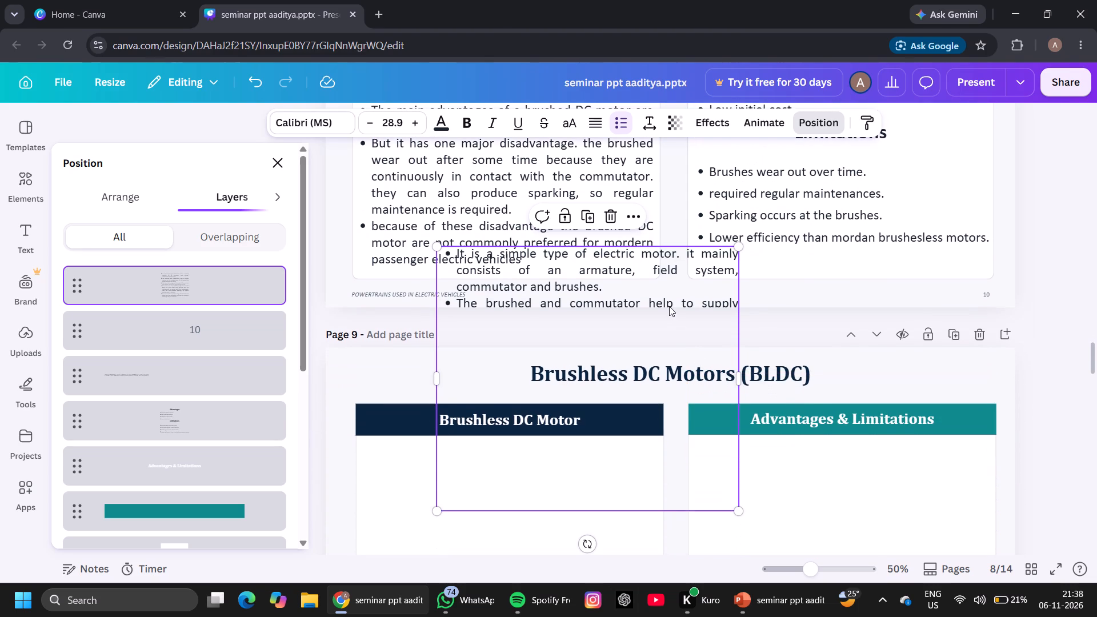
pyautogui.moveTo(702, 327); pyautogui.dragTo(641, 551)
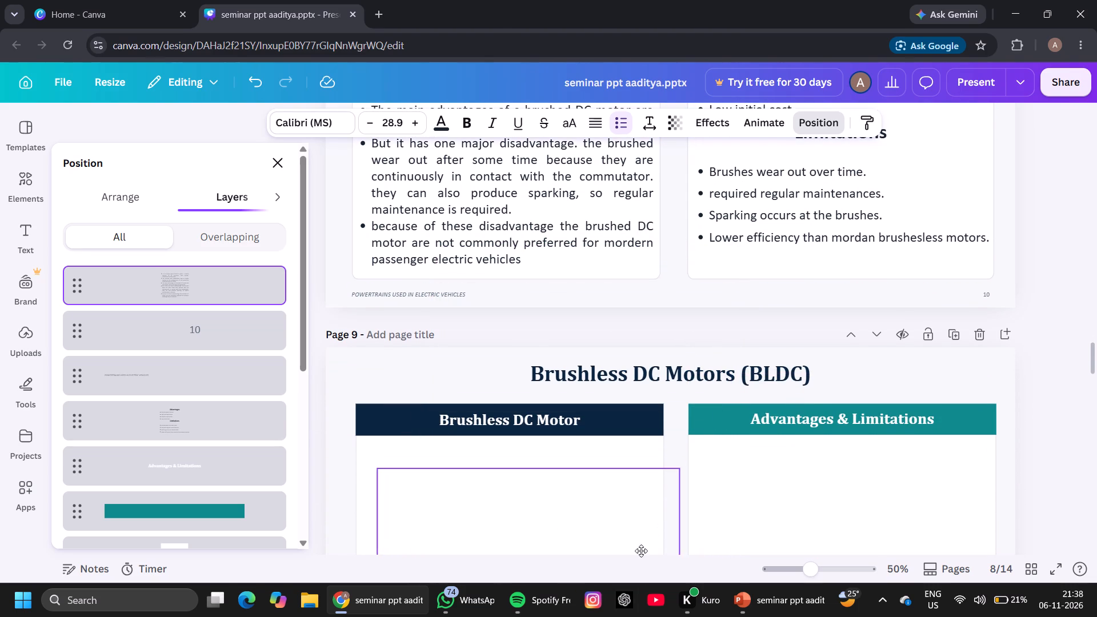
pyautogui.moveTo(641, 551); pyautogui.dragTo(639, 552)
pyautogui.scroll(-2, 639, 552)
pyautogui.scroll(1, 639, 552)
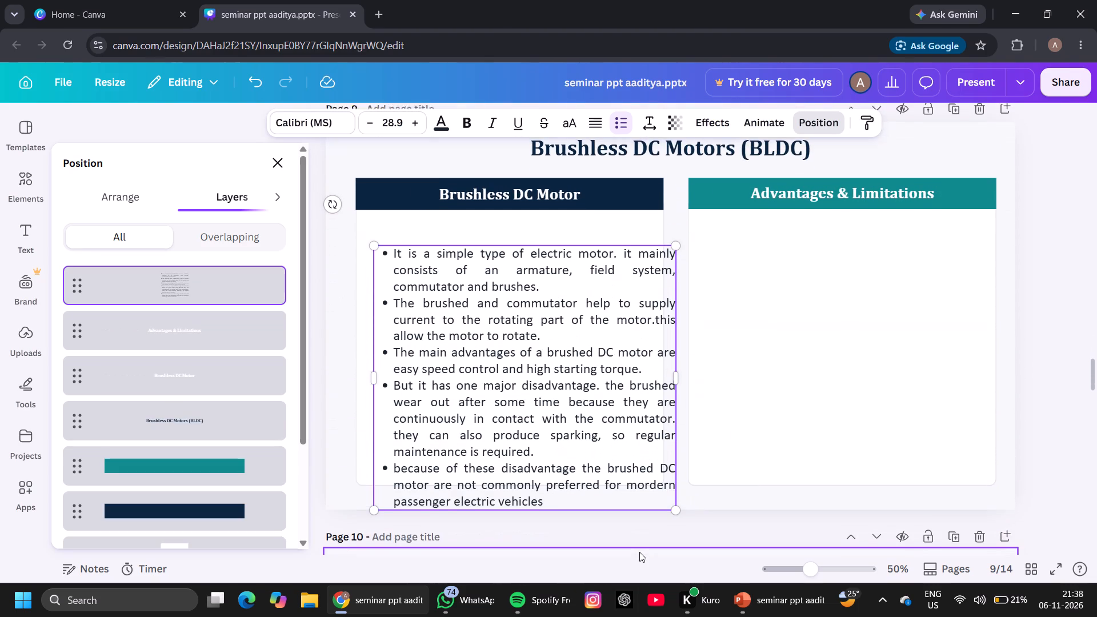
pyautogui.scroll(1, 639, 552)
pyautogui.moveTo(563, 426); pyautogui.dragTo(545, 392)
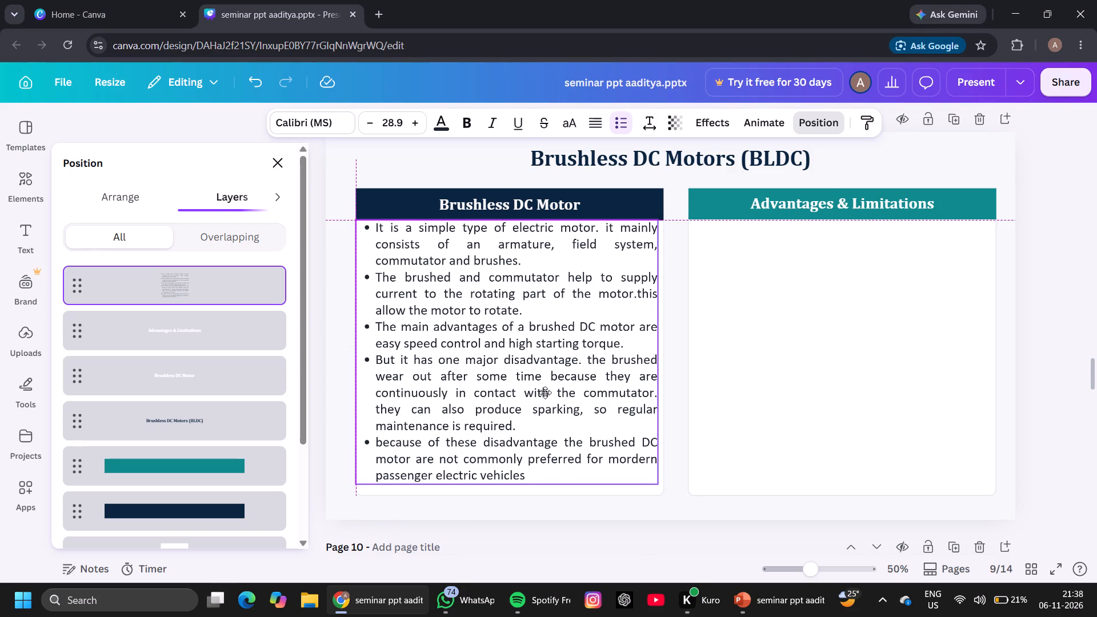
pyautogui.moveTo(545, 392); pyautogui.dragTo(550, 398)
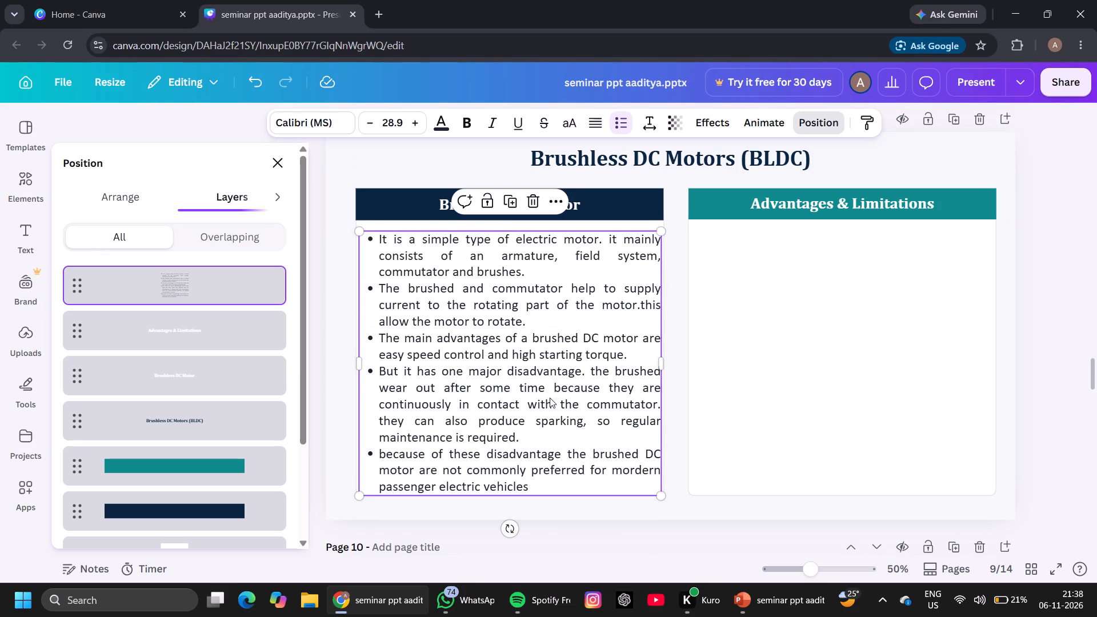
pyautogui.moveTo(550, 398); pyautogui.dragTo(543, 397)
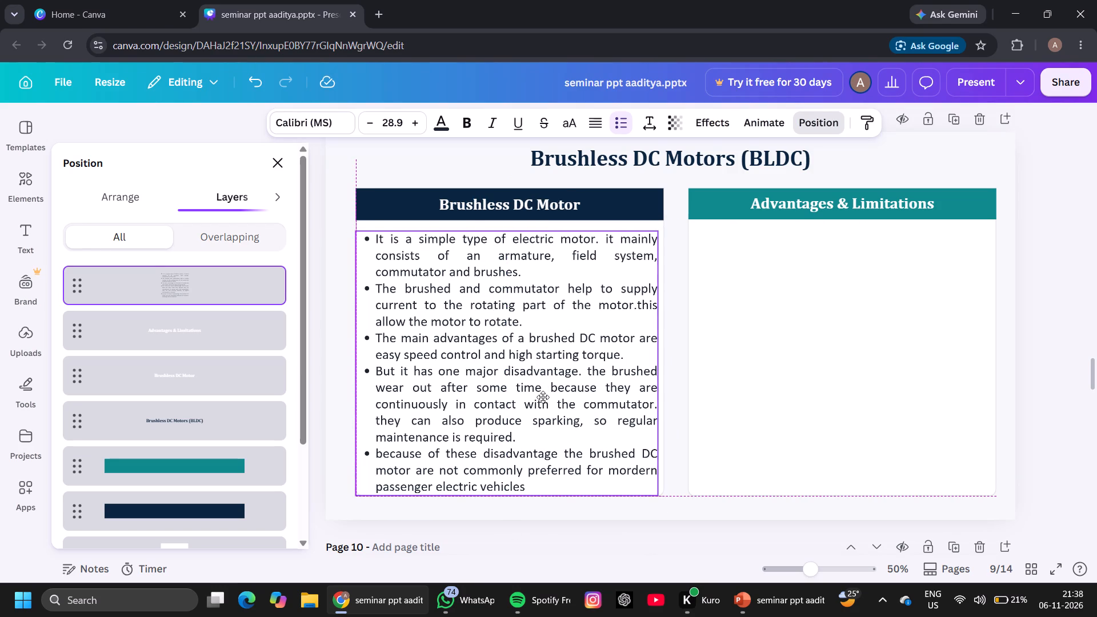
pyautogui.moveTo(543, 397); pyautogui.dragTo(542, 396)
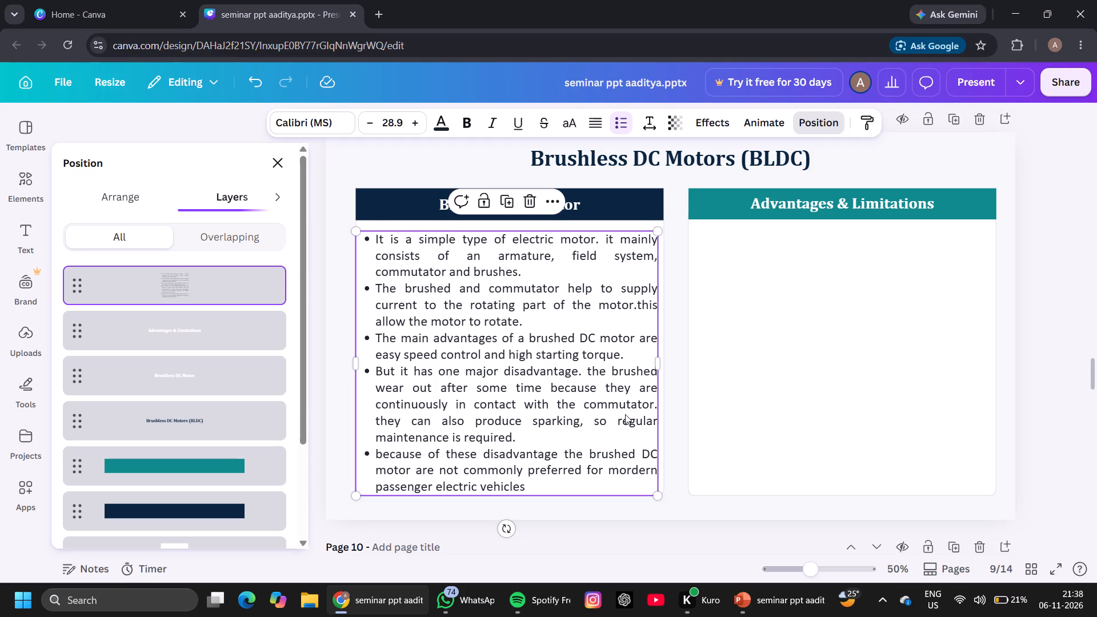
pyautogui.click(560, 408)
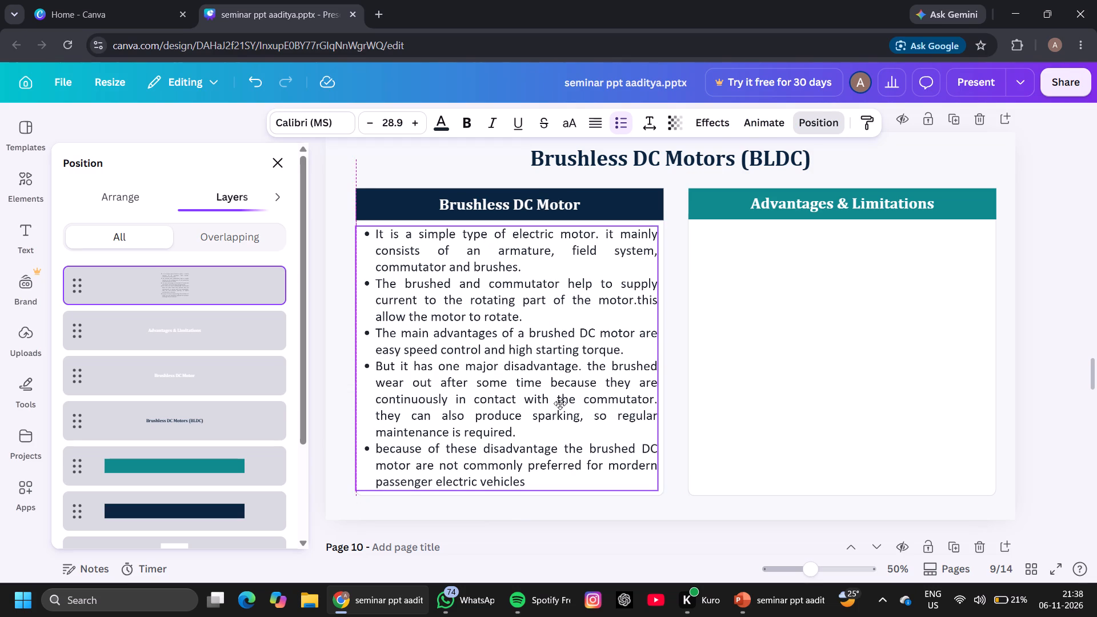
# Select all the copied bullet text in page 9's Brushless DC Motor card for editing.
pyautogui.click(527, 486)
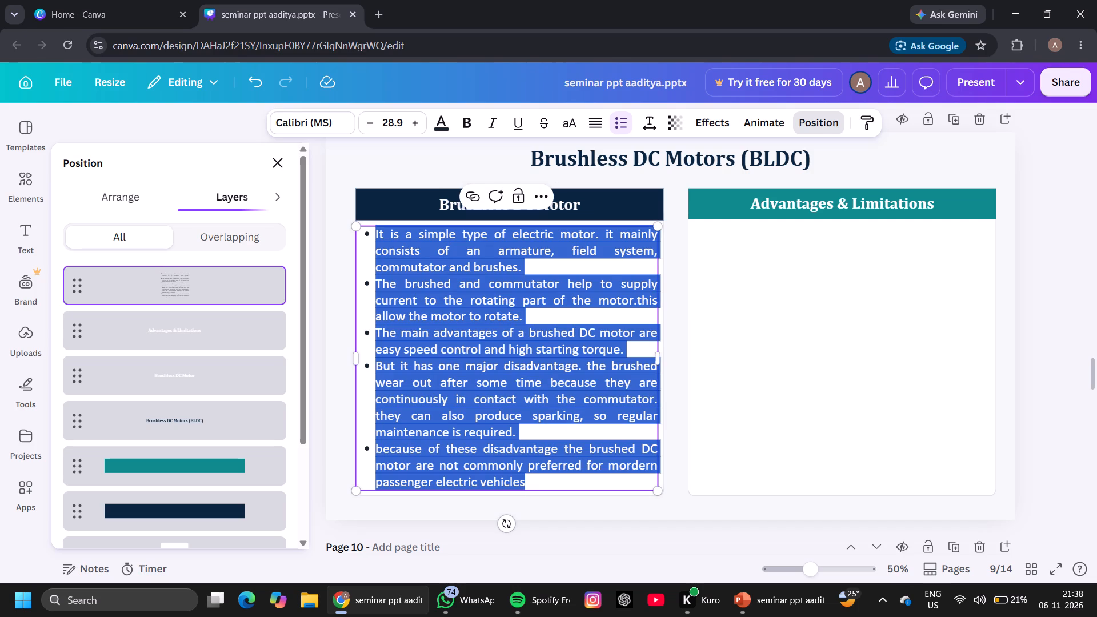
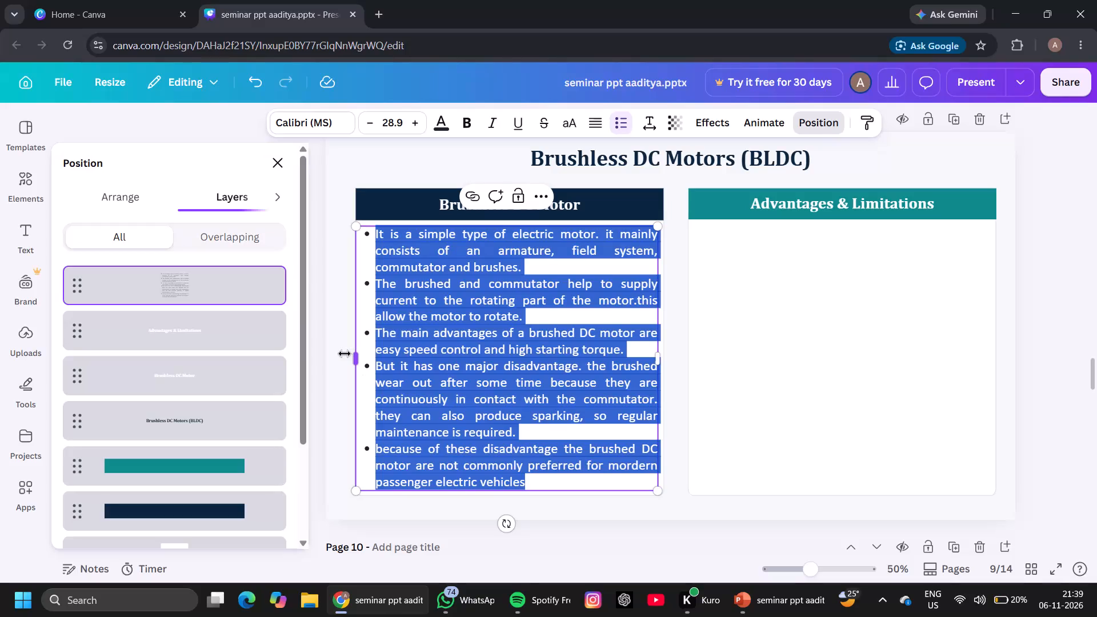
# On page 8, delete the opening of the last brushed DC motor bullet, from "because" through "commonly", keeping "preferred for mordern passenger electric vehicles".
pyautogui.click(345, 354)
pyautogui.click(730, 334)
pyautogui.scroll(4, 730, 334)
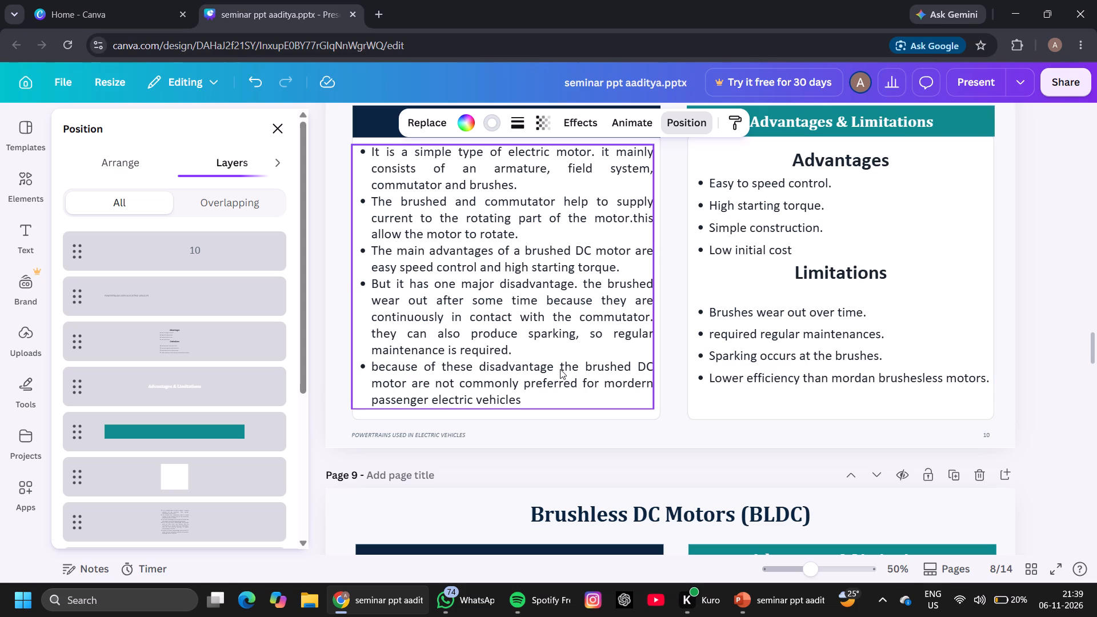
pyautogui.click(560, 367)
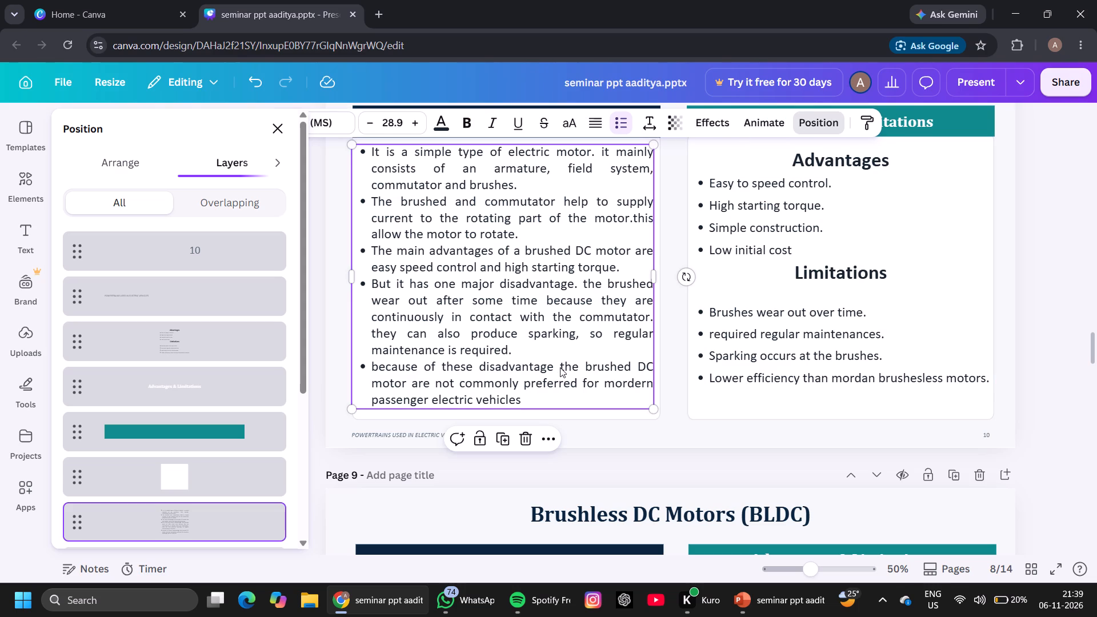
pyautogui.click(526, 382)
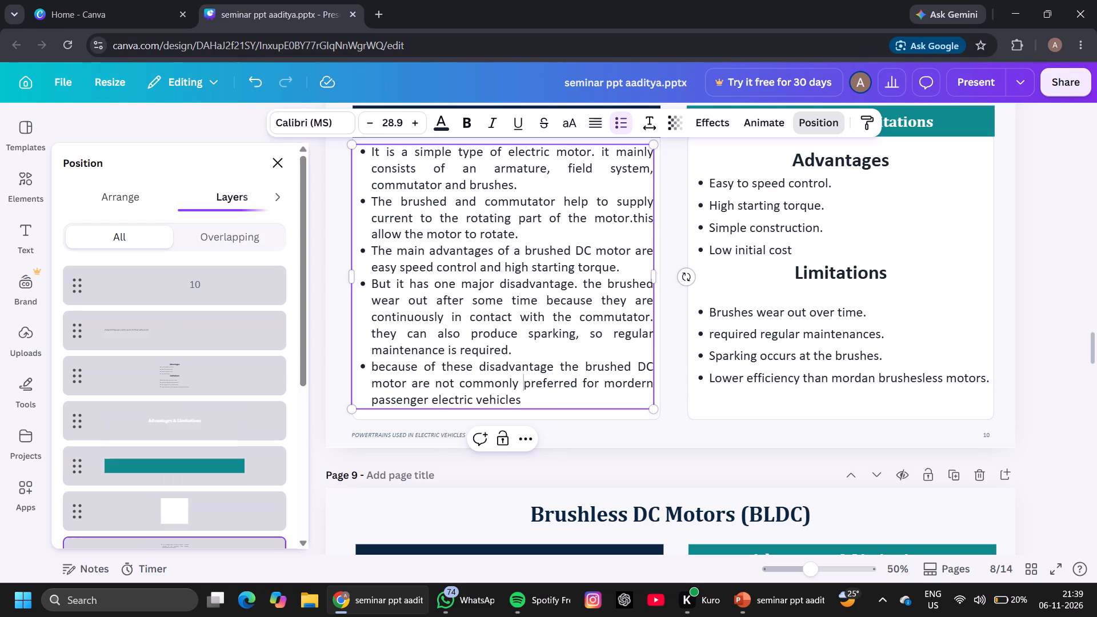
pyautogui.press('BackSpace')
pyautogui.press('BackSpace')
pyautogui.press('BackSpace')
pyautogui.press('BackSpace')
pyautogui.press('BackSpace')
pyautogui.press('BackSpace')
pyautogui.press('BackSpace')
pyautogui.press('BackSpace')
pyautogui.press('BackSpace')
pyautogui.press('BackSpace')
pyautogui.press('BackSpace')
pyautogui.press('BackSpace')
pyautogui.press('BackSpace')
pyautogui.press('BackSpace')
pyautogui.press('BackSpace')
pyautogui.press('BackSpace')
pyautogui.press('BackSpace')
pyautogui.press('BackSpace')
pyautogui.press('BackSpace')
pyautogui.press('BackSpace')
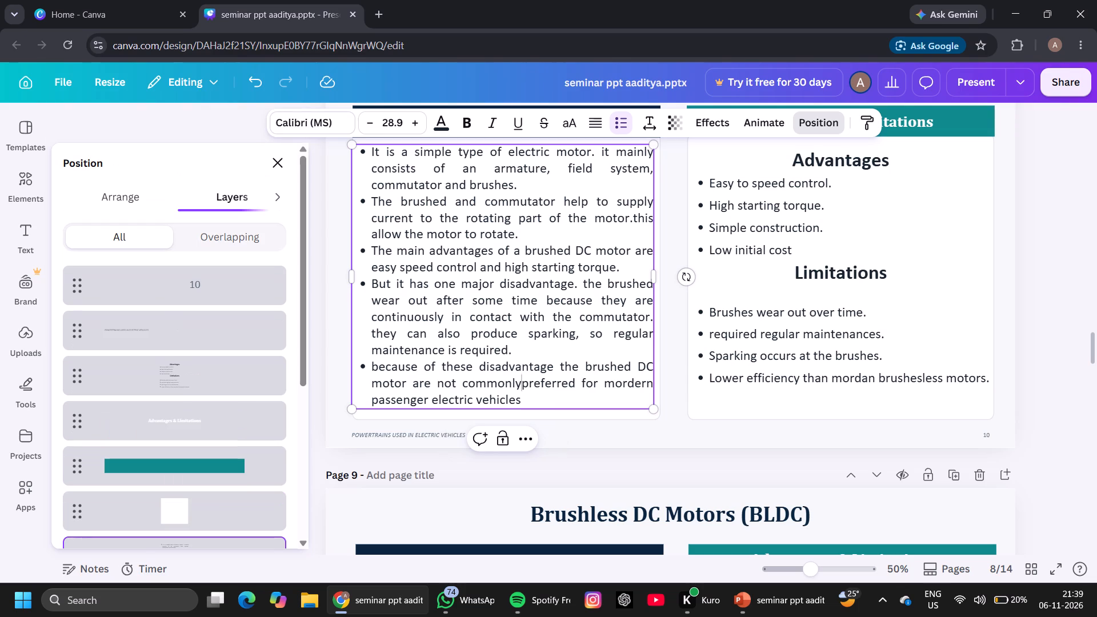
pyautogui.press('BackSpace')
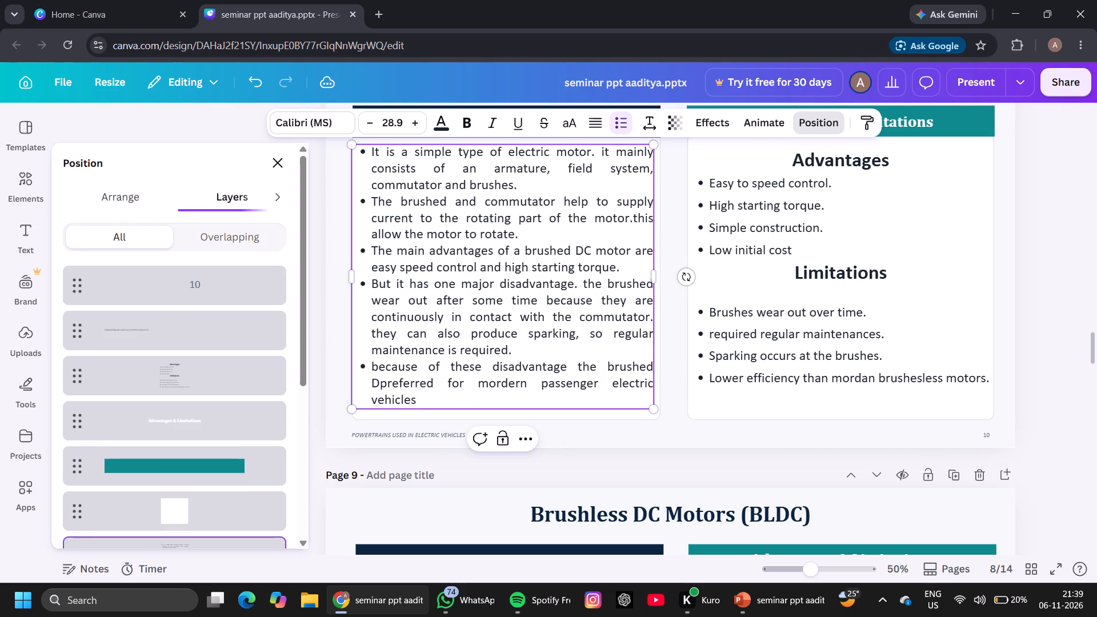
pyautogui.press('BackSpace')
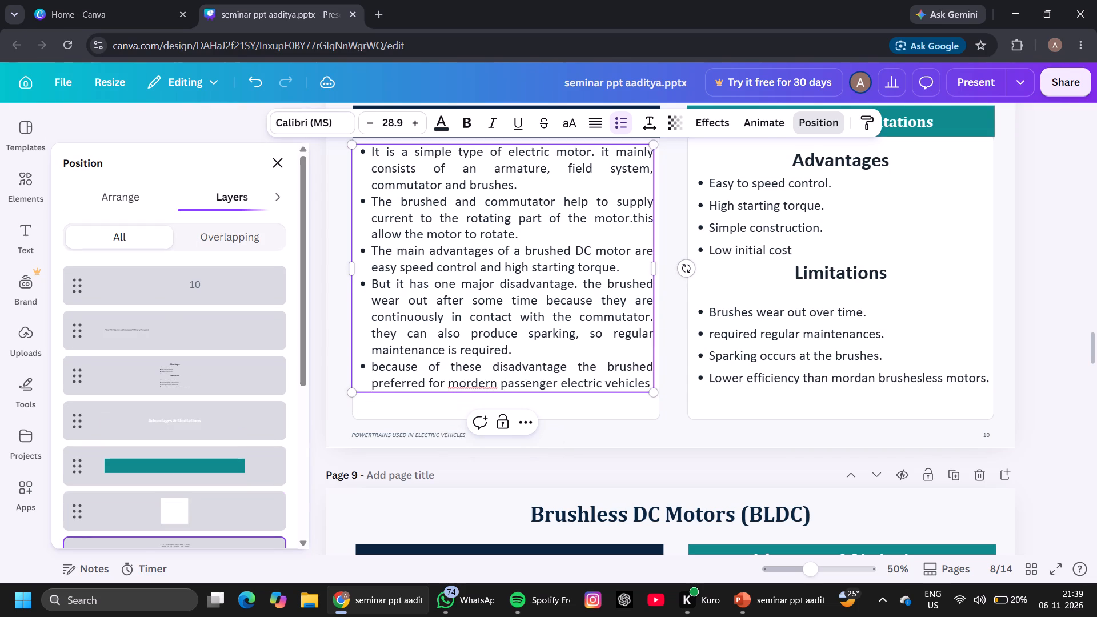
pyautogui.press('BackSpace')
pyautogui.press('BackSpace')
pyautogui.press('BackSpace')
pyautogui.press('BackSpace')
pyautogui.press('BackSpace')
pyautogui.press('BackSpace')
pyautogui.press('BackSpace')
pyautogui.press('BackSpace')
pyautogui.press('BackSpace')
pyautogui.press('BackSpace')
pyautogui.press('BackSpace')
pyautogui.press('BackSpace')
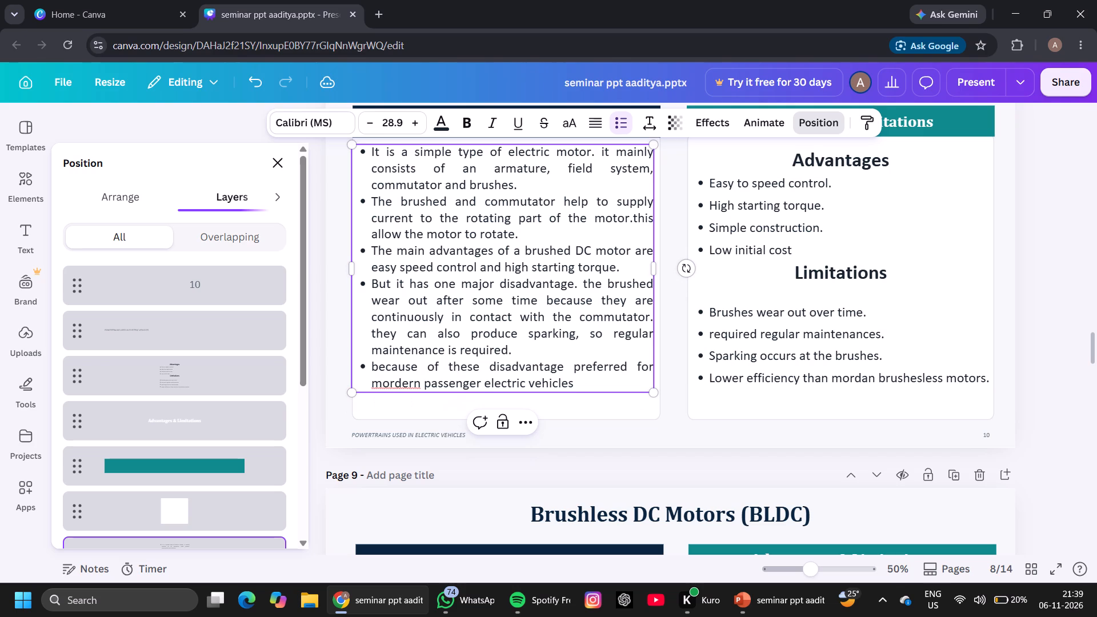
pyautogui.press('BackSpace')
pyautogui.press('BackSpace')
pyautogui.press('BackSpace')
pyautogui.press('BackSpace')
pyautogui.press('BackSpace')
pyautogui.press('BackSpace')
pyautogui.press('BackSpace')
pyautogui.press('BackSpace')
pyautogui.press('BackSpace')
pyautogui.press('BackSpace')
pyautogui.press('BackSpace')
pyautogui.press('BackSpace')
pyautogui.press('BackSpace')
pyautogui.press('BackSpace')
pyautogui.press('BackSpace')
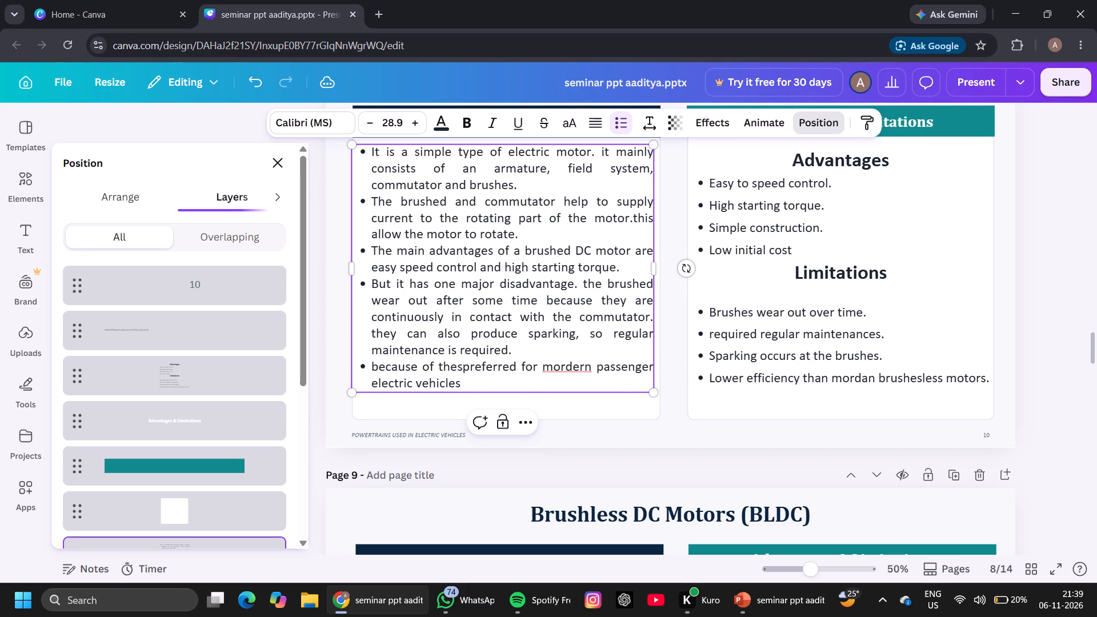
pyautogui.press('BackSpace')
pyautogui.press('BackSpace')
pyautogui.press('BackSpace')
pyautogui.press('BackSpace')
pyautogui.press('BackSpace')
pyautogui.press('BackSpace')
pyautogui.press('BackSpace')
pyautogui.press('BackSpace')
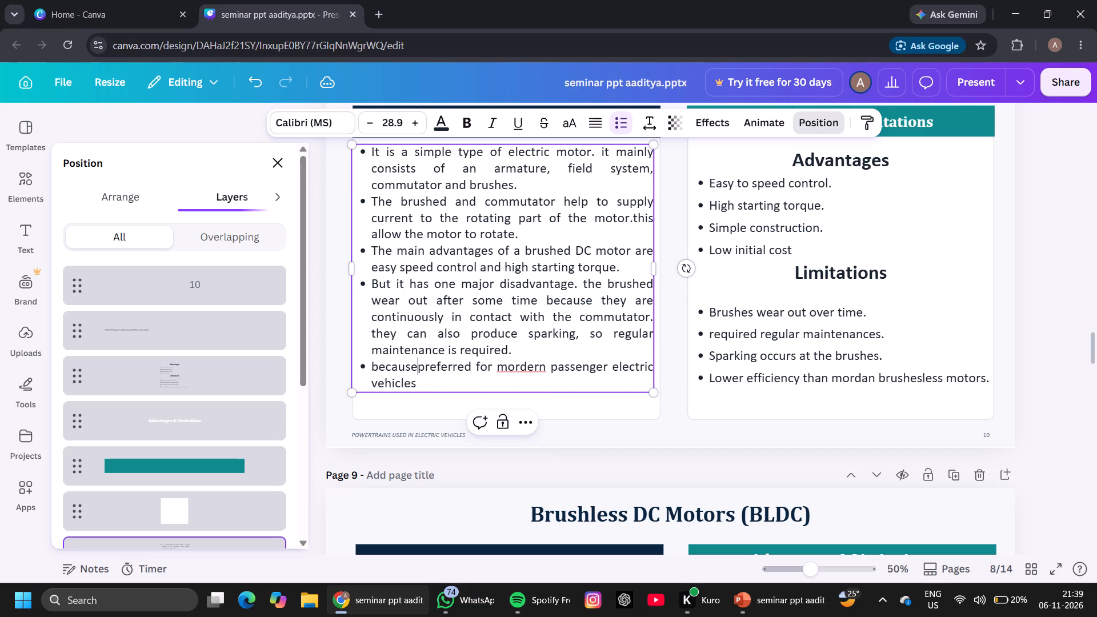
pyautogui.press('BackSpace')
pyautogui.press('BackSpace')
pyautogui.press('BackSpace')
pyautogui.press('BackSpace')
pyautogui.press('BackSpace')
pyautogui.press('BackSpace')
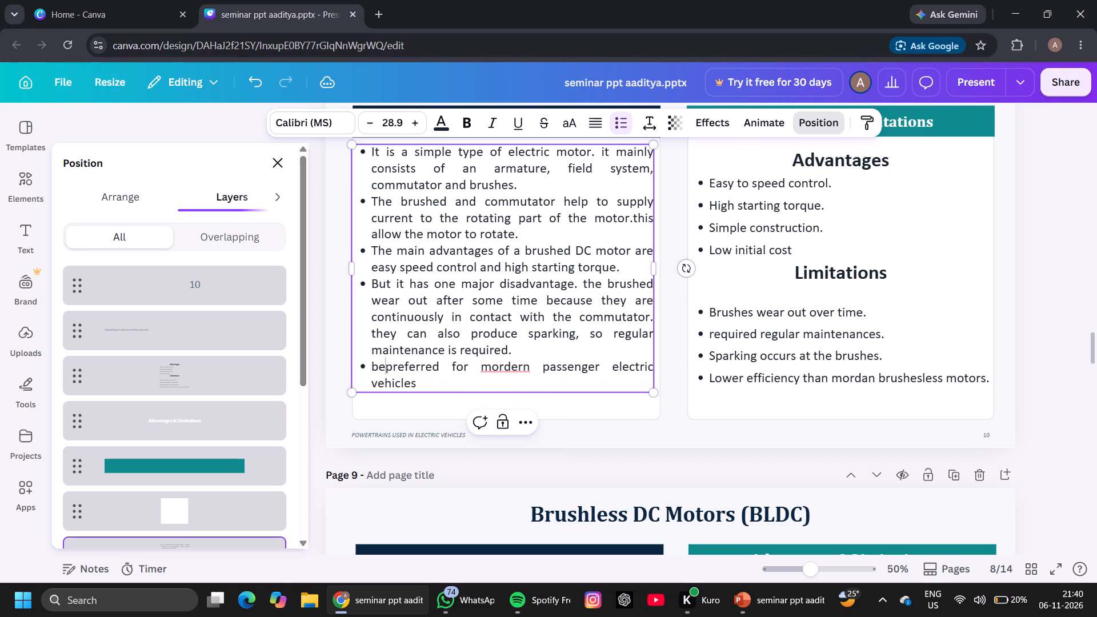
pyautogui.press('BackSpace')
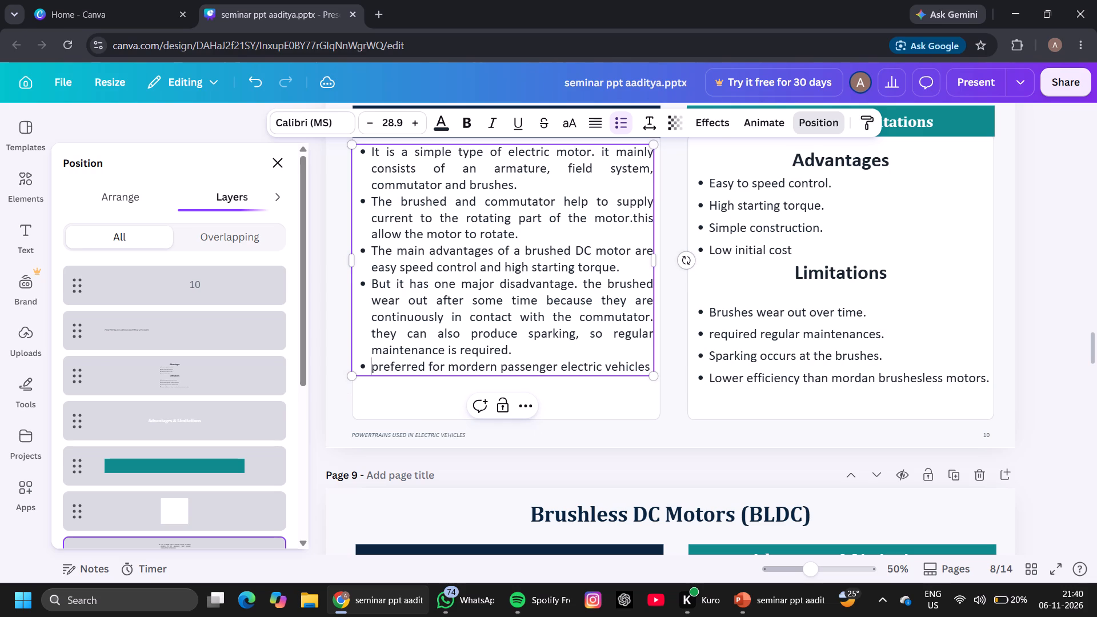
# Begin the last bullet with "Due to its maintenances requiredments, it" before the word "preferred".
pyautogui.press('d')
pyautogui.write('ue to')
pyautogui.press('space')
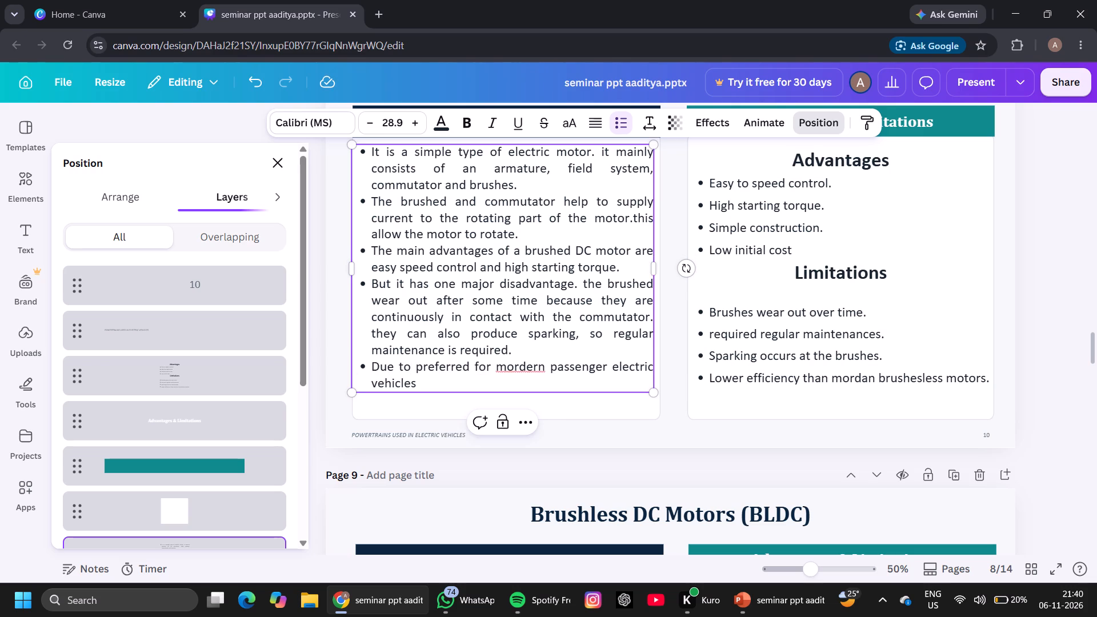
pyautogui.write('its')
pyautogui.press('space')
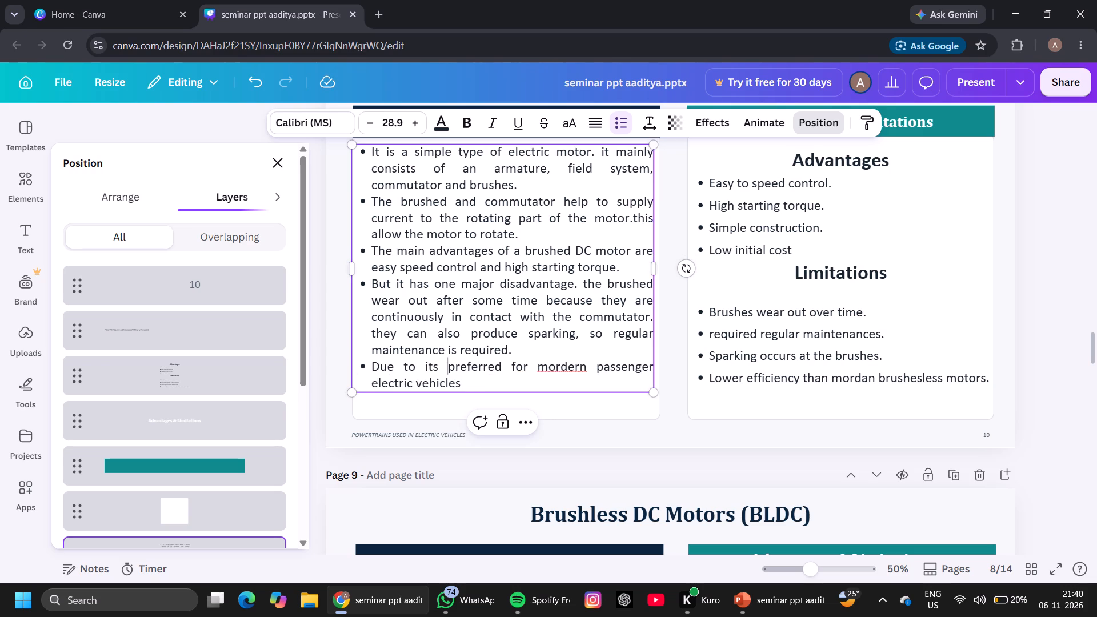
pyautogui.write('ma')
pyautogui.write('int')
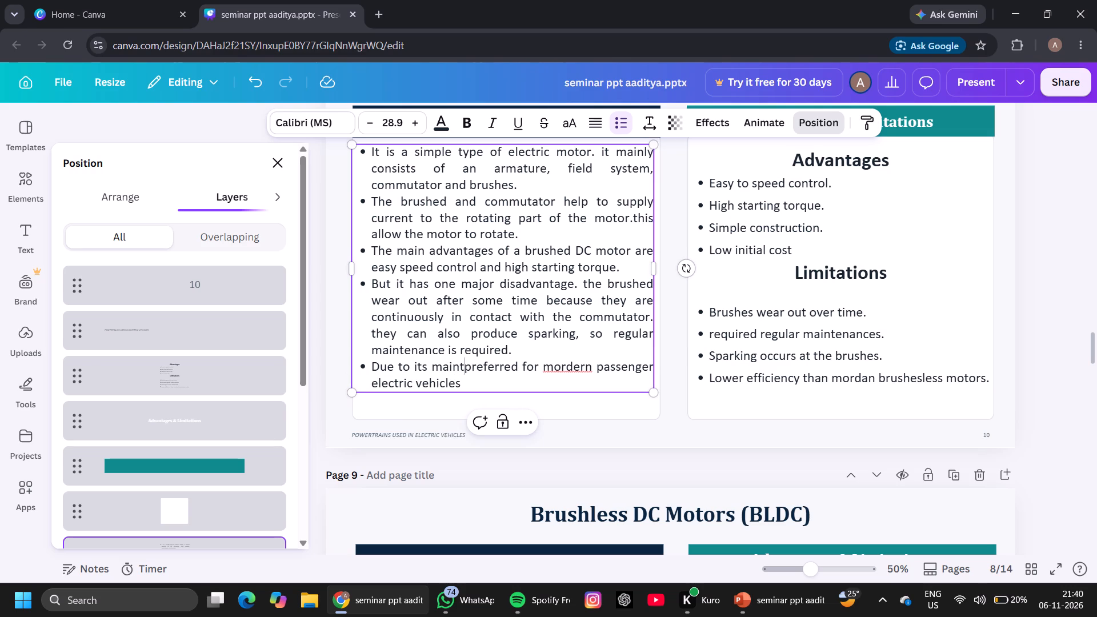
pyautogui.write('en')
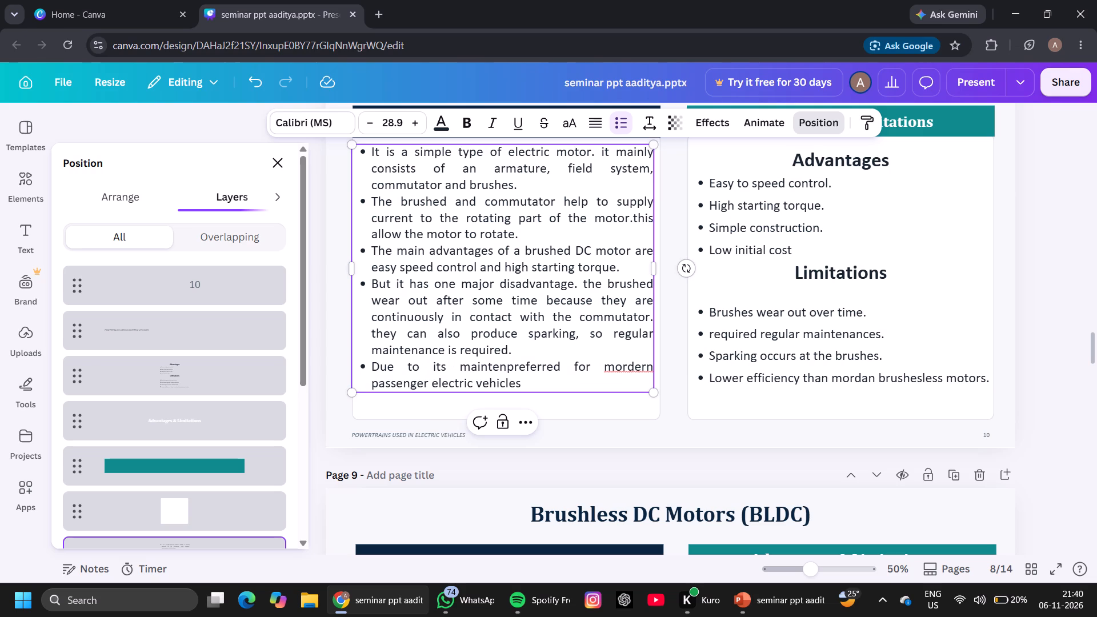
pyautogui.write('ances')
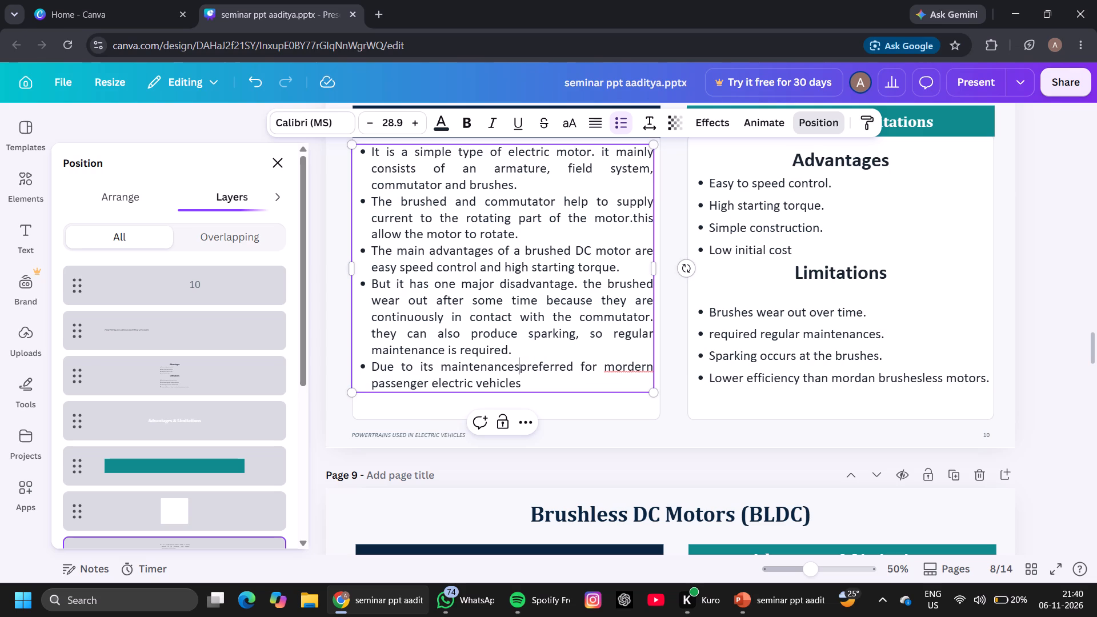
pyautogui.press('space')
pyautogui.write('re')
pyautogui.write('quired')
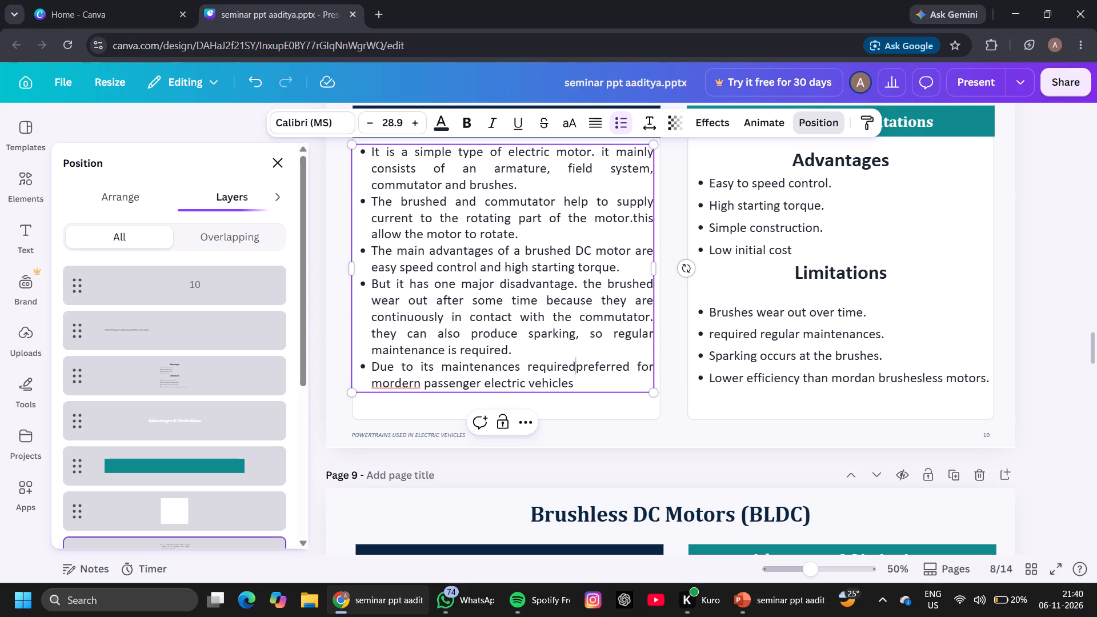
pyautogui.write('ments')
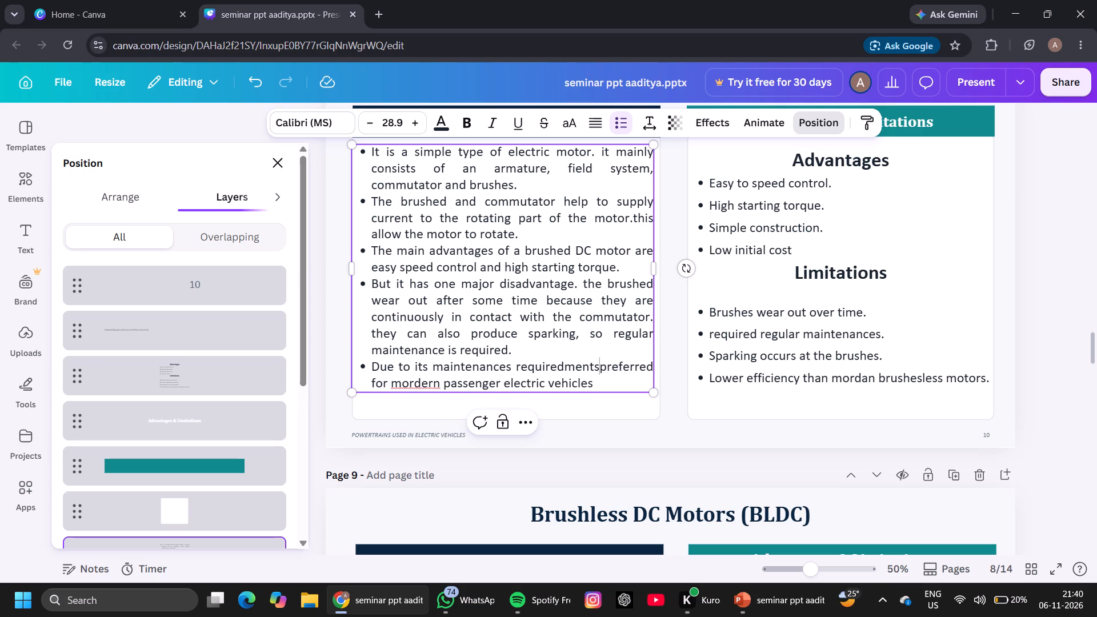
pyautogui.write(', it')
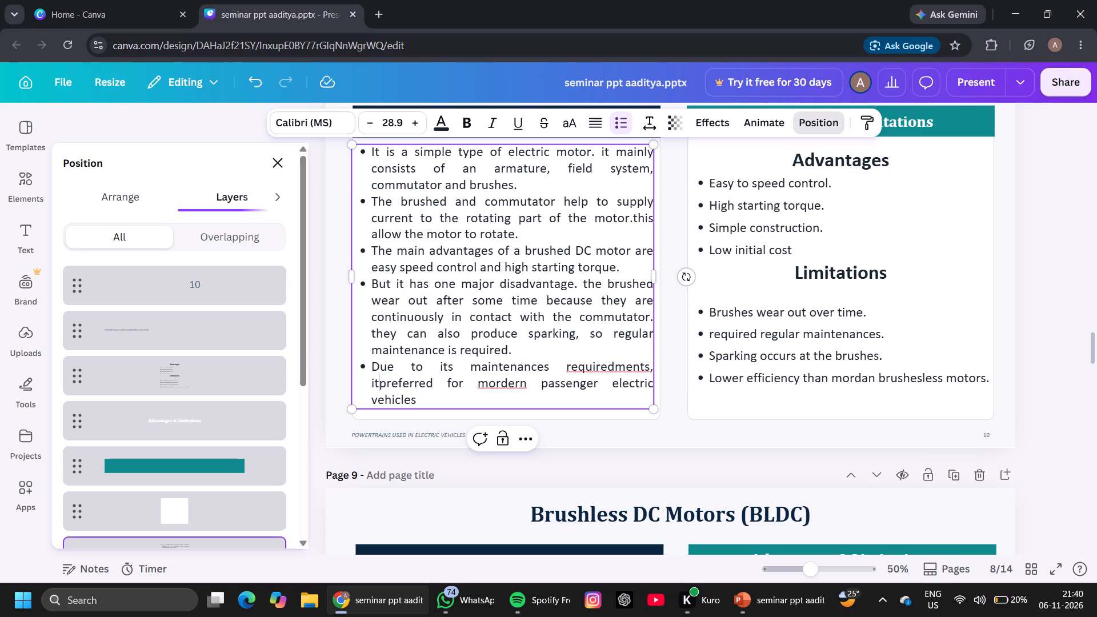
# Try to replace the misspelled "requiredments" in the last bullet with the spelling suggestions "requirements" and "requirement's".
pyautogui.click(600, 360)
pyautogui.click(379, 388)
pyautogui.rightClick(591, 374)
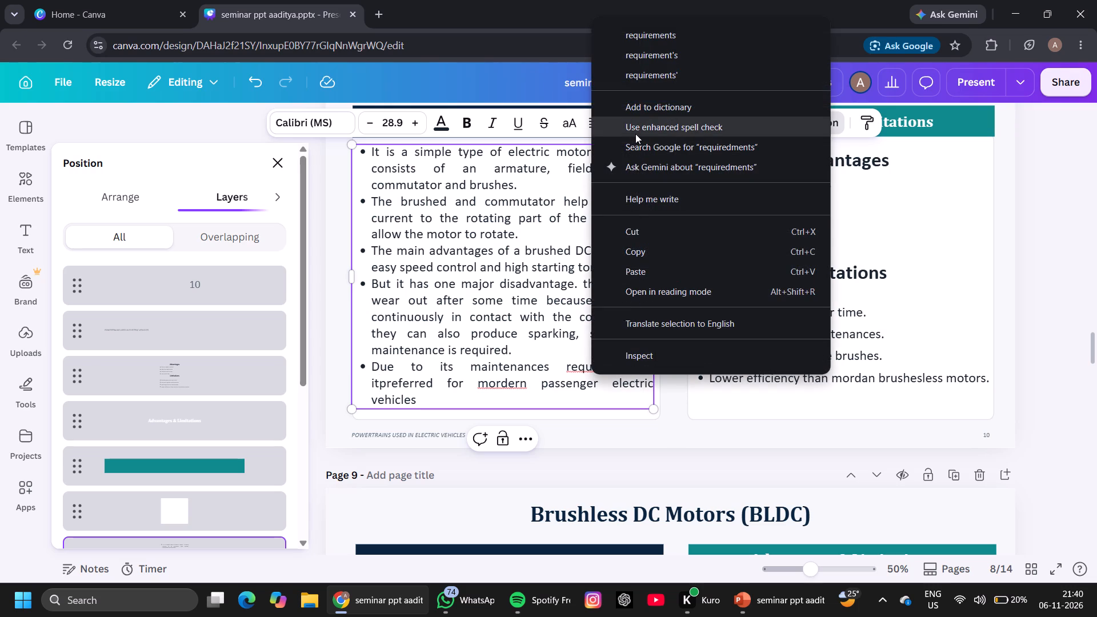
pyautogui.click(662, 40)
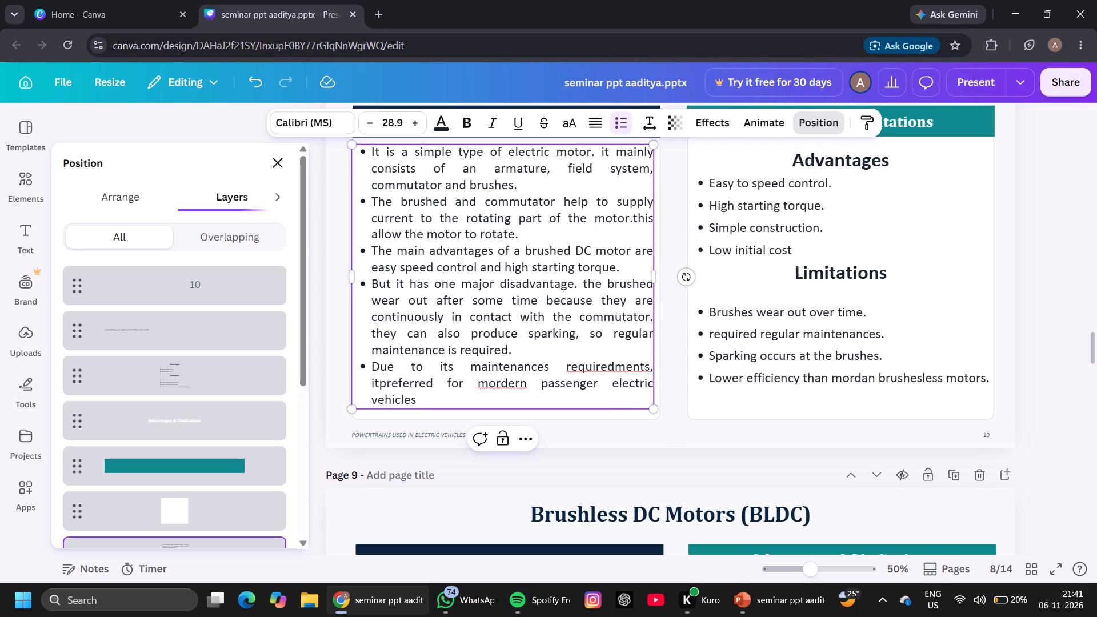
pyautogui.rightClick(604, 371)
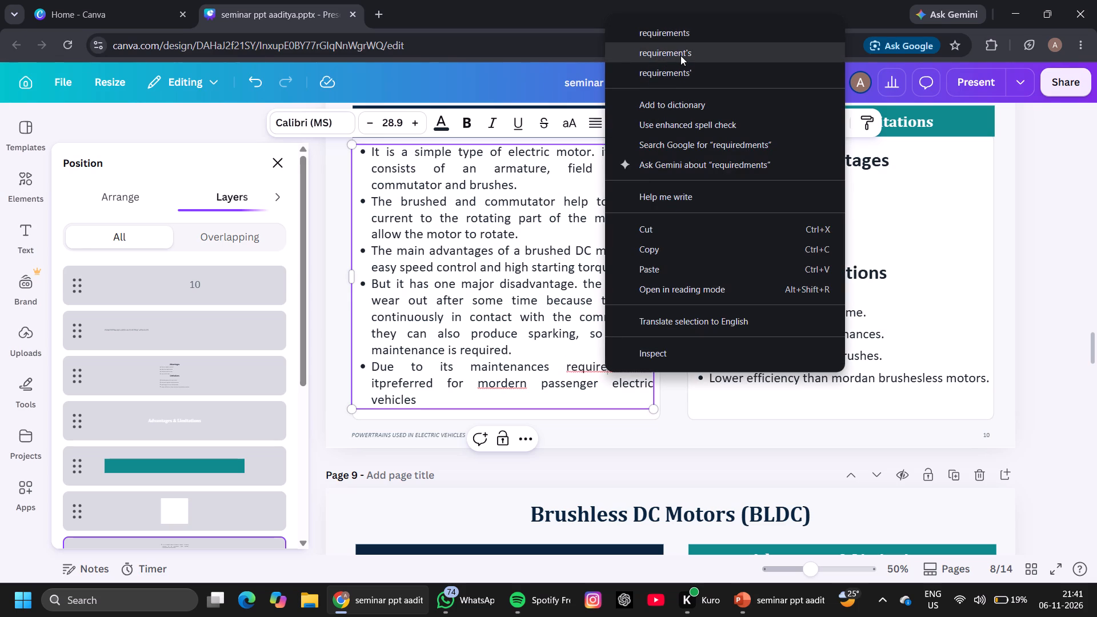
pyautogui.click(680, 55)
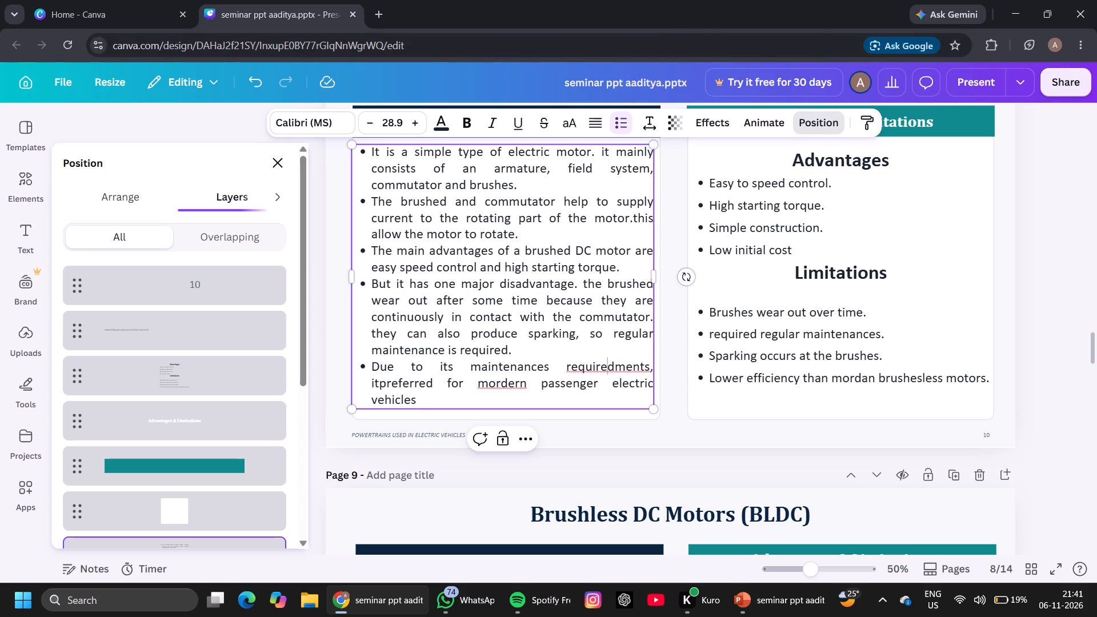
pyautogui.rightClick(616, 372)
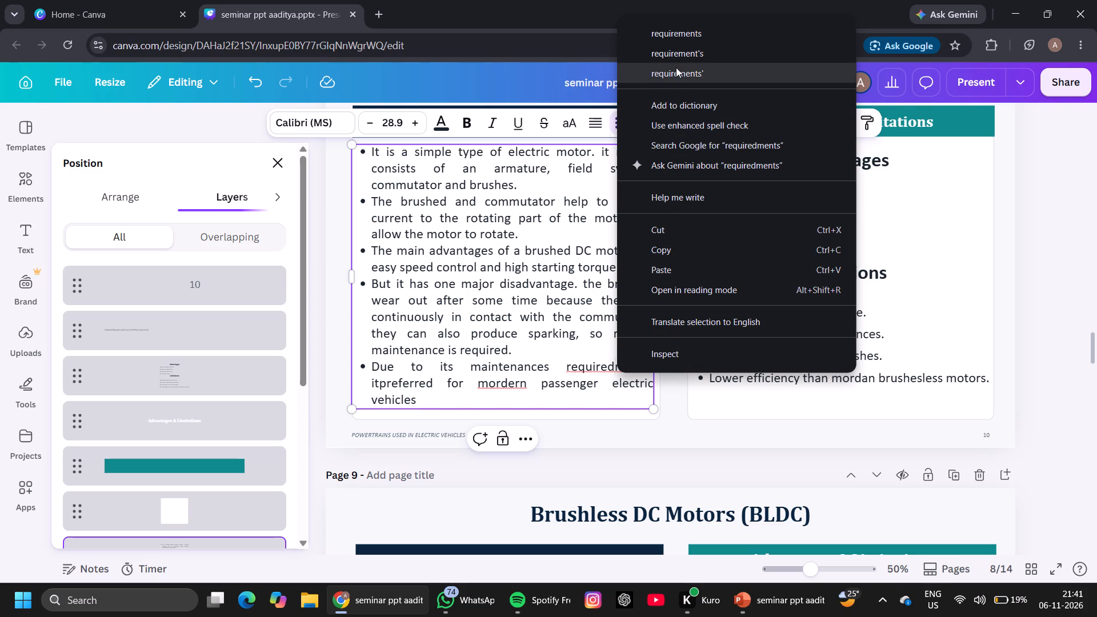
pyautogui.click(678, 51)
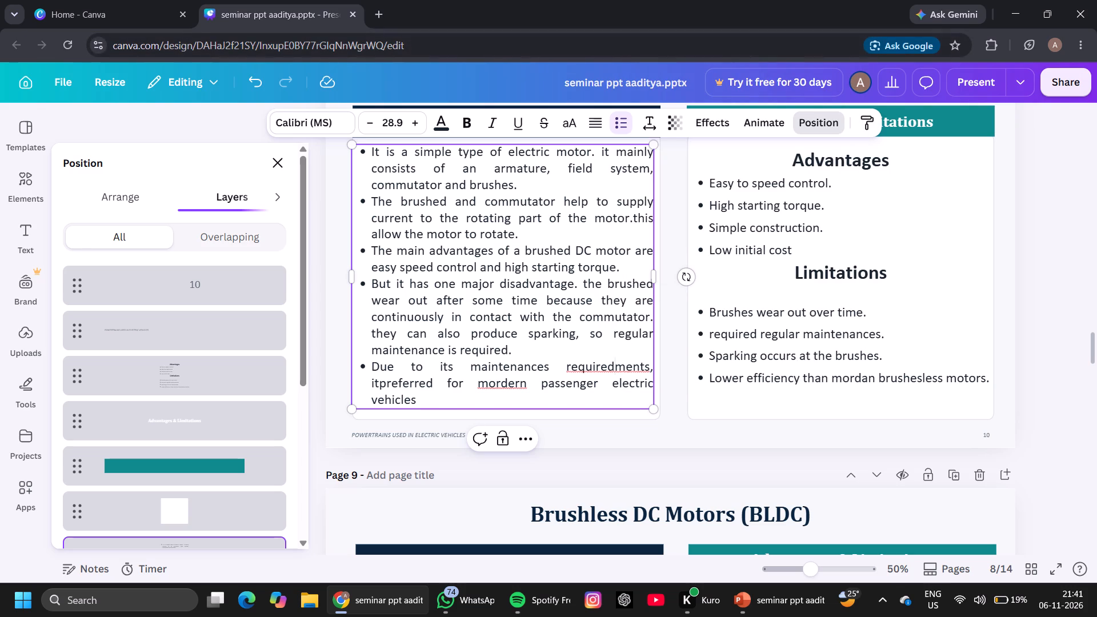
# Insert "is less" between "it" and "preferred" in the last bullet, with spaces separating the words.
pyautogui.click(381, 387)
pyautogui.press('space')
pyautogui.write('is')
pyautogui.press('space')
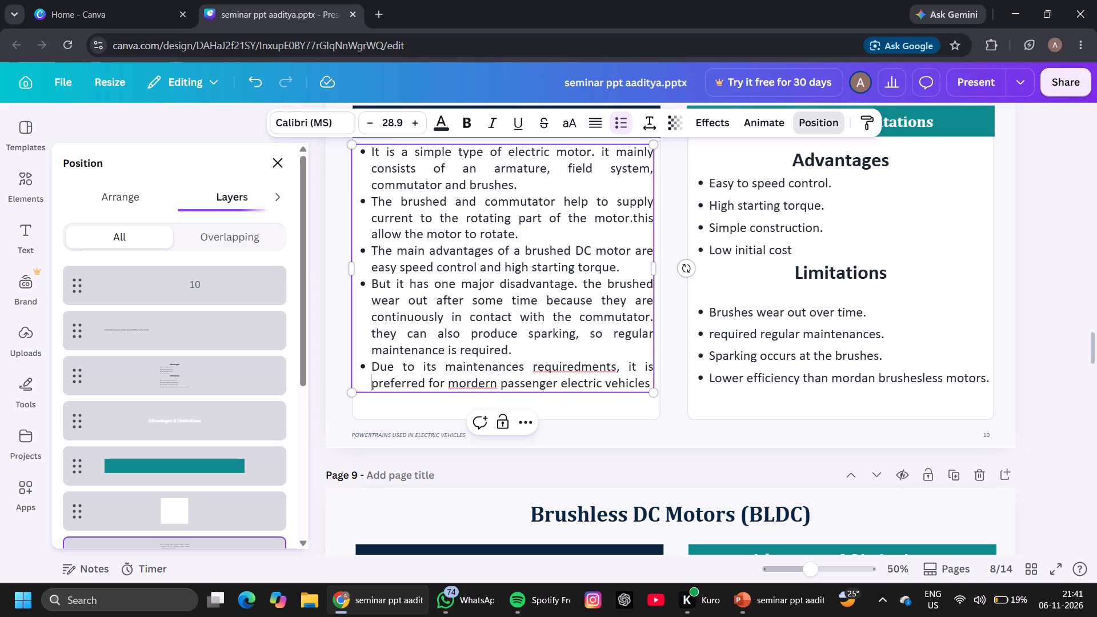
pyautogui.write('less')
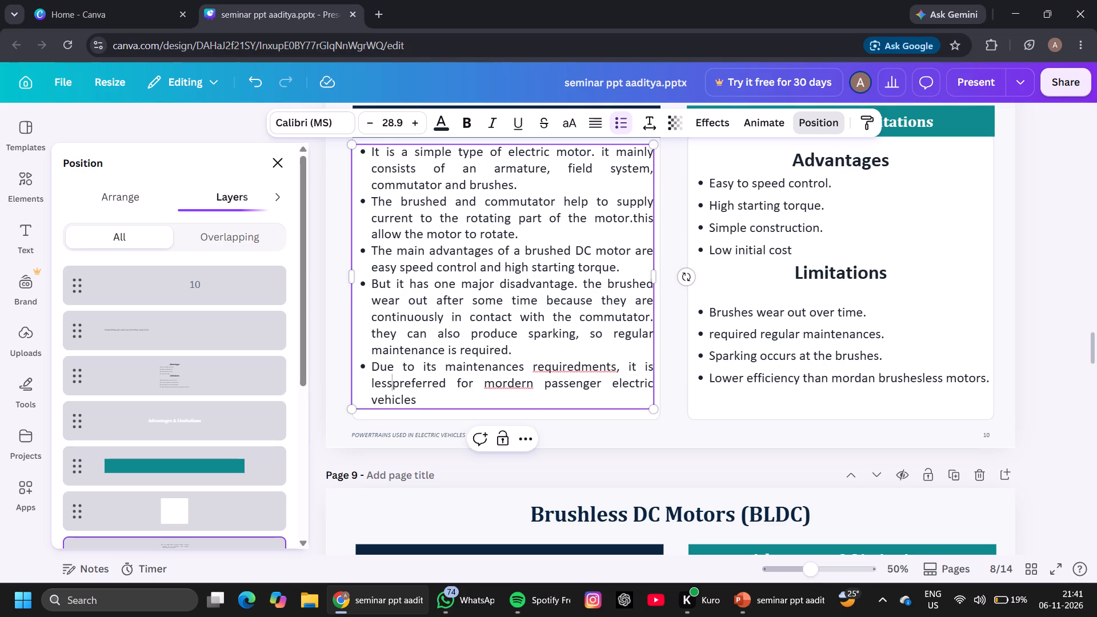
pyautogui.press('space')
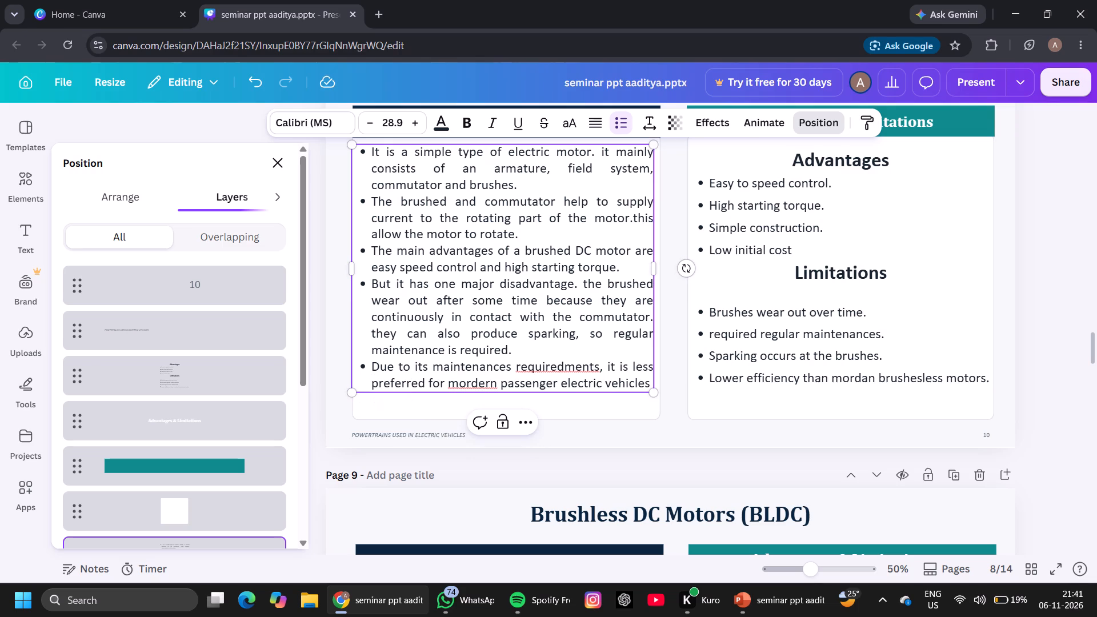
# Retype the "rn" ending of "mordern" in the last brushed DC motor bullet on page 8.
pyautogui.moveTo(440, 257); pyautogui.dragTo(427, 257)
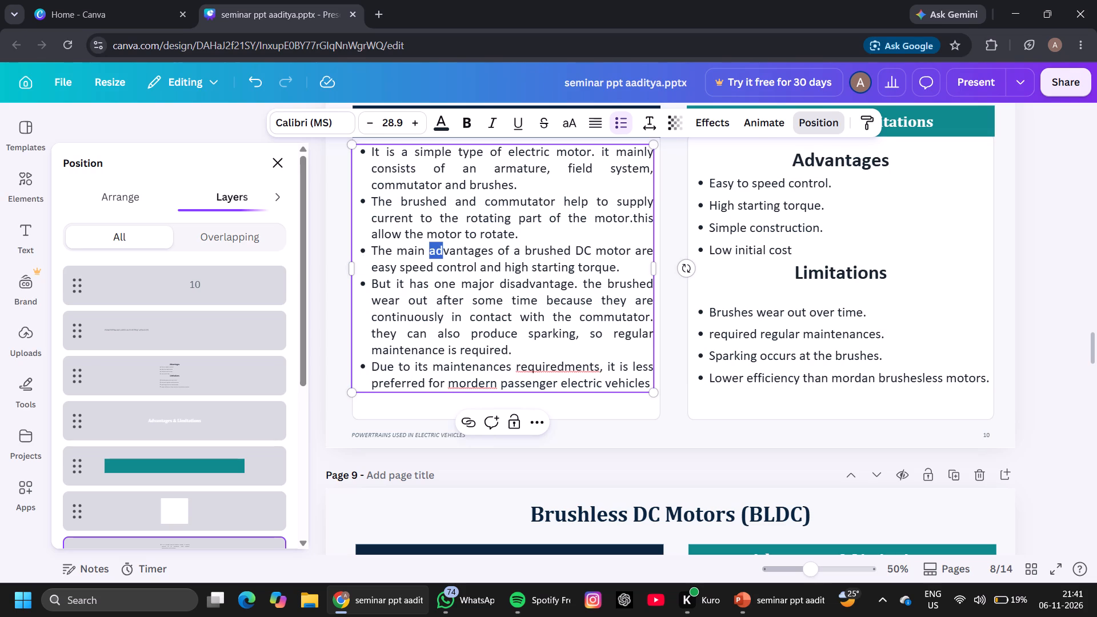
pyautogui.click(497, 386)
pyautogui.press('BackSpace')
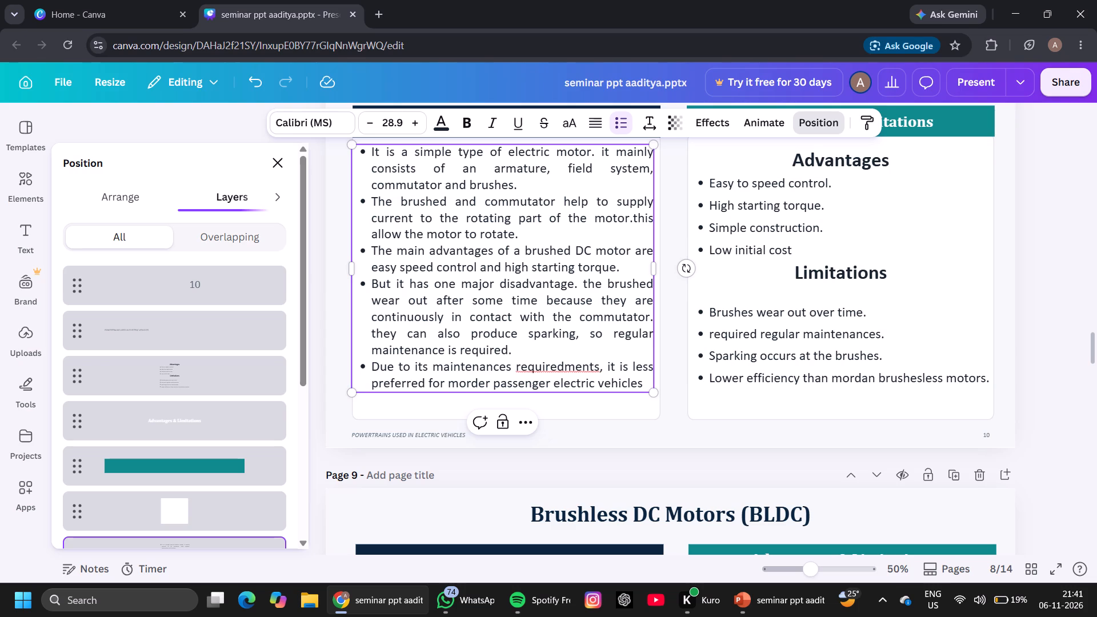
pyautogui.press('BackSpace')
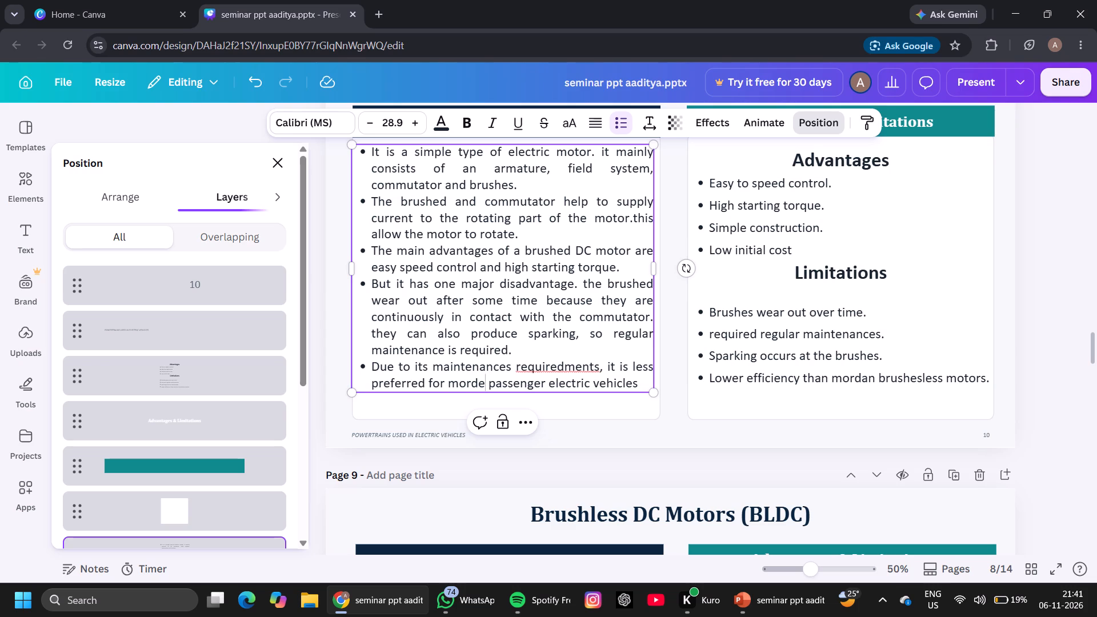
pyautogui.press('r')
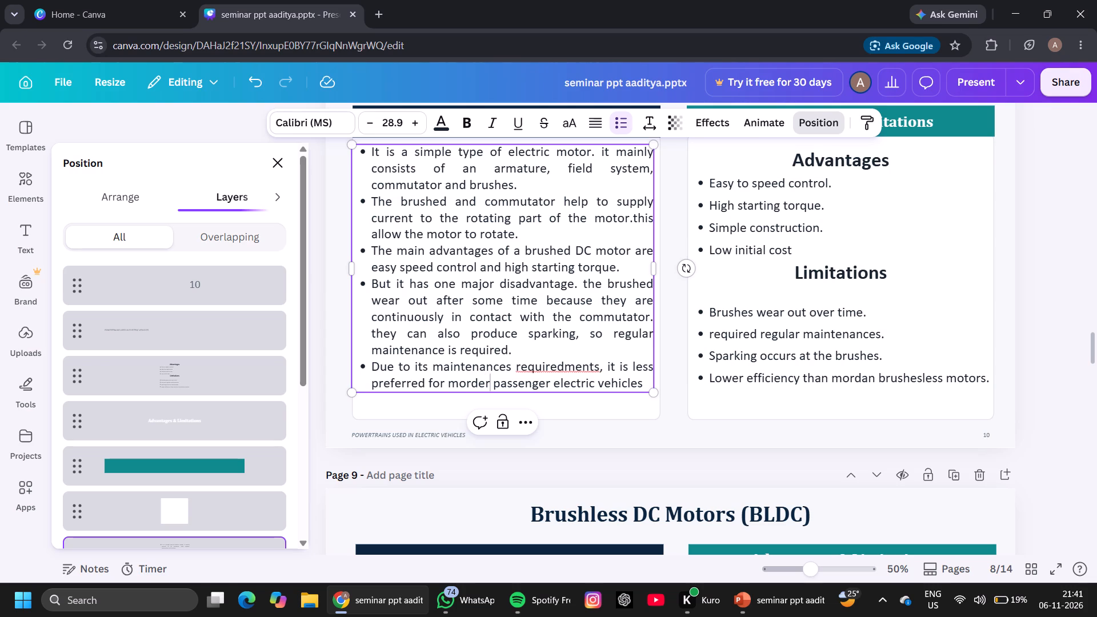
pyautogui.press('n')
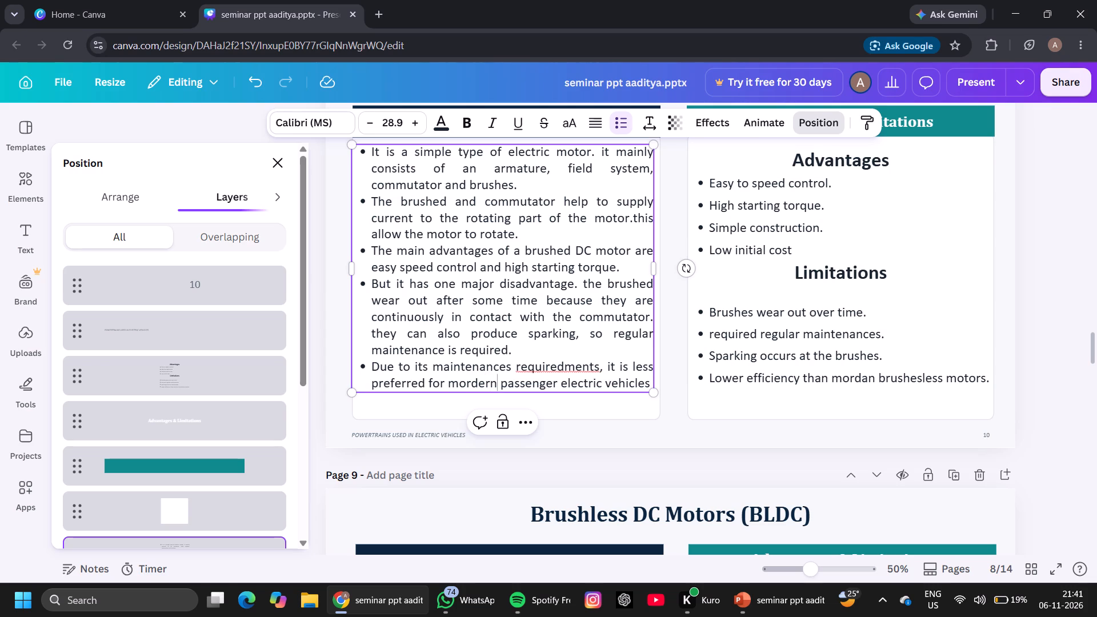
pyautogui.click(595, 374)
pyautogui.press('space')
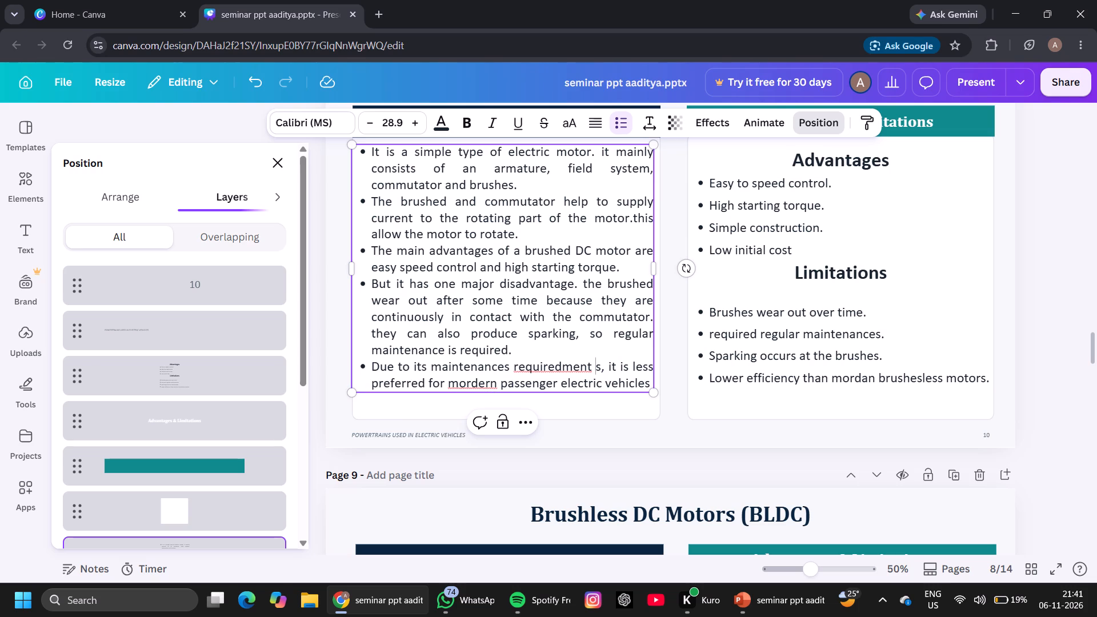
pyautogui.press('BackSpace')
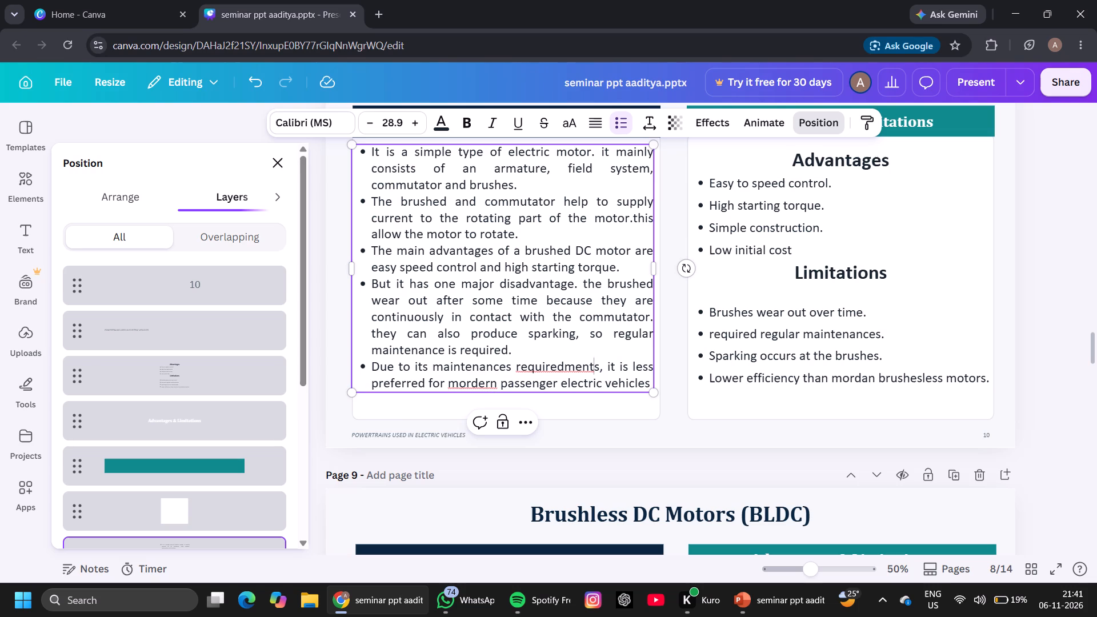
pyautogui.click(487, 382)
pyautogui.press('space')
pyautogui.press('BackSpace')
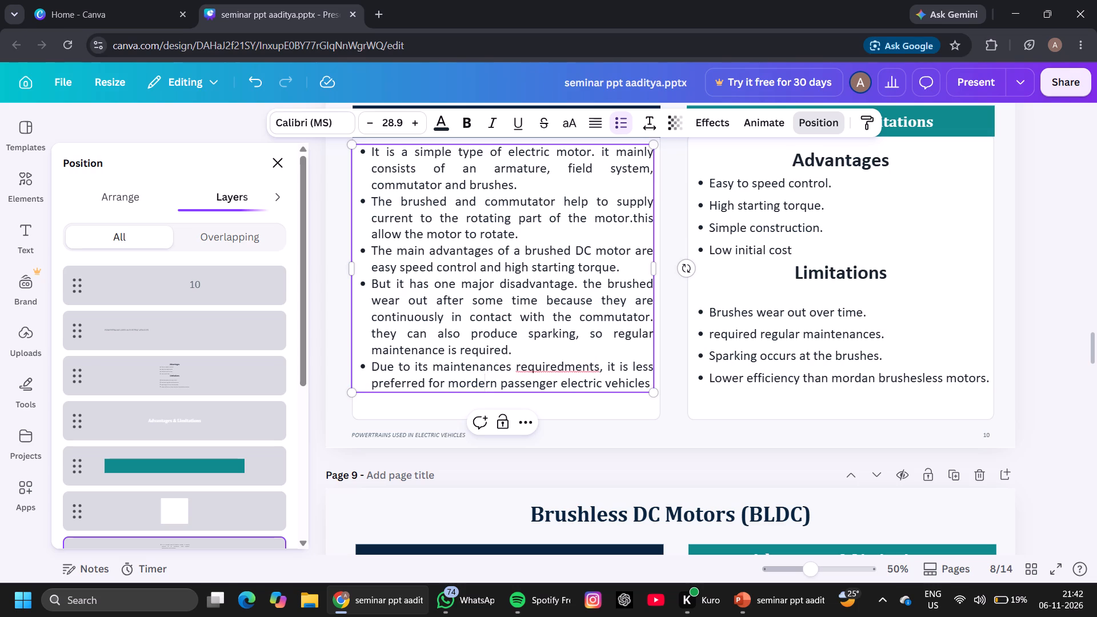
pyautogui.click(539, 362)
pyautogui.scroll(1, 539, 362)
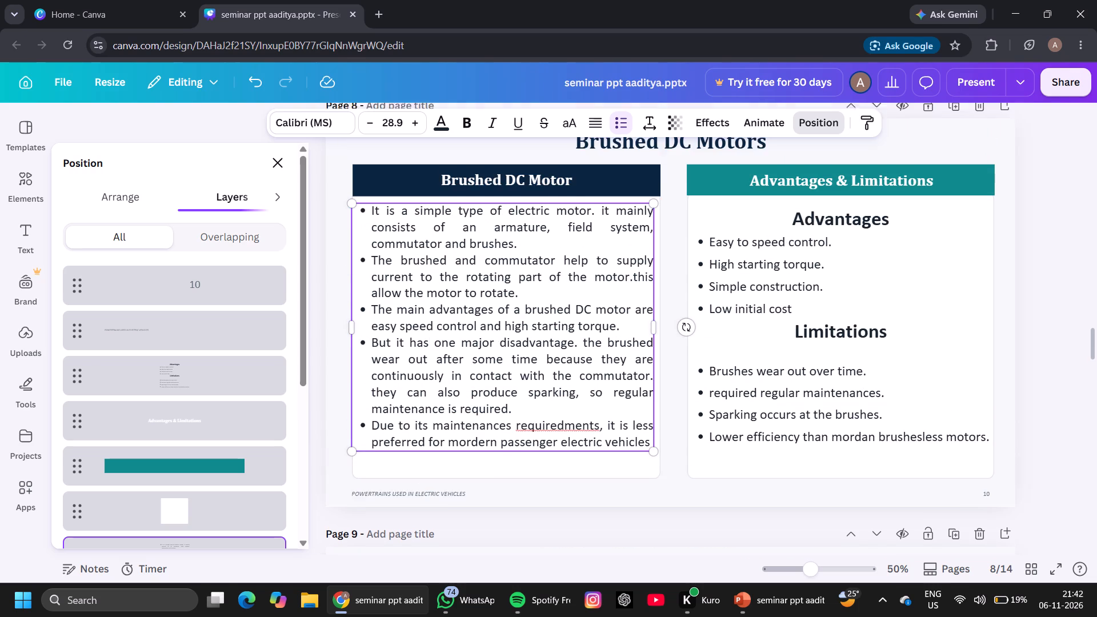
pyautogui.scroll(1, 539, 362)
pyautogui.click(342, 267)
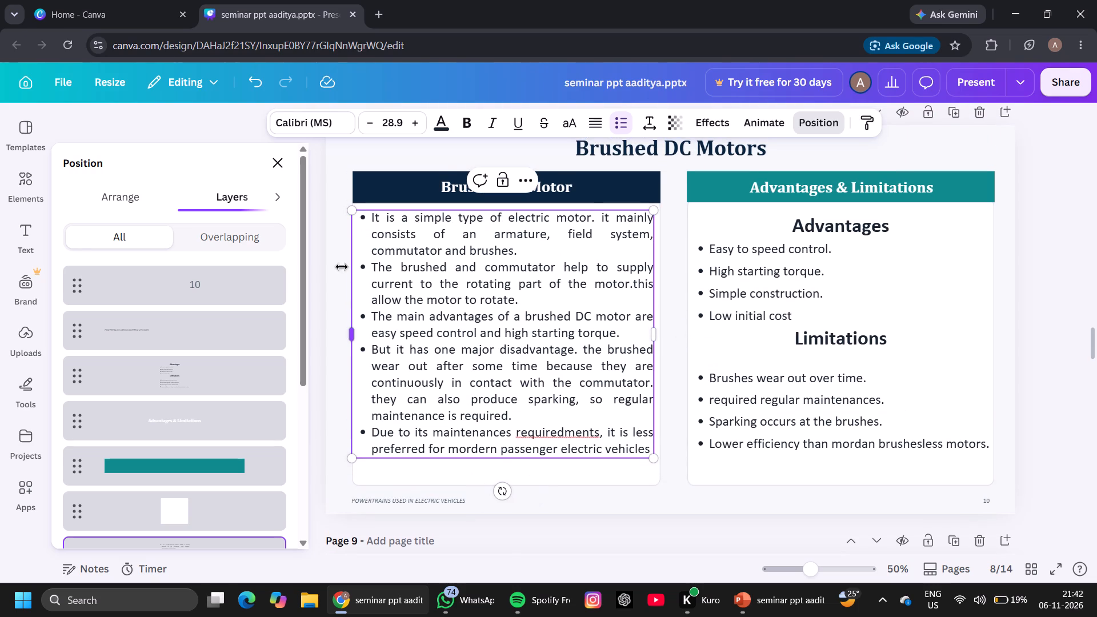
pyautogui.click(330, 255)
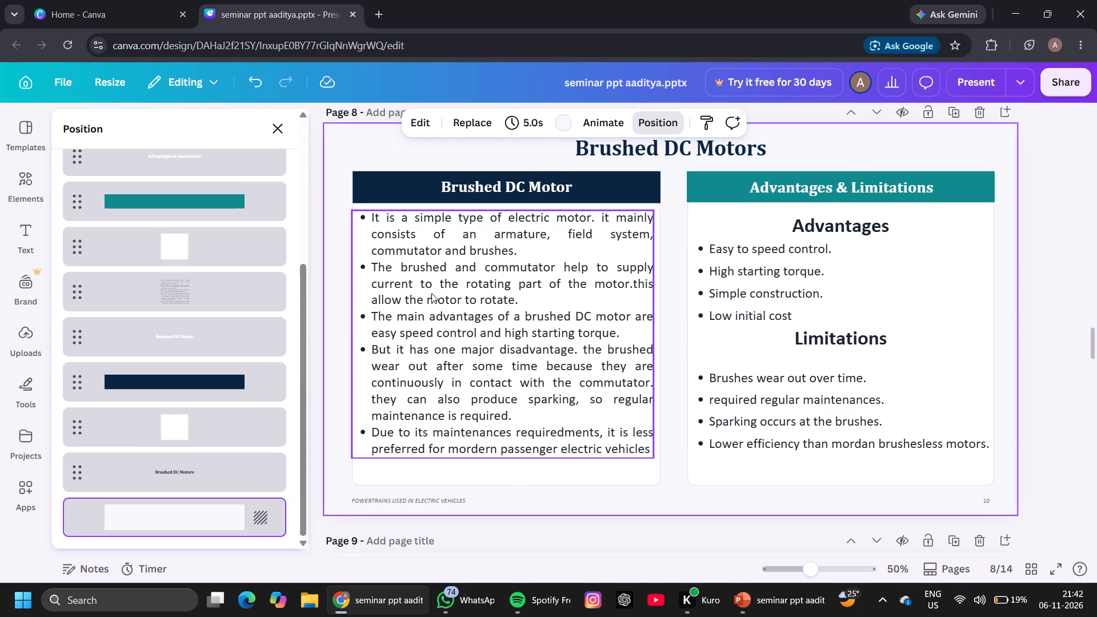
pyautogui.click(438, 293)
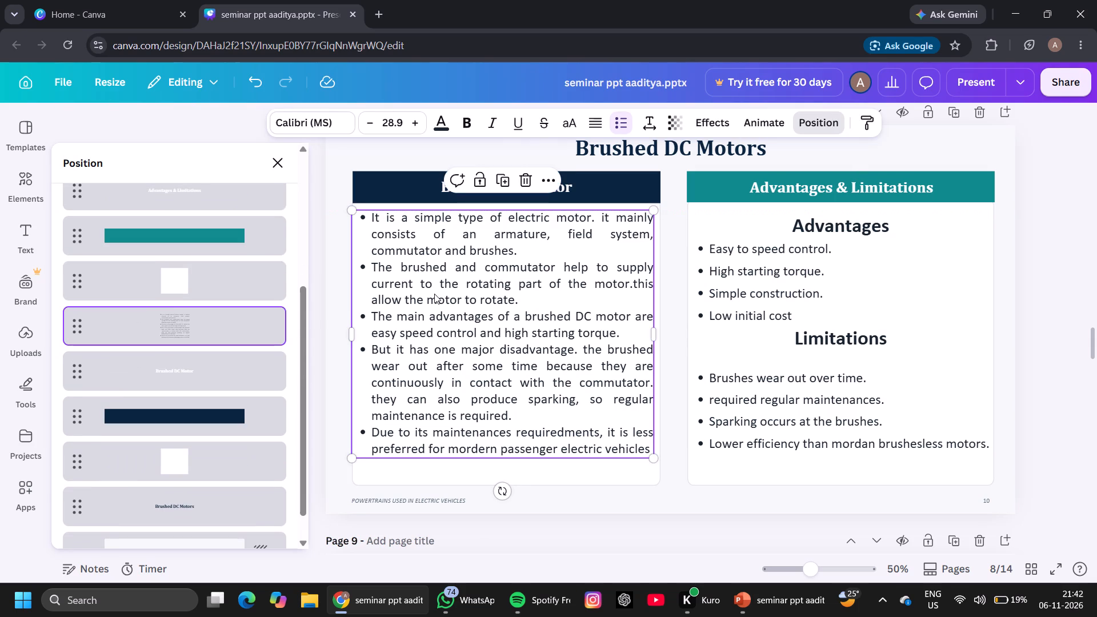
# Duplicate the "POWERTRAINS USED IN ELECTRIC VEHICLES" footer from page 8 and move the copy onto page 9.
pyautogui.click(672, 502)
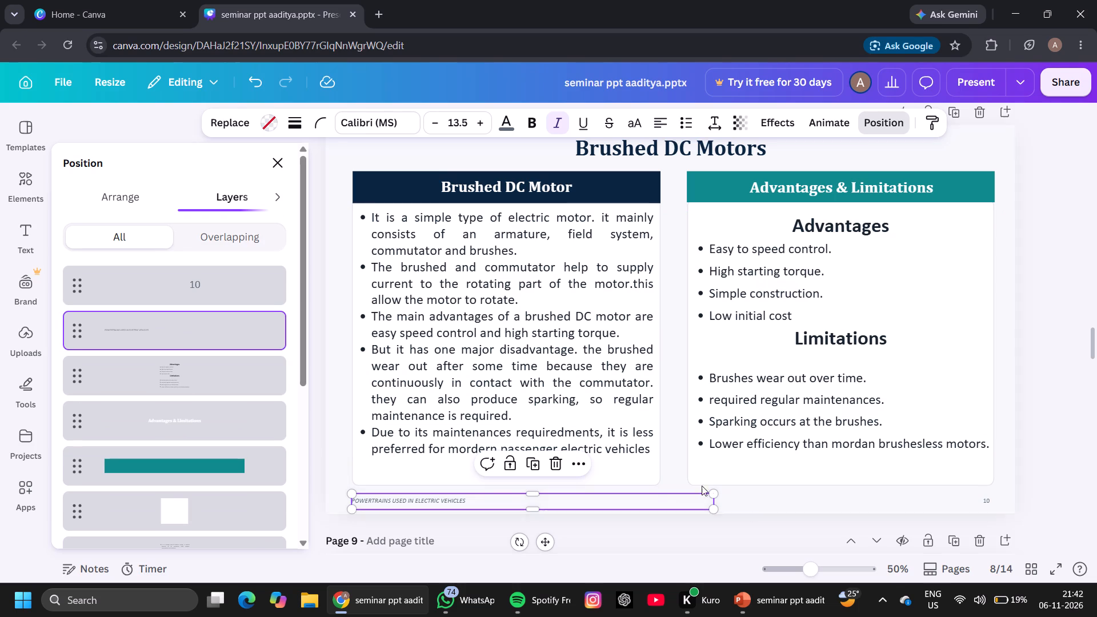
pyautogui.click(542, 463)
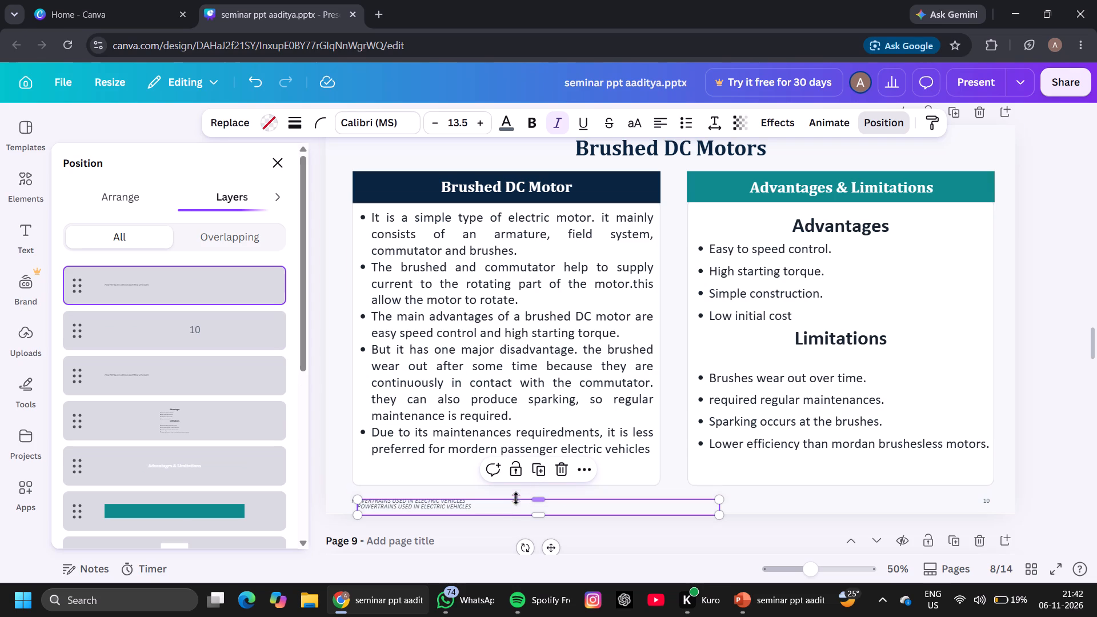
pyautogui.moveTo(505, 508); pyautogui.dragTo(514, 571)
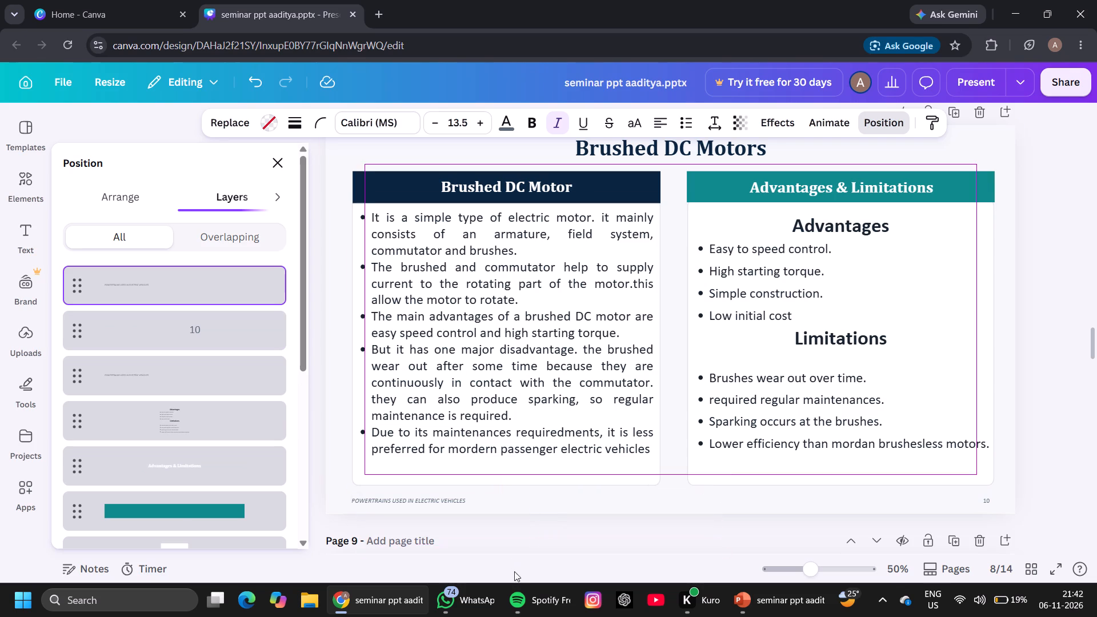
pyautogui.moveTo(514, 571); pyautogui.dragTo(518, 589)
# Adjust the height of the copied footer's text box on page 9 so it ends just above the "Brushless DC Motor" header bar.
pyautogui.scroll(-2, 518, 589)
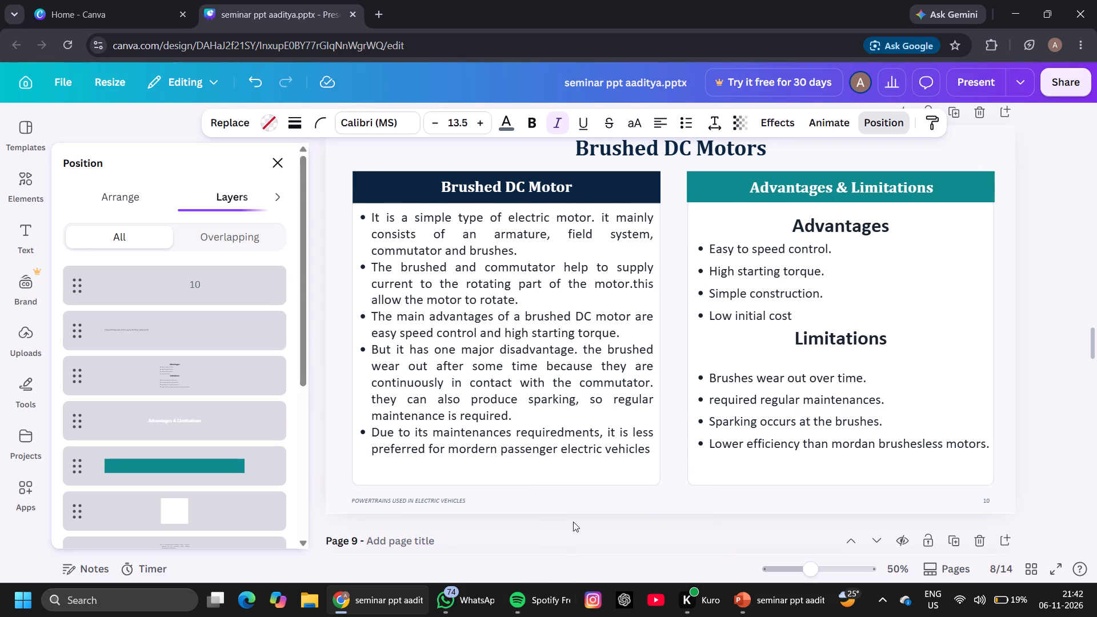
pyautogui.scroll(-2, 573, 522)
pyautogui.moveTo(493, 503); pyautogui.dragTo(495, 543)
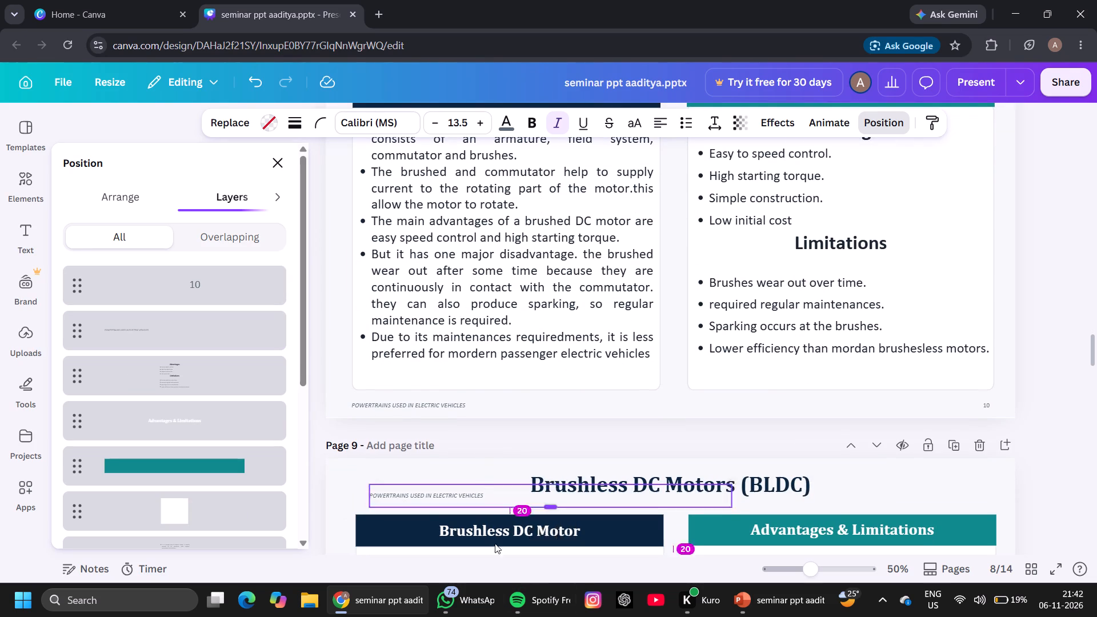
pyautogui.moveTo(495, 543); pyautogui.dragTo(495, 546)
pyautogui.scroll(-1, 495, 546)
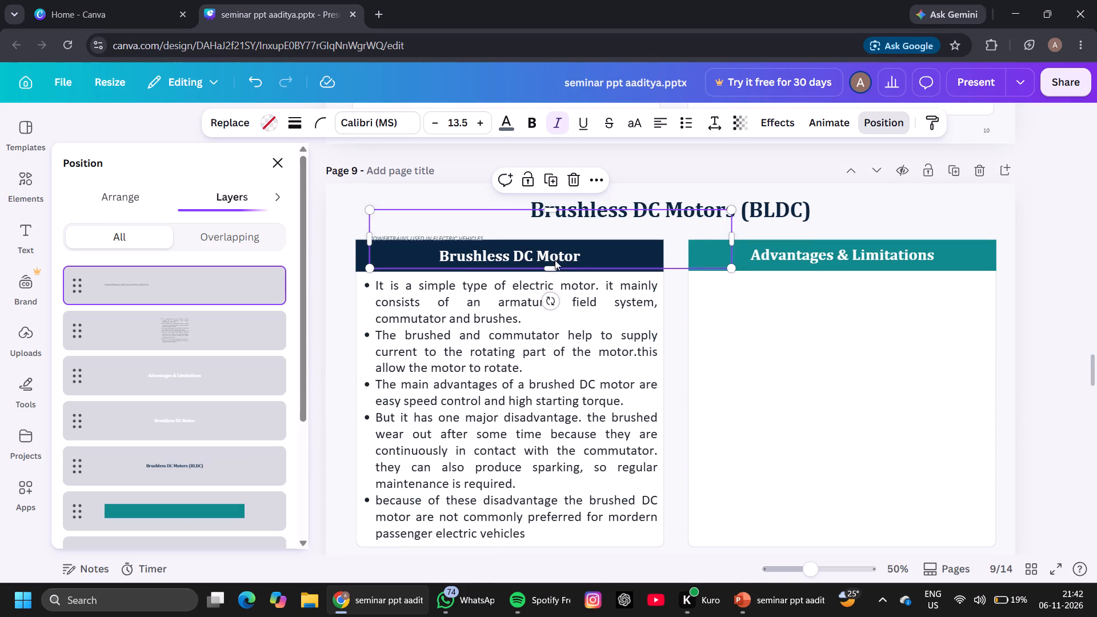
pyautogui.moveTo(552, 263); pyautogui.dragTo(551, 232)
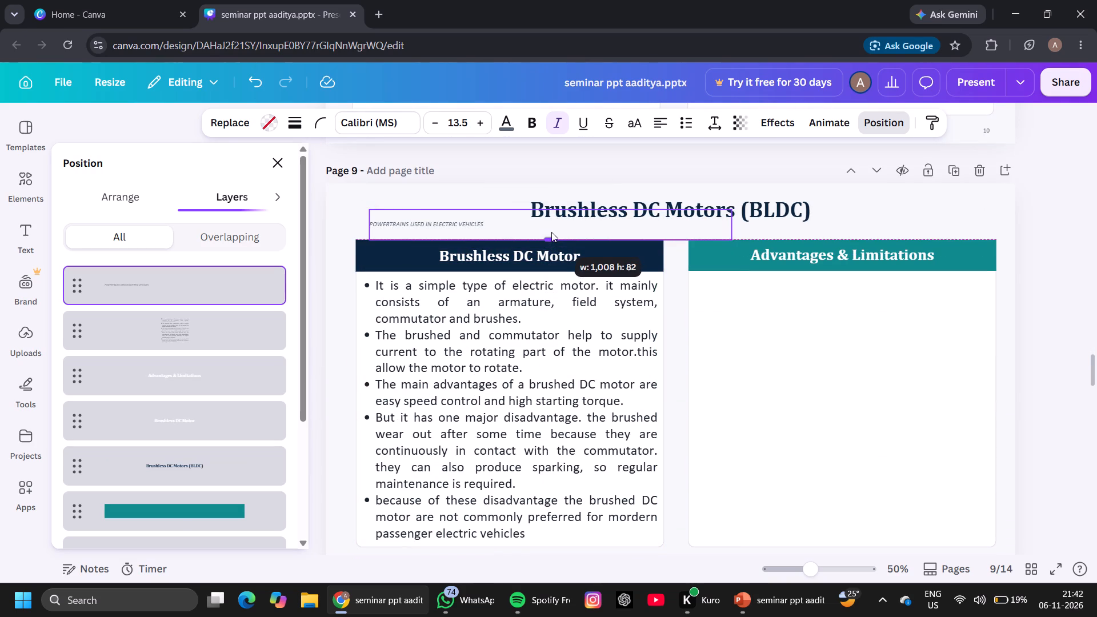
pyautogui.moveTo(551, 232); pyautogui.dragTo(550, 228)
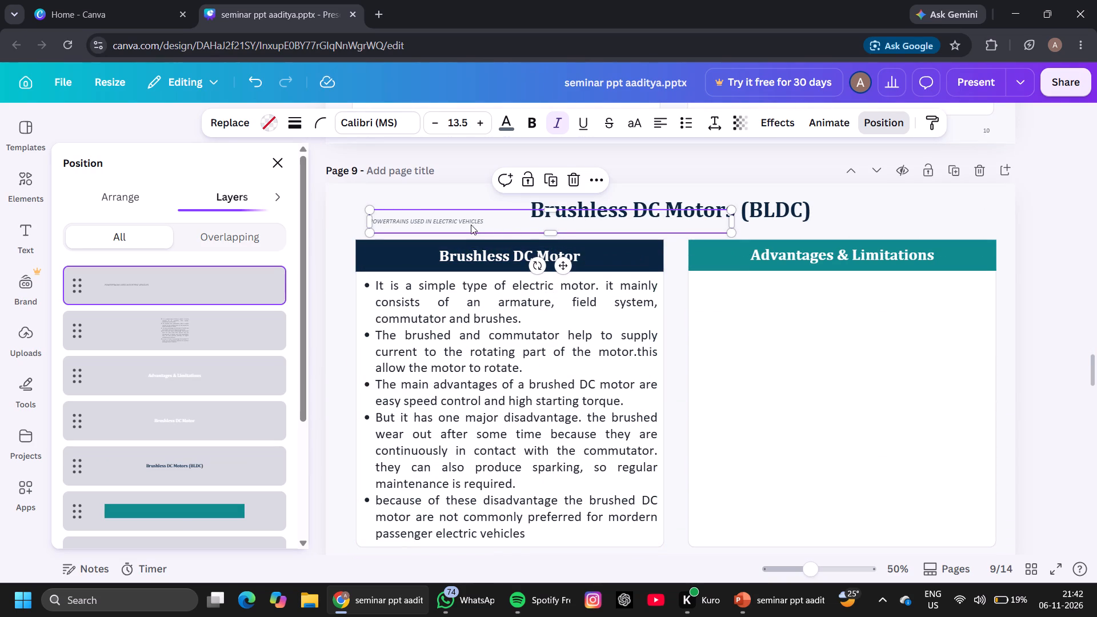
# Move the copied footer to the lower-left margin of page 9, just beneath the Brushless DC Motor text card, and deselect it.
pyautogui.moveTo(474, 218); pyautogui.dragTo(484, 257)
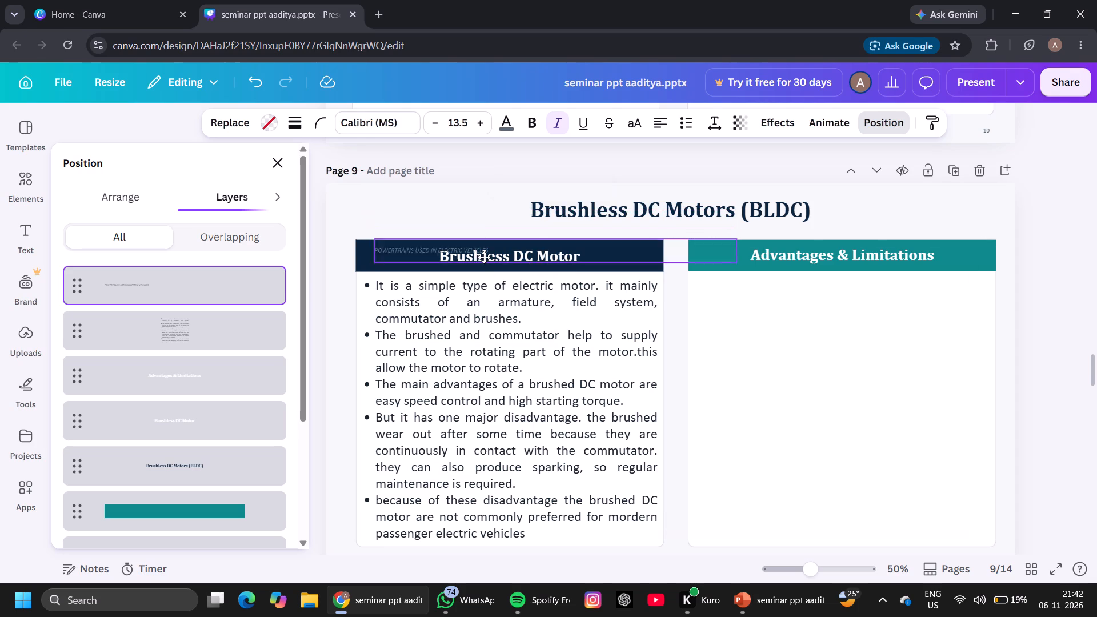
pyautogui.moveTo(484, 257); pyautogui.dragTo(478, 560)
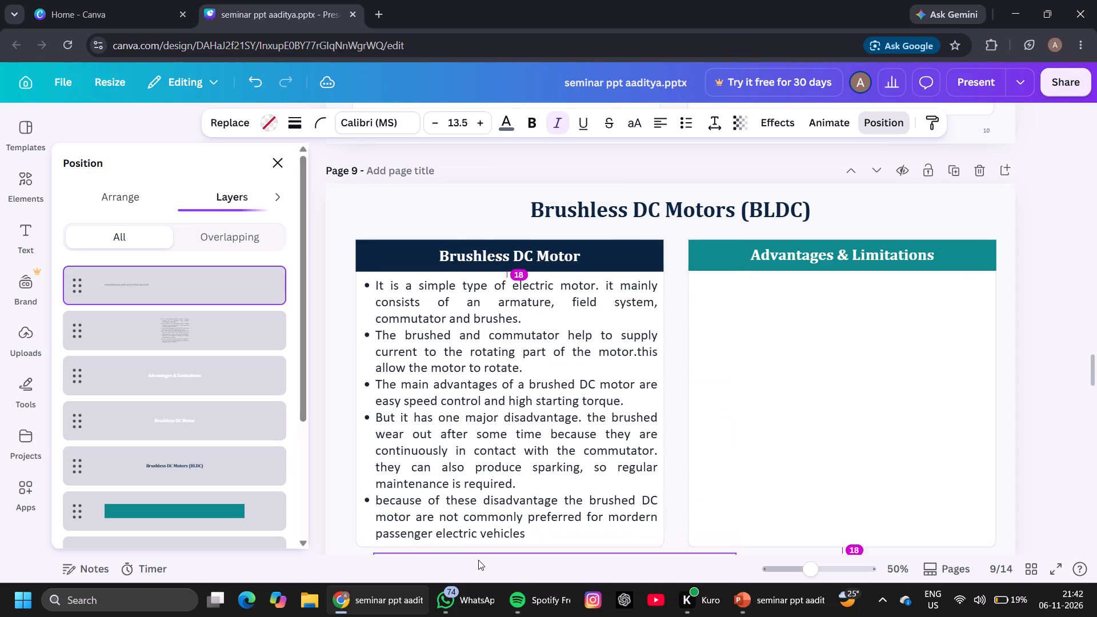
pyautogui.moveTo(478, 560); pyautogui.dragTo(474, 544)
pyautogui.scroll(-1, 474, 544)
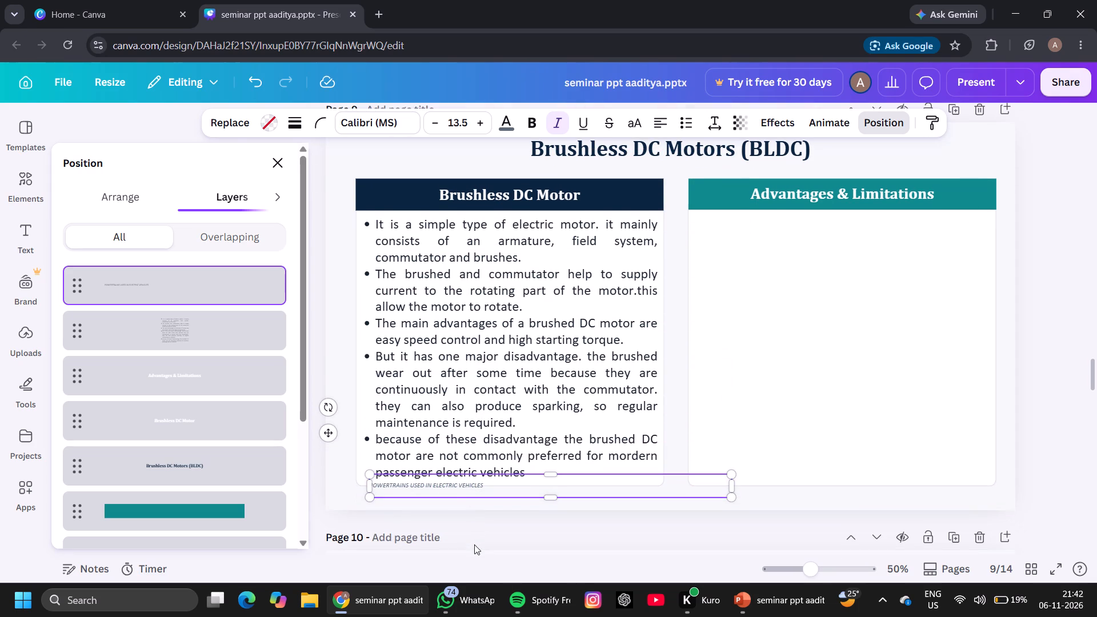
pyautogui.moveTo(456, 490); pyautogui.dragTo(442, 506)
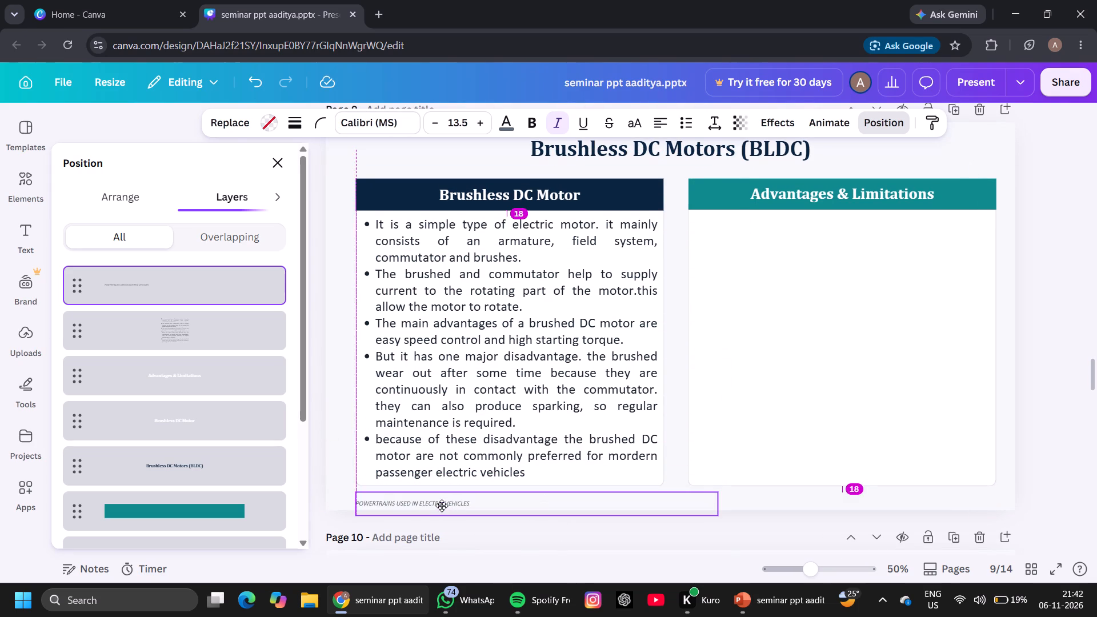
pyautogui.moveTo(442, 506); pyautogui.dragTo(430, 505)
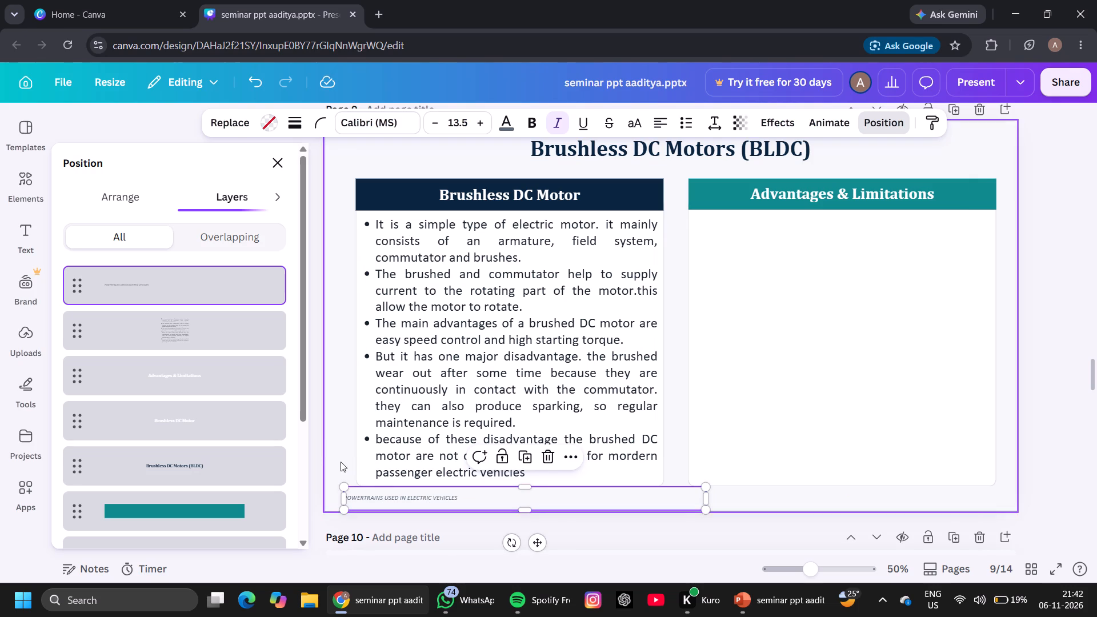
pyautogui.click(322, 391)
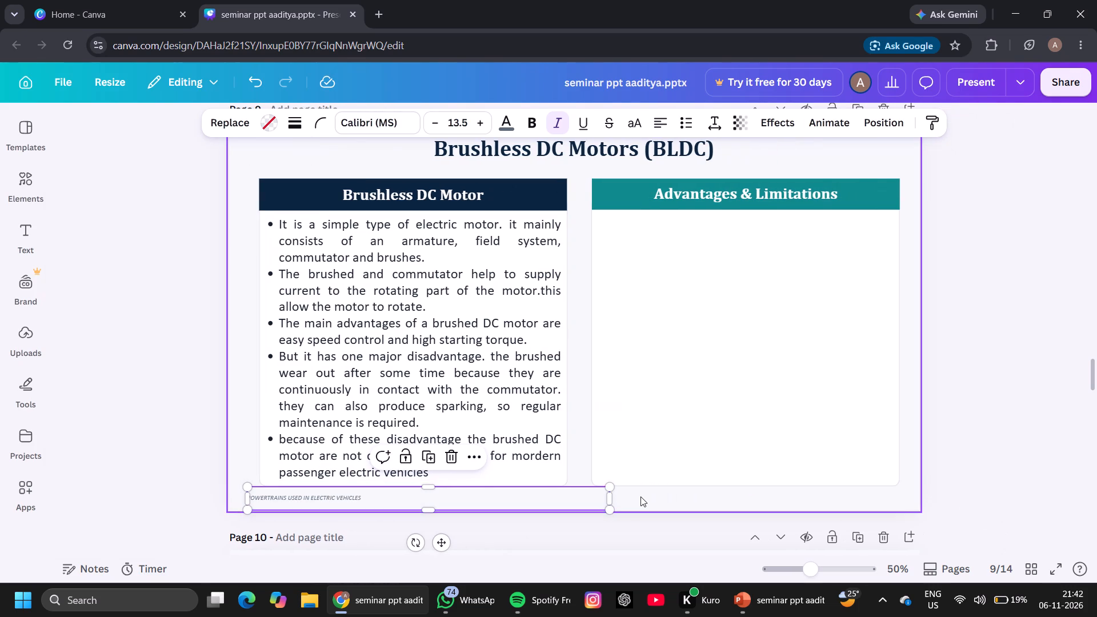
pyautogui.click(640, 496)
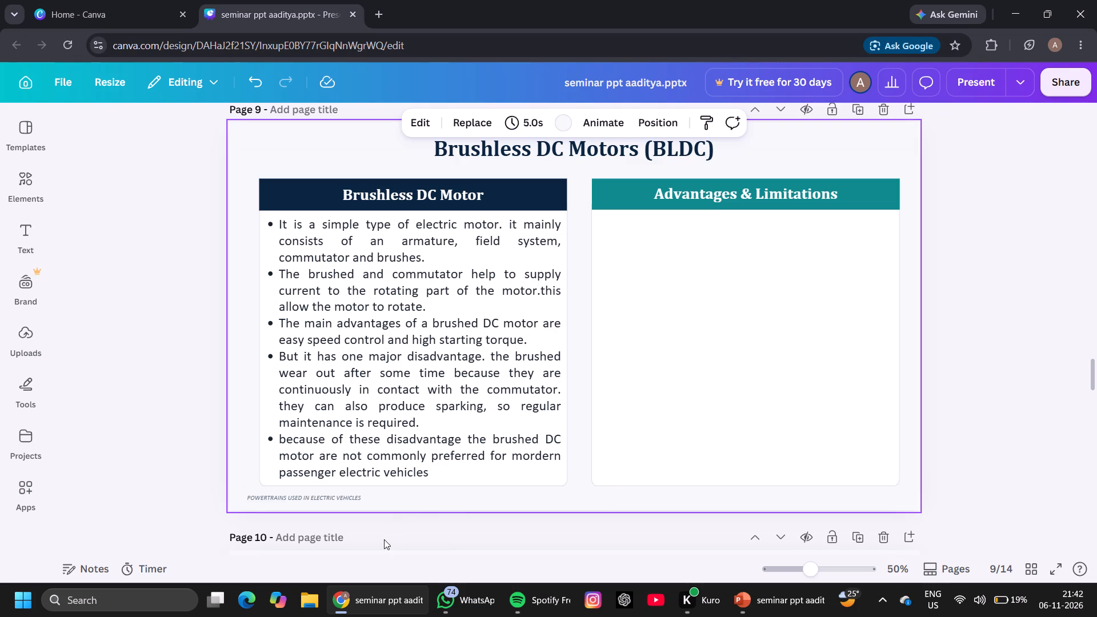
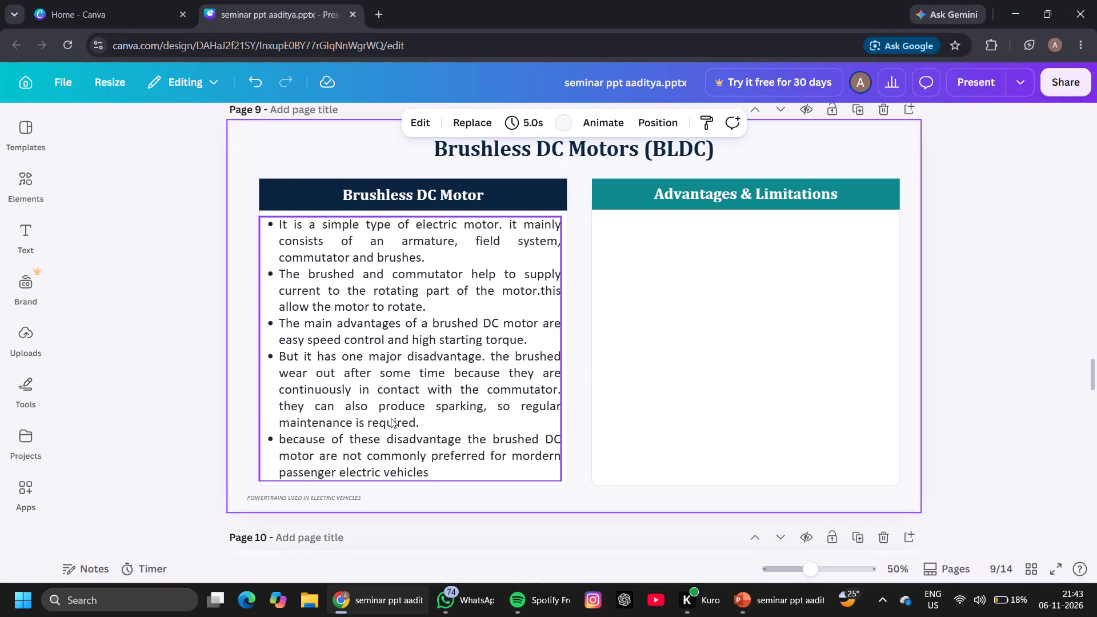
# Clear all the copied brushed DC motor bullet text from the Brushless DC Motor card on page 9.
pyautogui.click(440, 471)
pyautogui.scroll(-1, 440, 471)
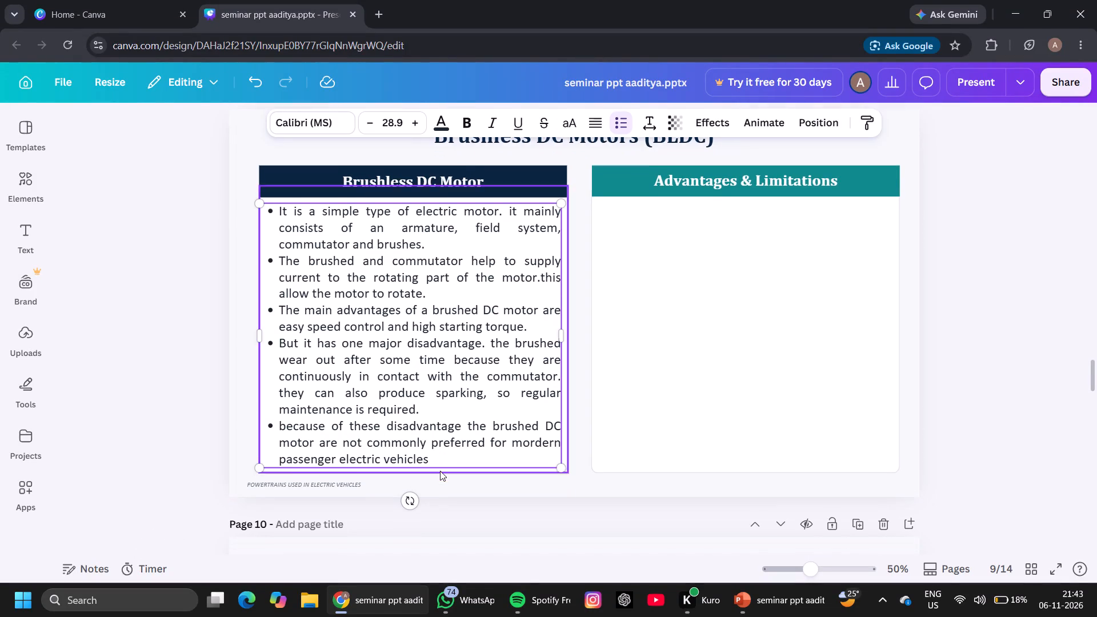
pyautogui.scroll(-1, 440, 471)
pyautogui.scroll(1, 440, 471)
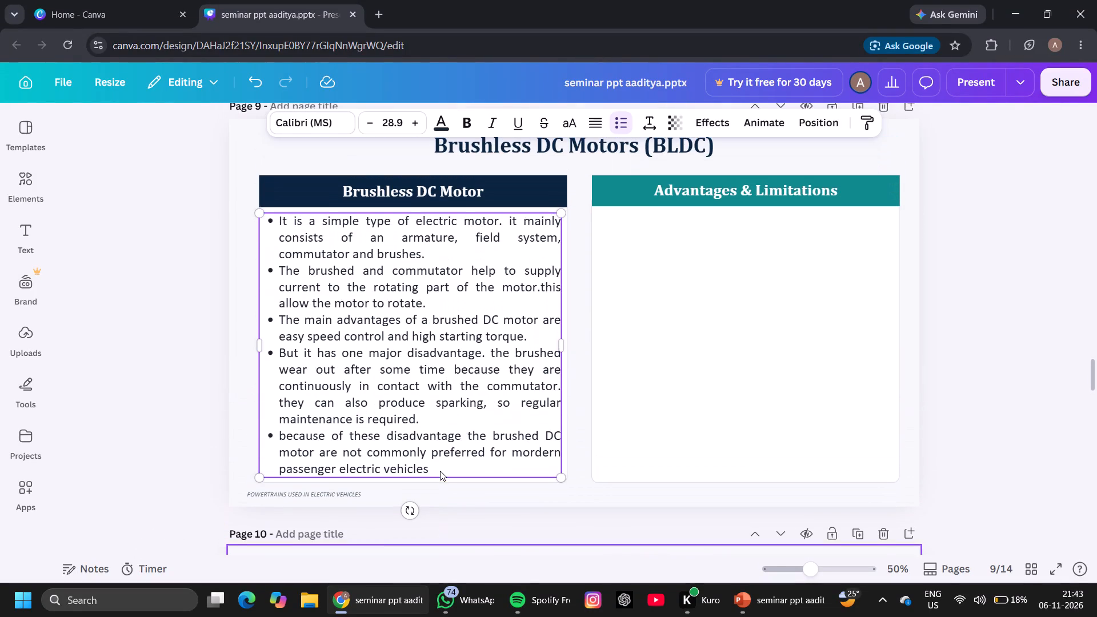
pyautogui.click(413, 453)
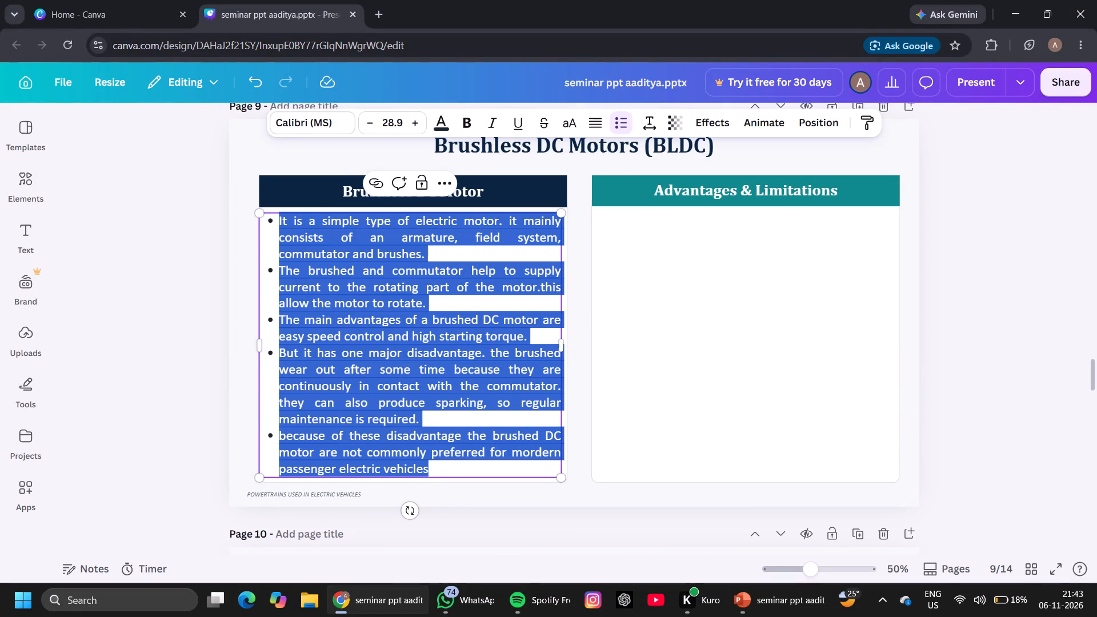
pyautogui.press('BackSpace')
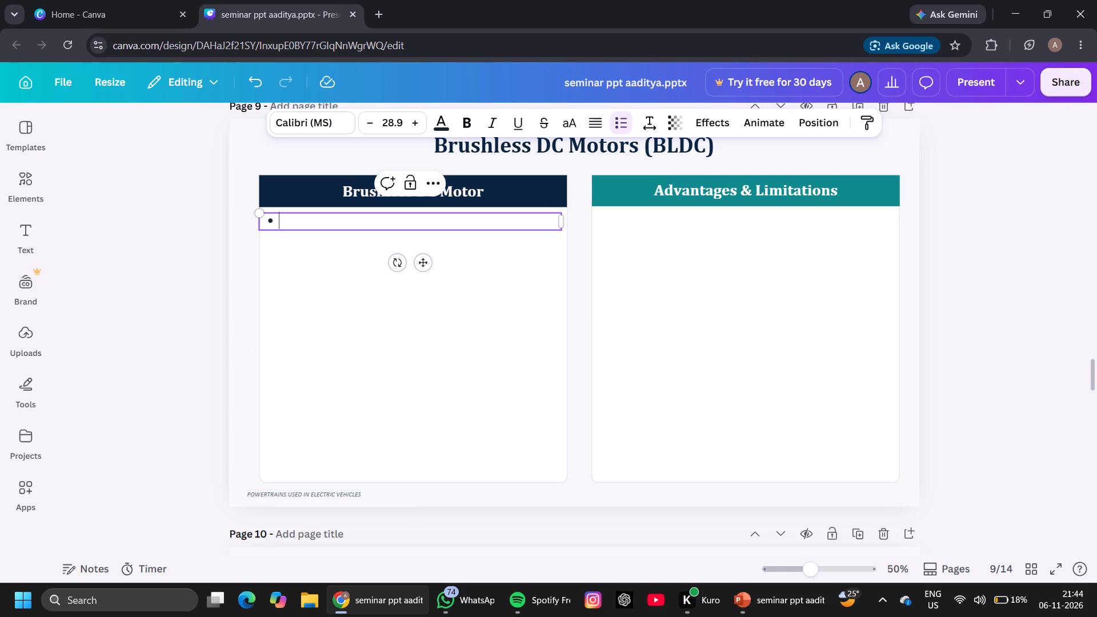